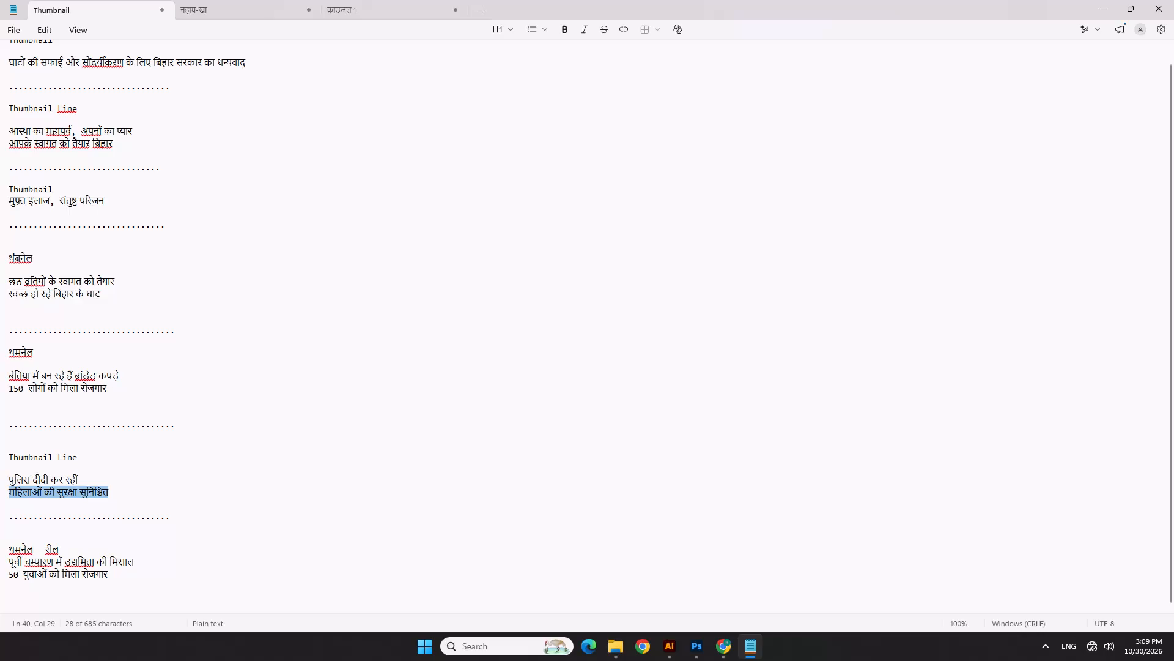
Paste the copied four-part Bihar museum carousel text (carouse 1 to carouse 4) into a new blank note.
click(485, 9)
key(ctrl+v)
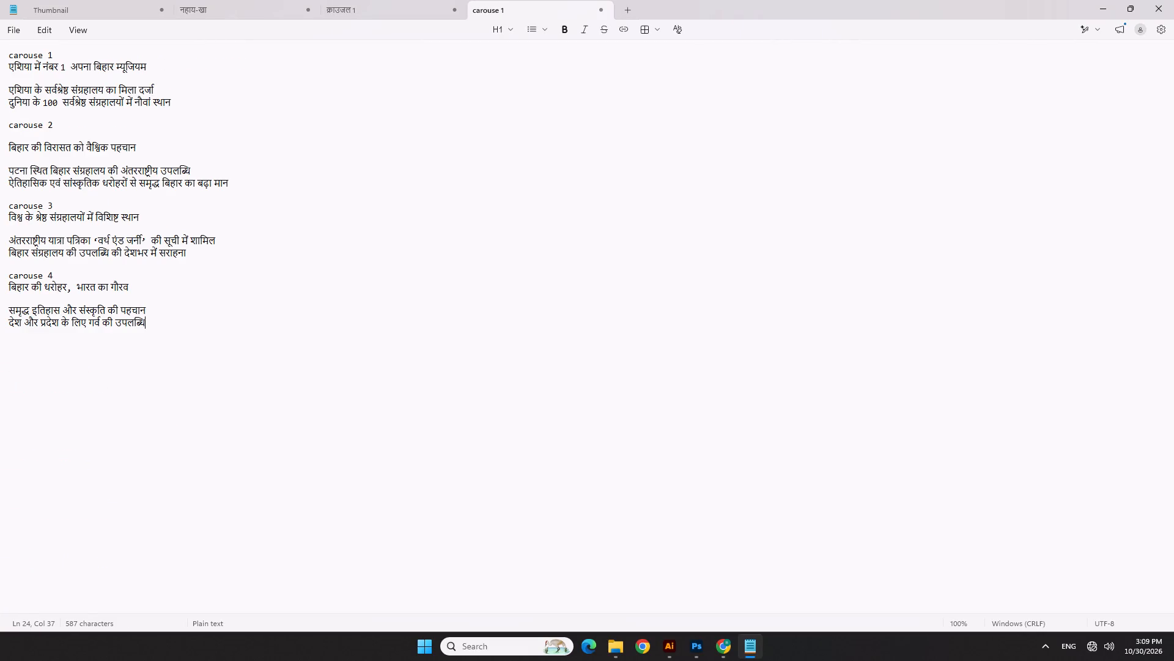
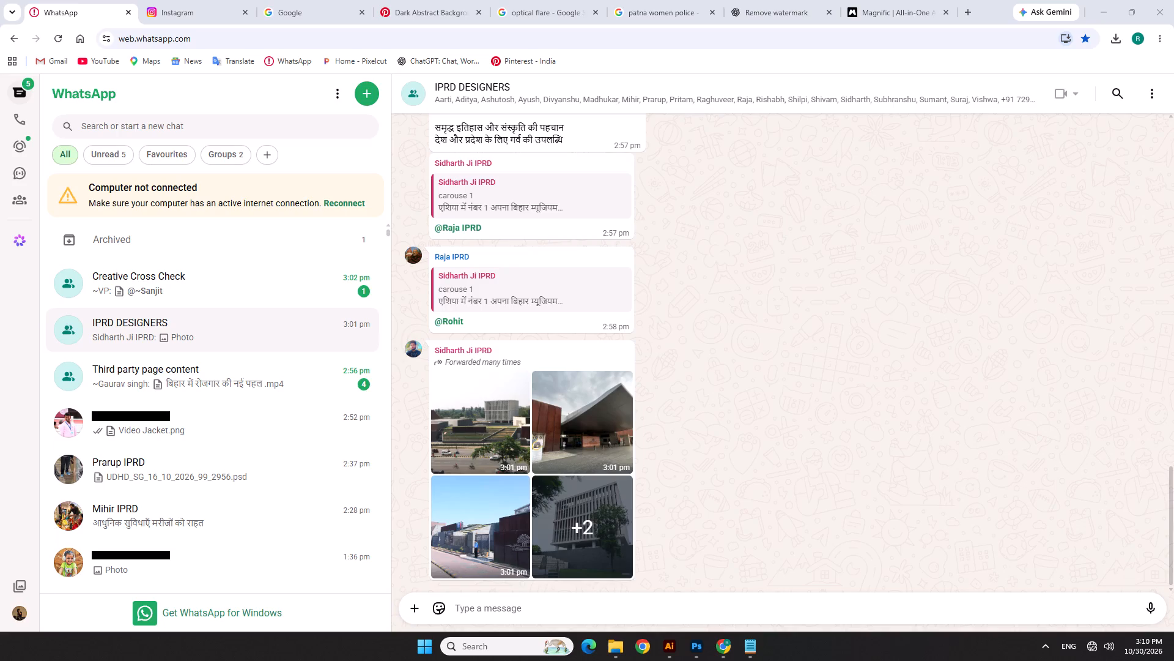
Switch to Photoshop and save the Reel Thumbnail7.psd document.
click(698, 648)
click(701, 476)
key(ctrl+s)
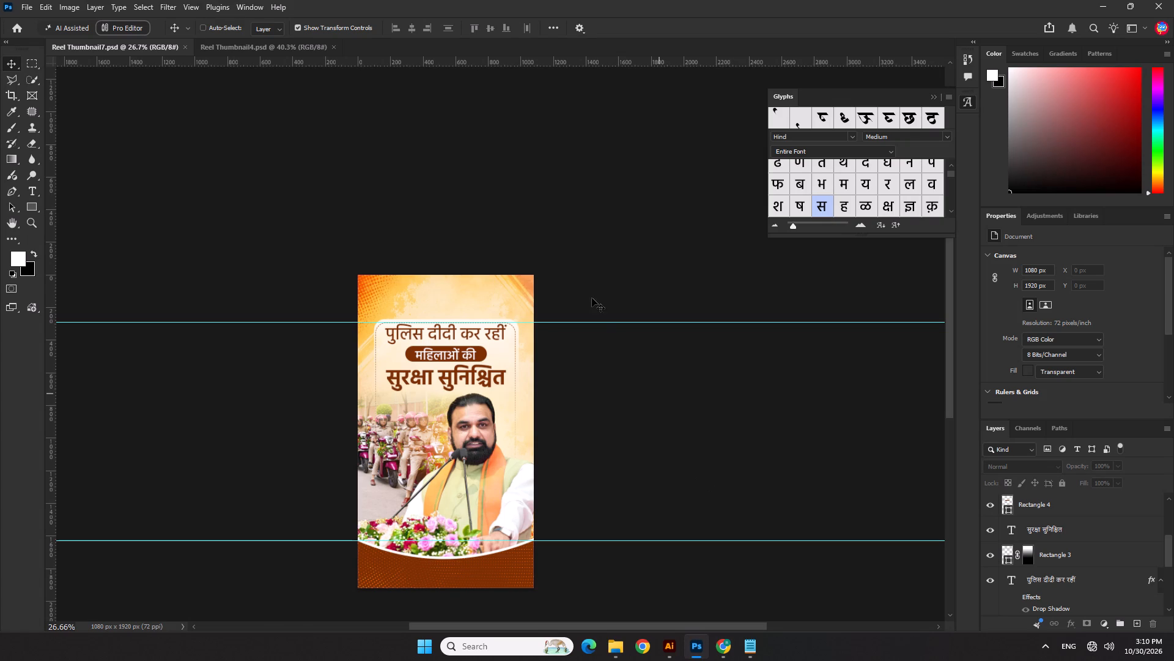
Close the Reel Thumbnail4.psd document, leaving Reel Thumbnail7.psd open.
click(295, 44)
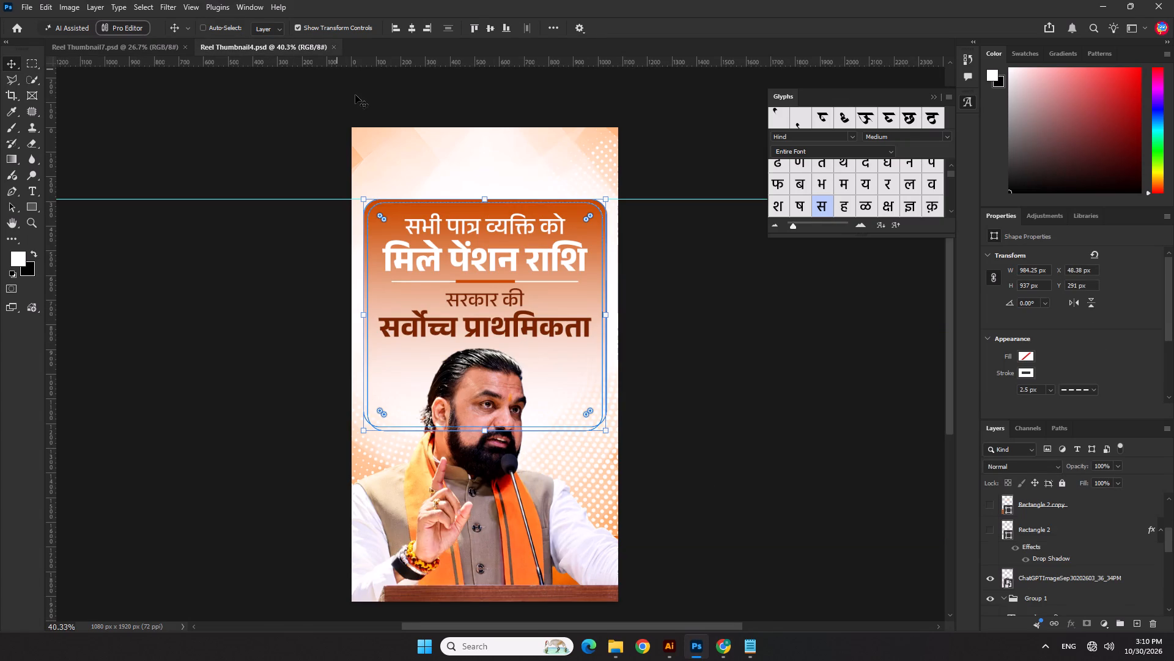
click(334, 46)
click(761, 405)
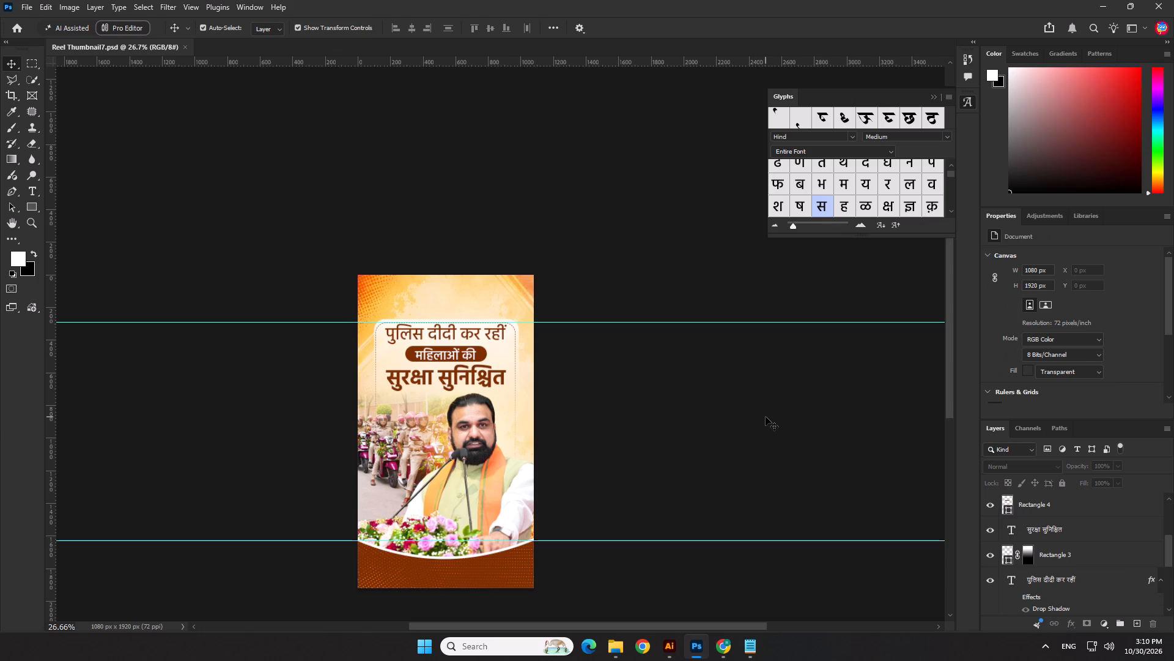
click(766, 417)
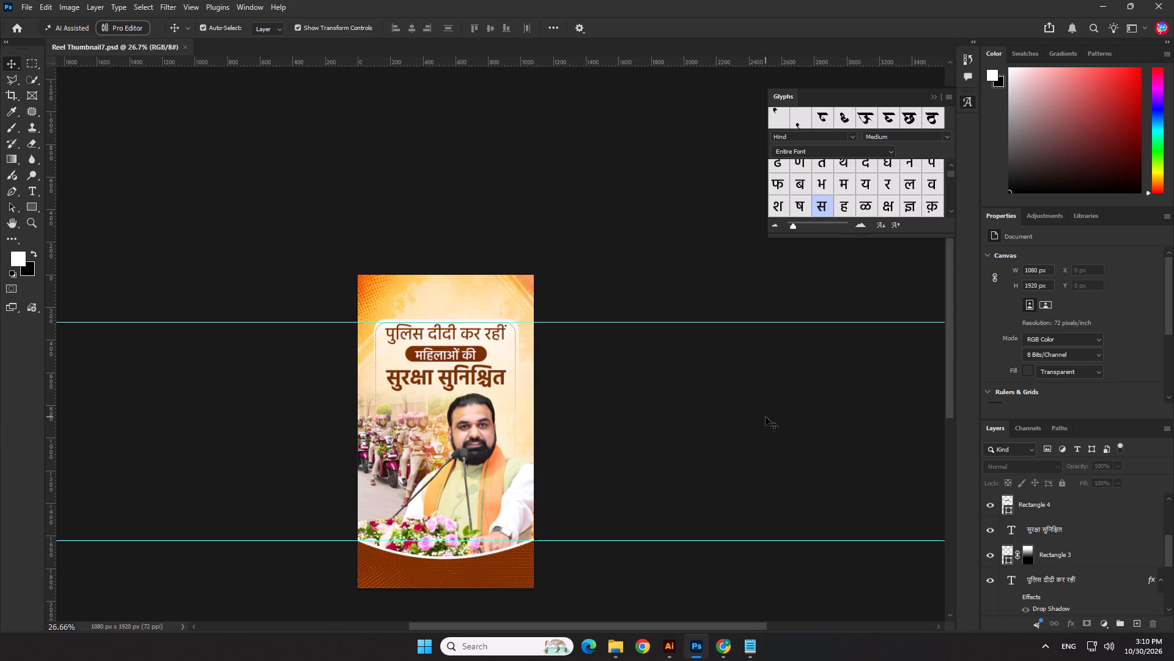
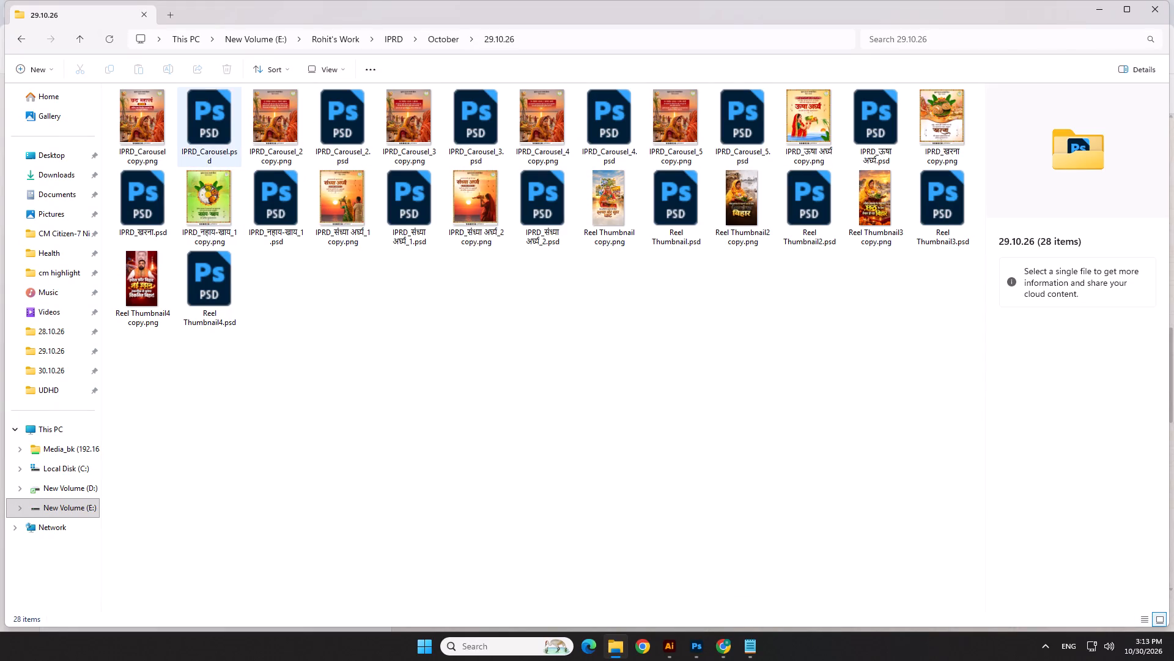
Copy the PSD files IPRD_Carousel, IPRD_Carousel_2, IPRD_Carousel_3 and IPRD_Carousel_4 from the 29.10.26 folder.
click(198, 132)
ctrl+click(358, 134)
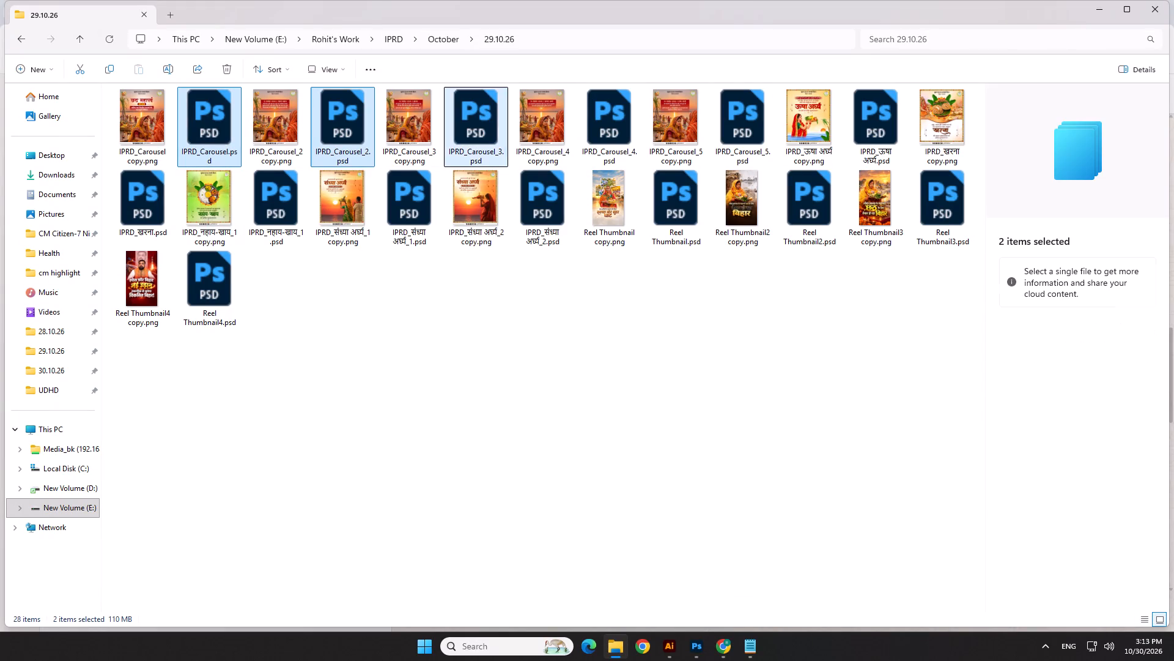
ctrl+click(487, 132)
ctrl+click(592, 129)
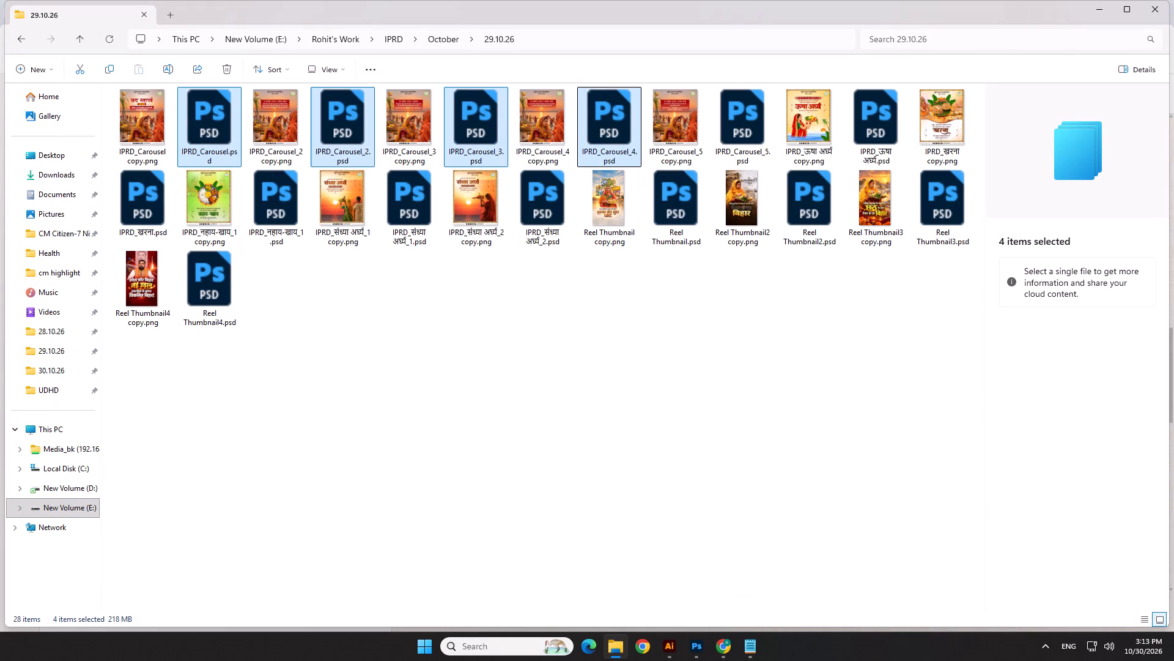
key(ctrl+c)
key(ctrl+c)
key(ctrl+c)
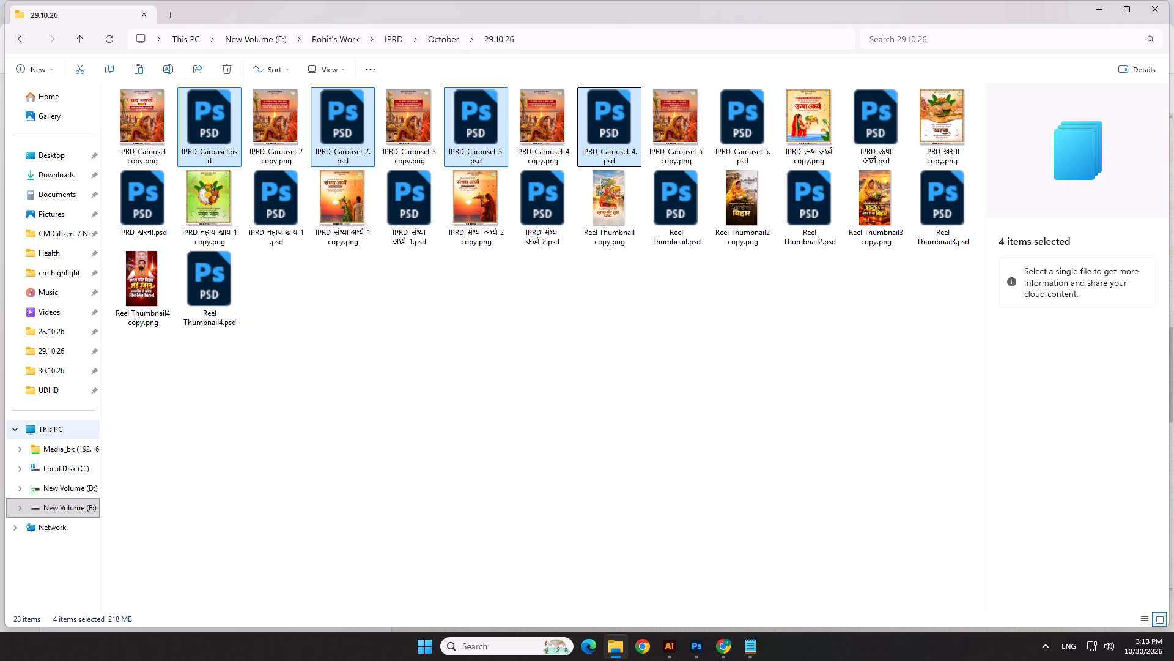
Leave the 29.10.26 folder and open the This PC overview of drives.
click(59, 433)
click(586, 490)
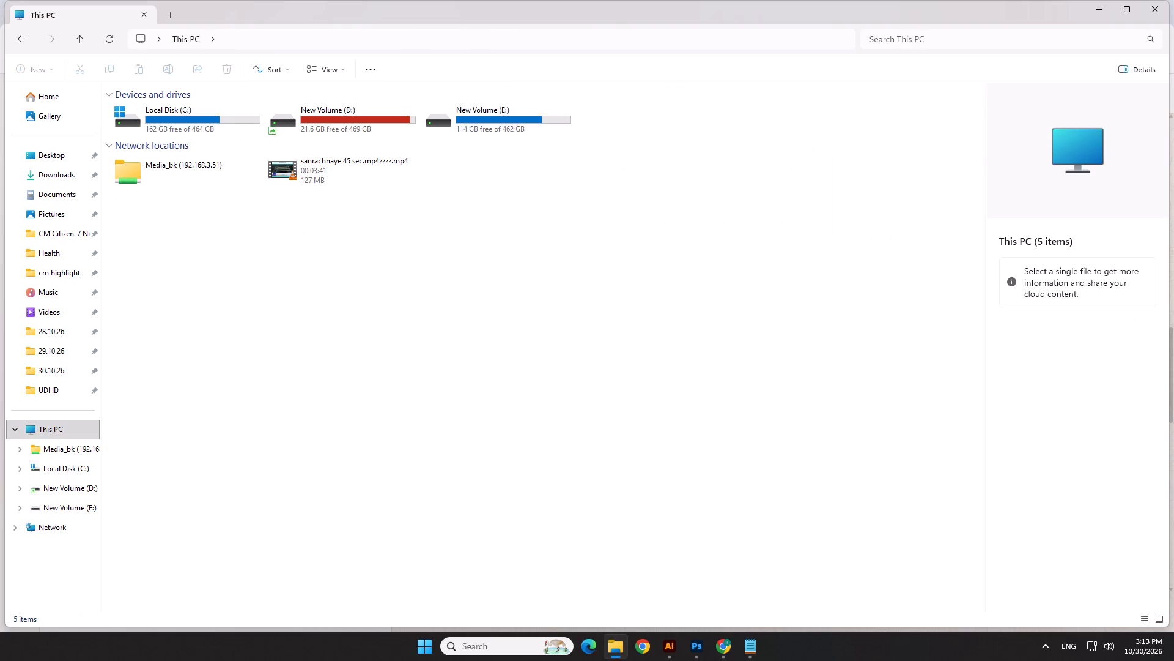
Open the October folder under IPRD, inside the Rohit's Work folder on drive E:.
click(511, 387)
double_click(489, 106)
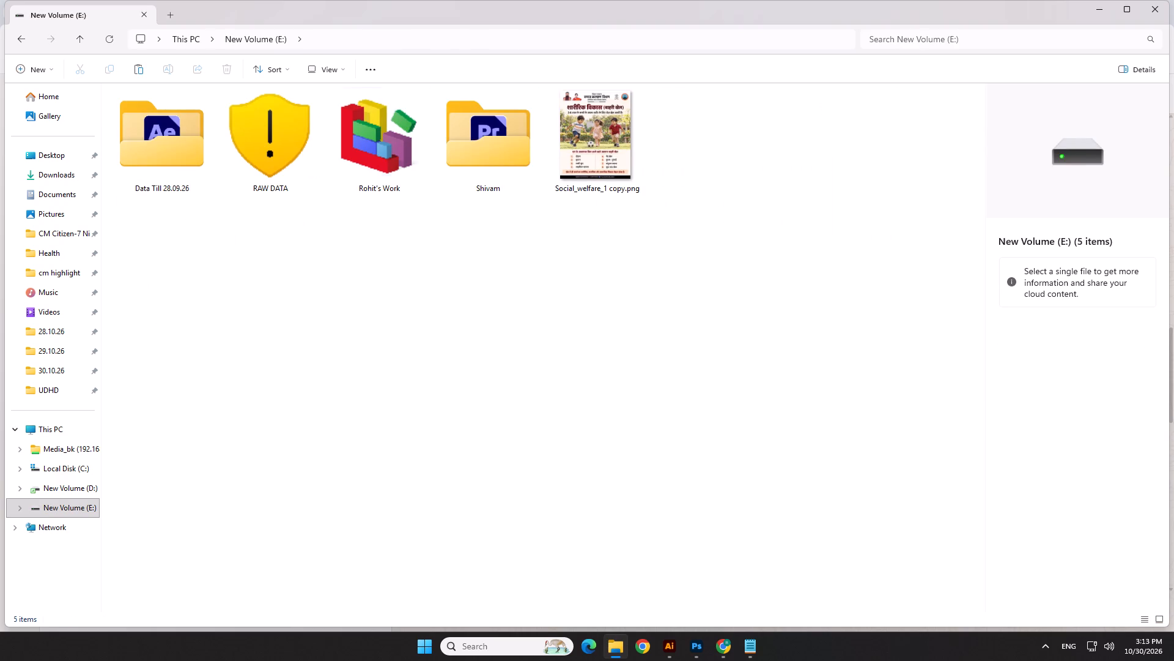
click(404, 143)
click(404, 143)
double_click(646, 172)
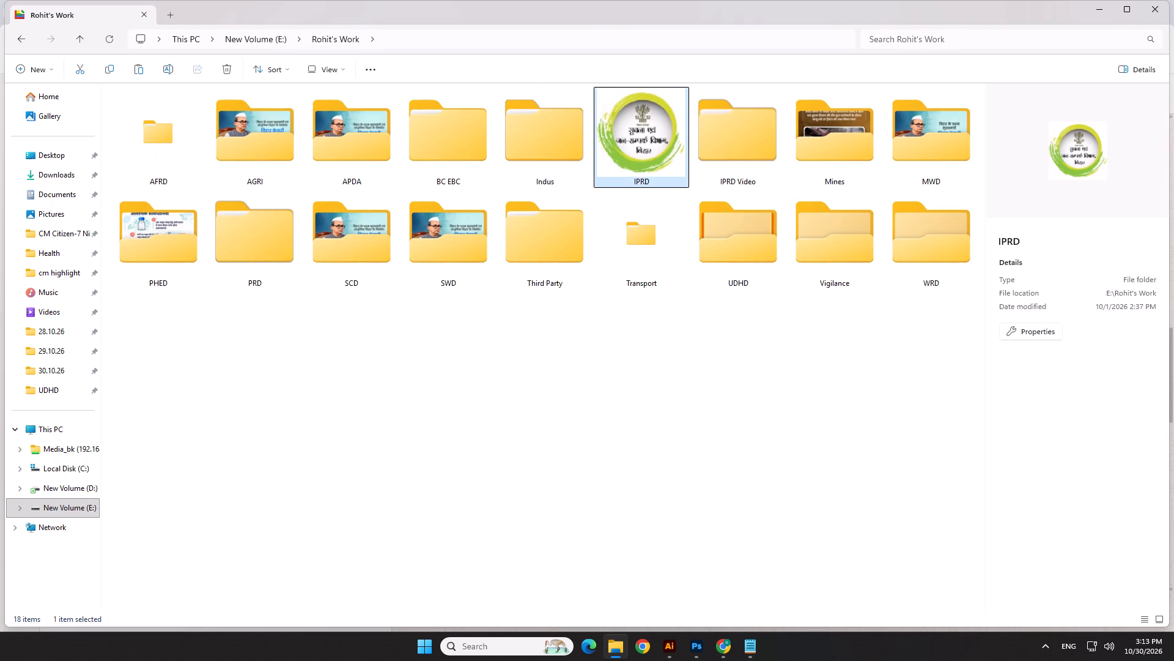
double_click(168, 141)
click(485, 324)
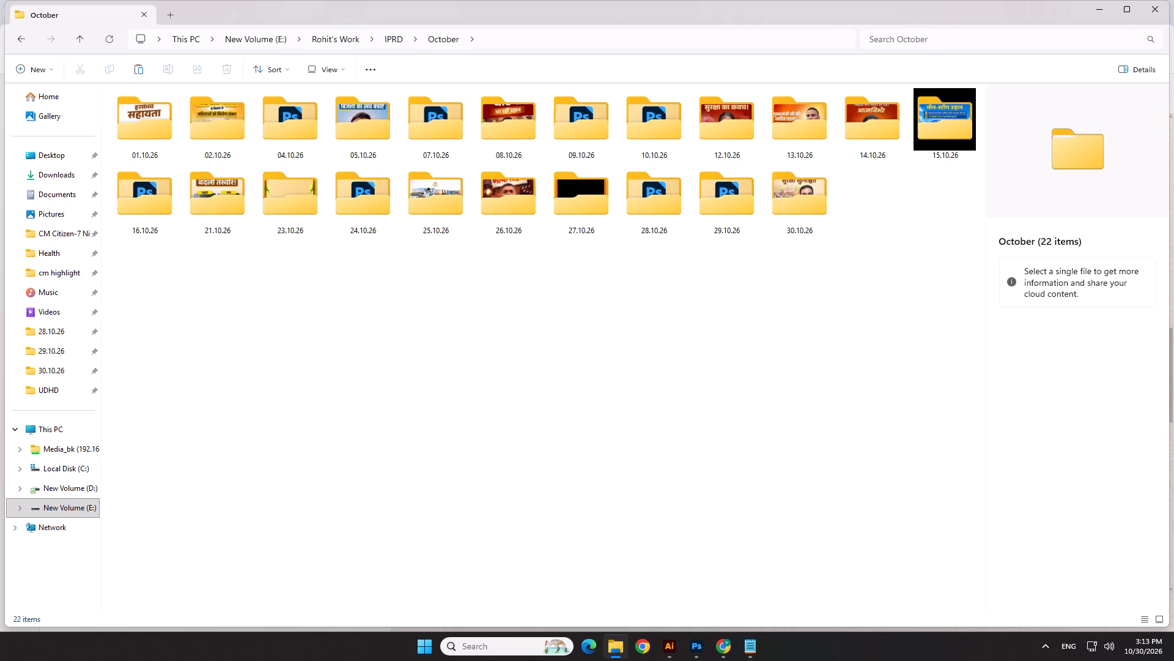
click(755, 311)
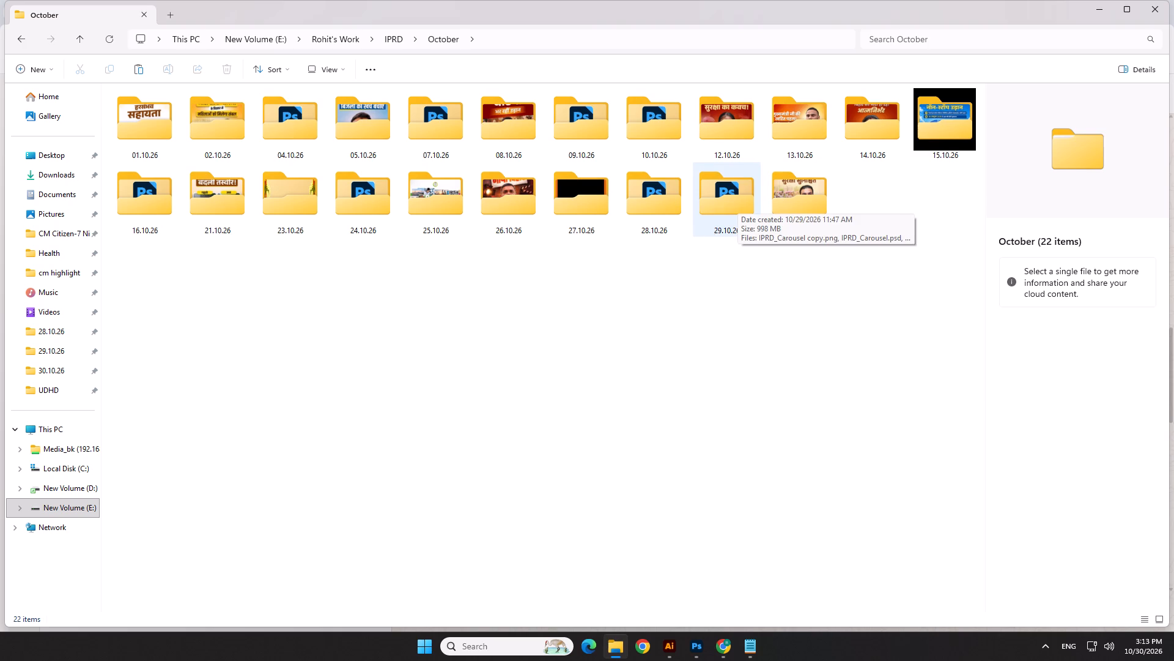
Copy IPRD_Carousel.psd from the 29.10.26 folder in October.
double_click(780, 203)
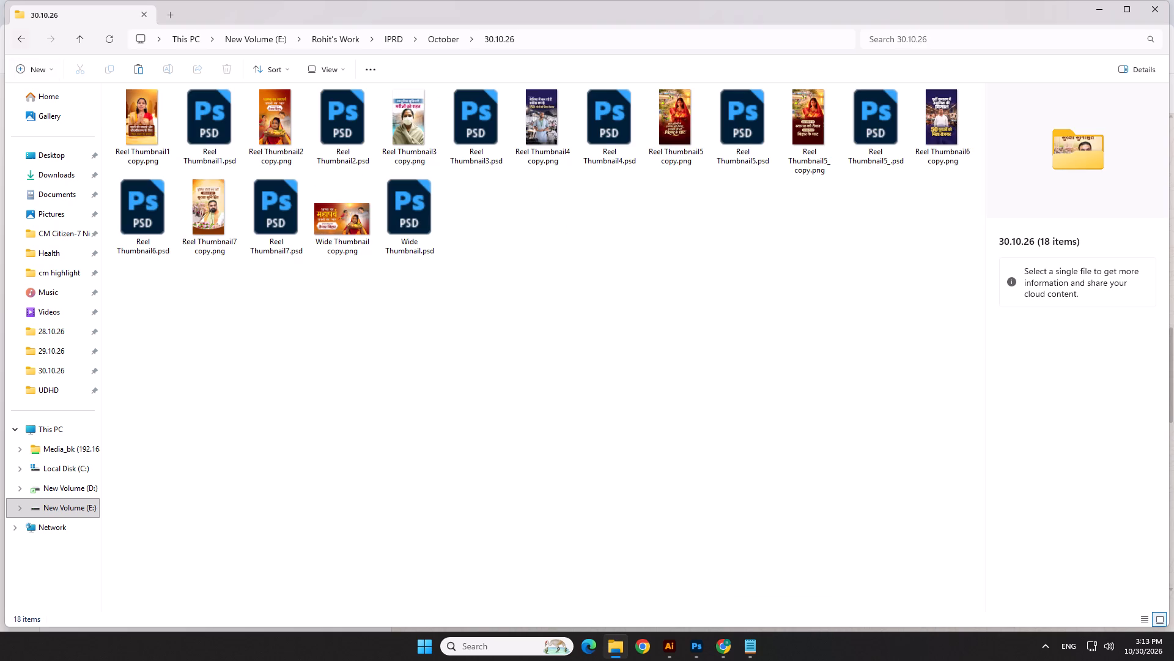
click(15, 45)
click(681, 191)
double_click(709, 197)
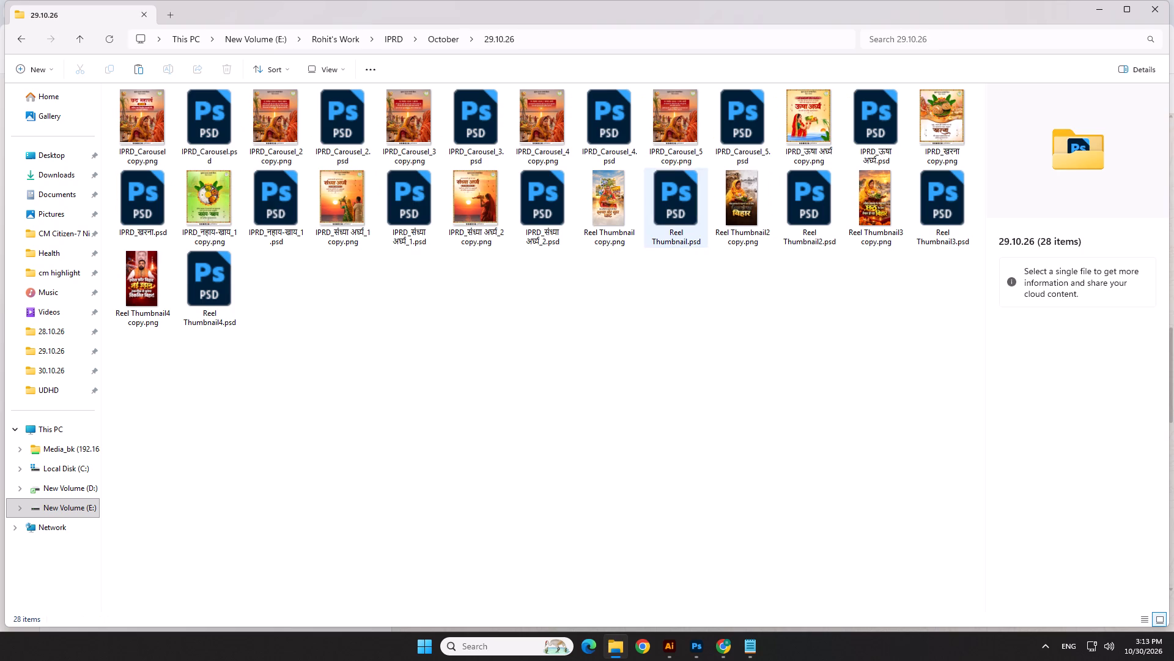
click(639, 305)
click(220, 120)
key(ctrl+c)
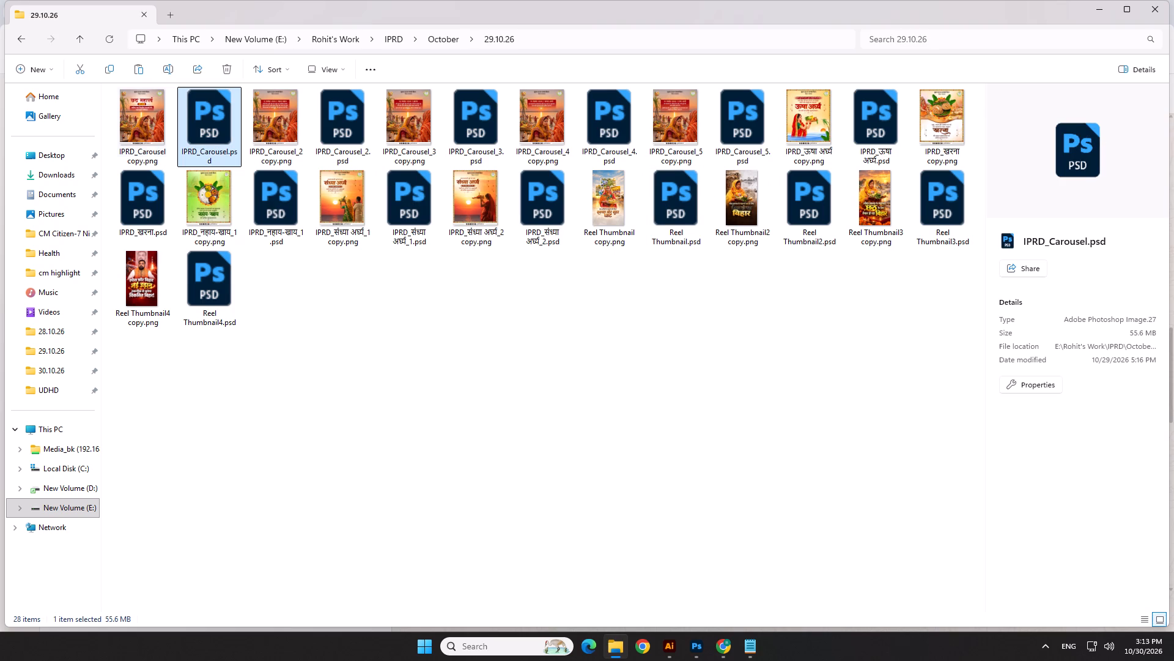
key(ctrl+c)
Paste the copied IPRD_Carousel.psd into the 30.10.26 folder under IPRD's October folder on drive E:.
click(16, 43)
click(268, 466)
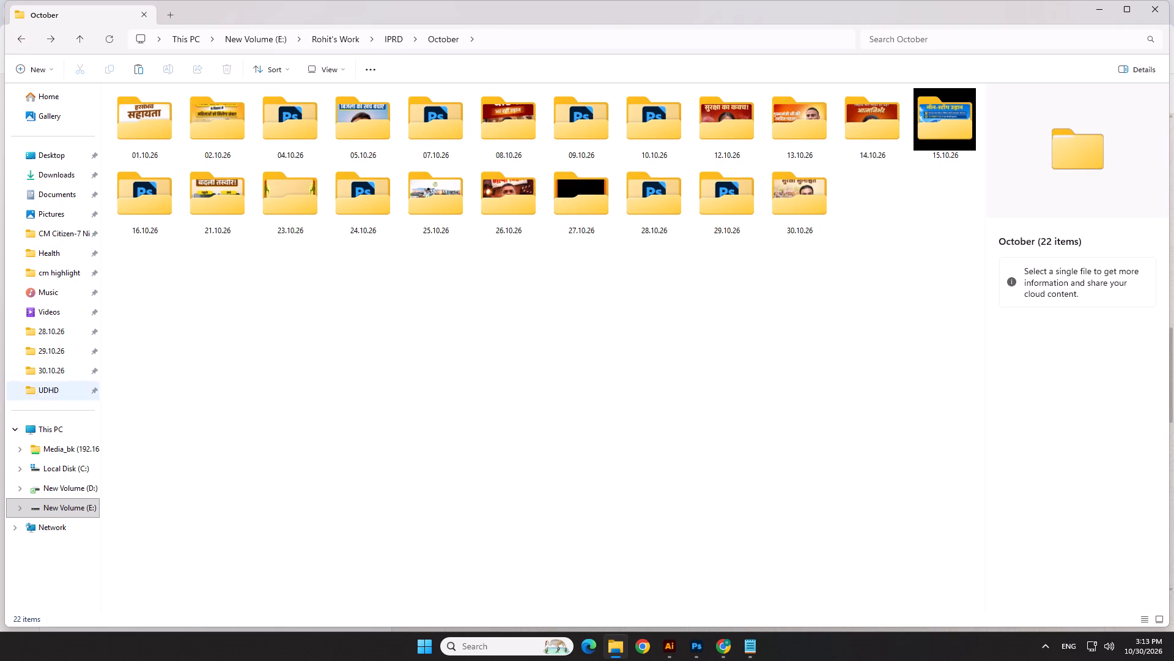
click(53, 433)
click(456, 140)
double_click(460, 132)
click(503, 352)
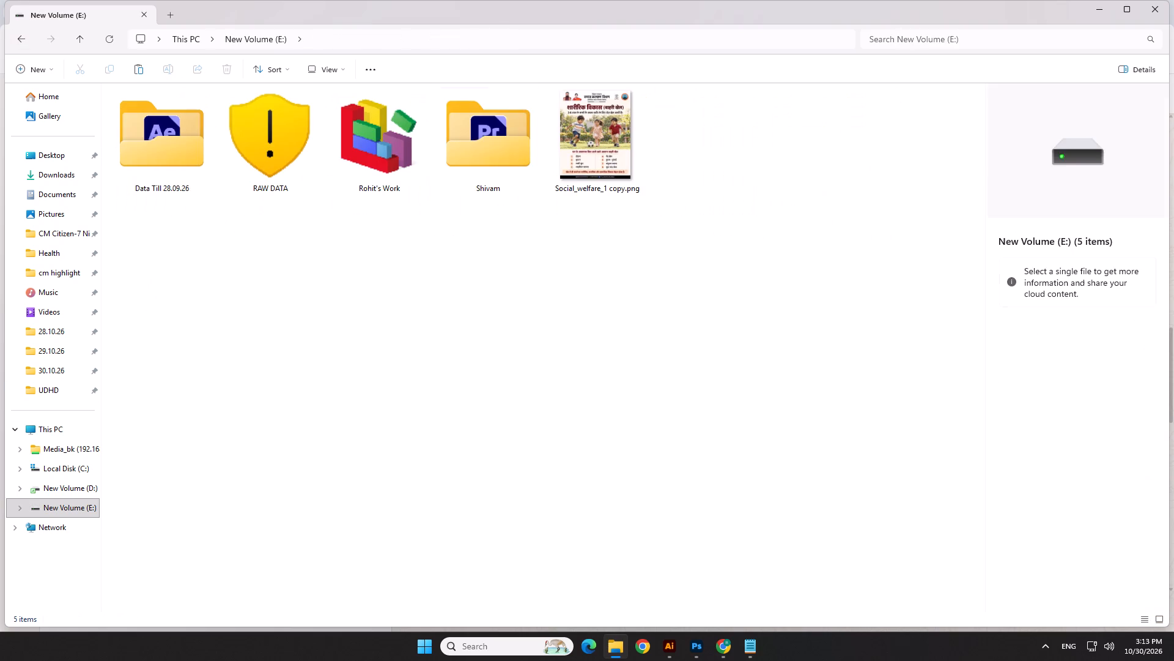
double_click(367, 141)
click(426, 401)
double_click(654, 146)
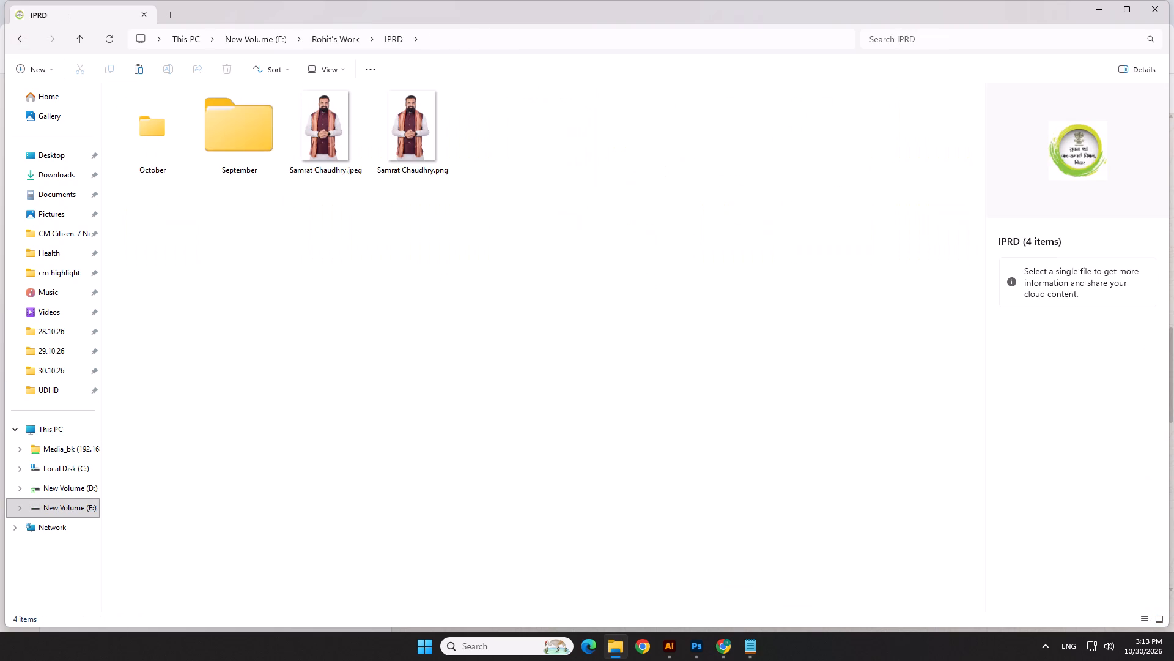
click(544, 286)
double_click(182, 135)
click(552, 514)
double_click(808, 206)
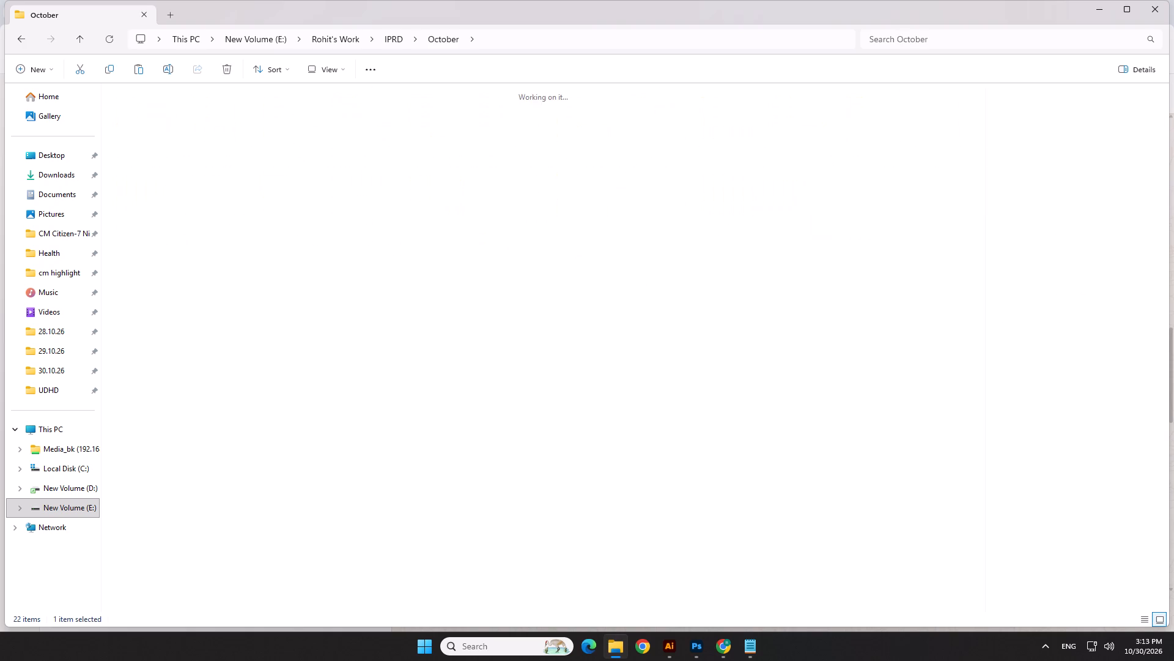
click(703, 408)
key(ctrl+v)
click(684, 408)
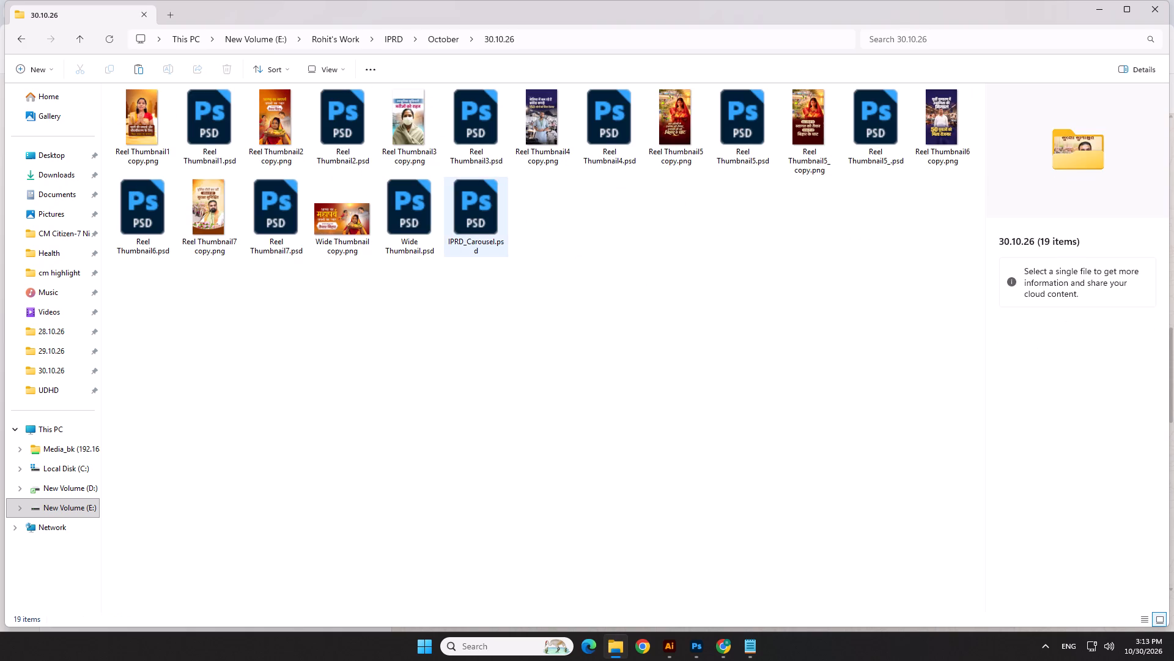
Open the pasted IPRD_Carousel.psd in Photoshop and delete the subtitle text, its red rectangles and the 2026 badge.
double_click(481, 217)
scroll(541, 326, down, 4)
key(Delete)
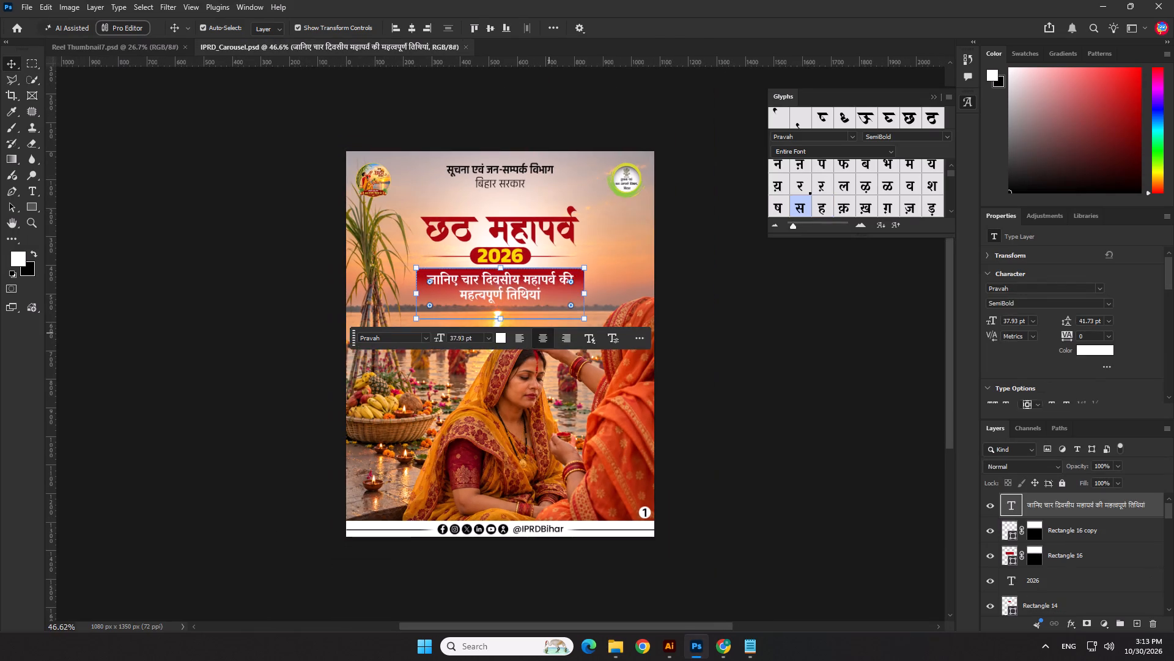
key(Delete)
key(Delete)
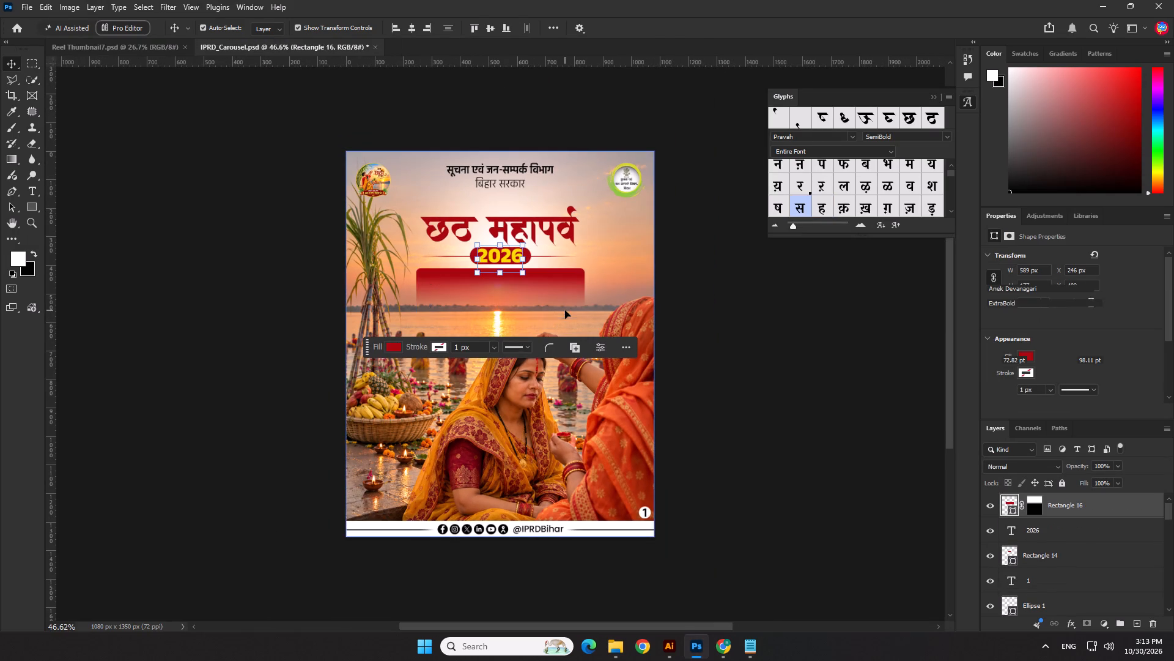
key(Delete)
key(Delete)
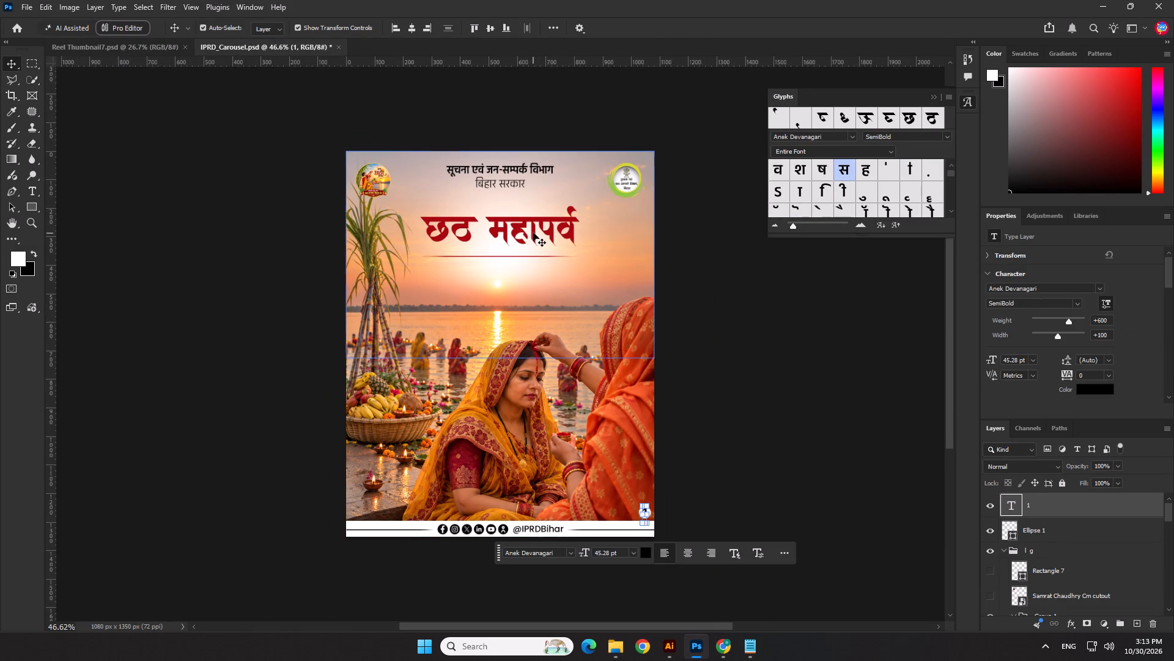
Delete the छठ महापर्व title, the divider line, the sunset background image layers and the round festival emblem.
click(533, 233)
key(Delete)
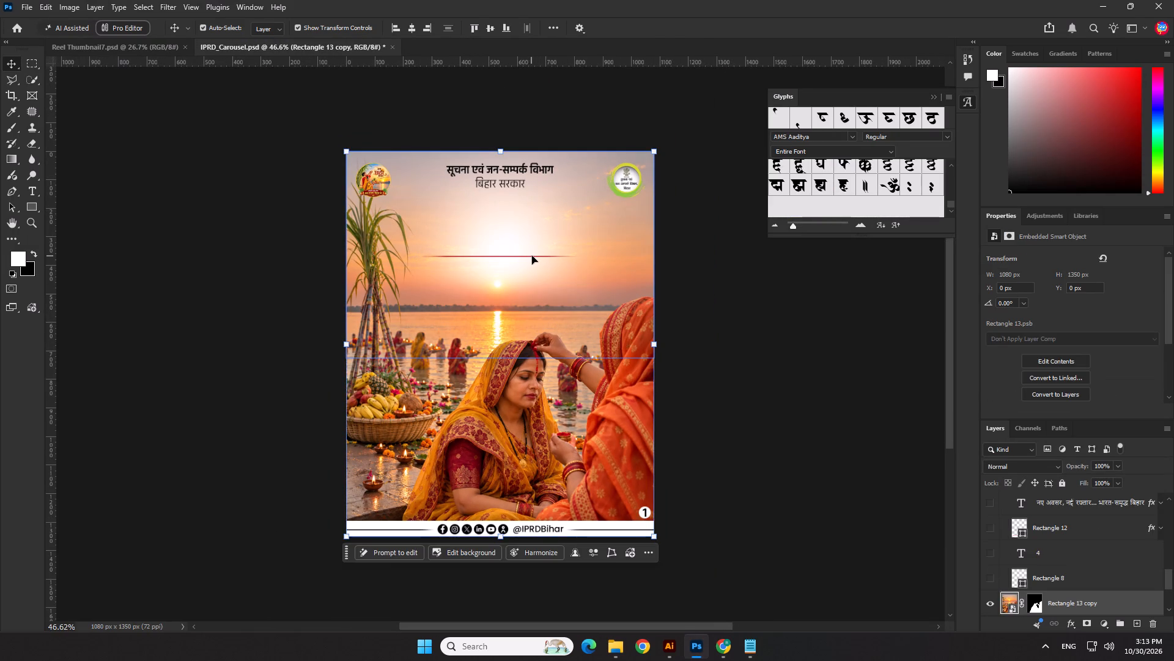
click(533, 256)
key(Delete)
drag(249, 240, 607, 333)
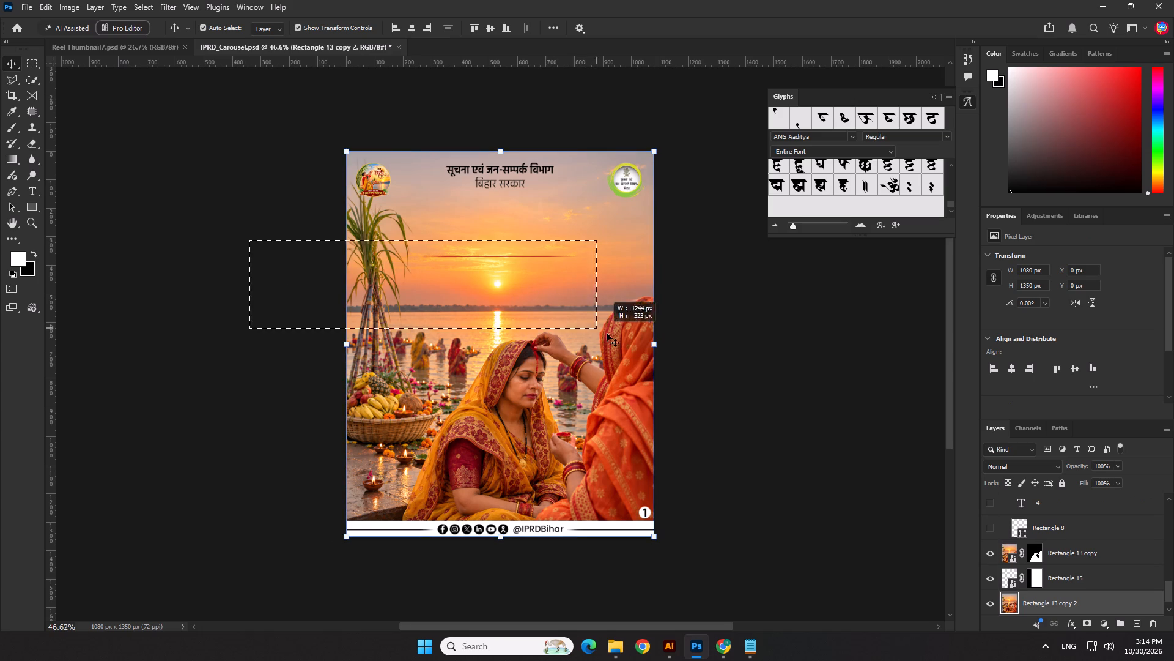
drag(607, 333, 608, 334)
key(Delete)
click(382, 180)
key(Delete)
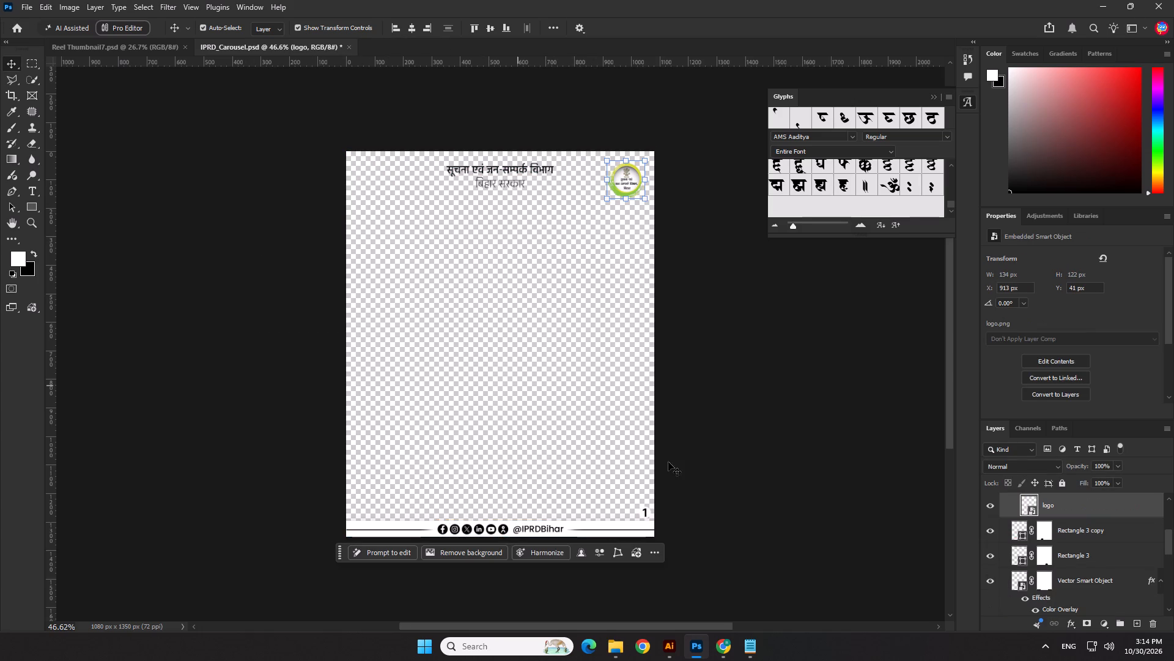
Show the Rectangle 7 and CM cutout layers in the "l g" group and save IPRD_Carousel.psd.
scroll(999, 537, down, 3)
scroll(999, 529, up, 5)
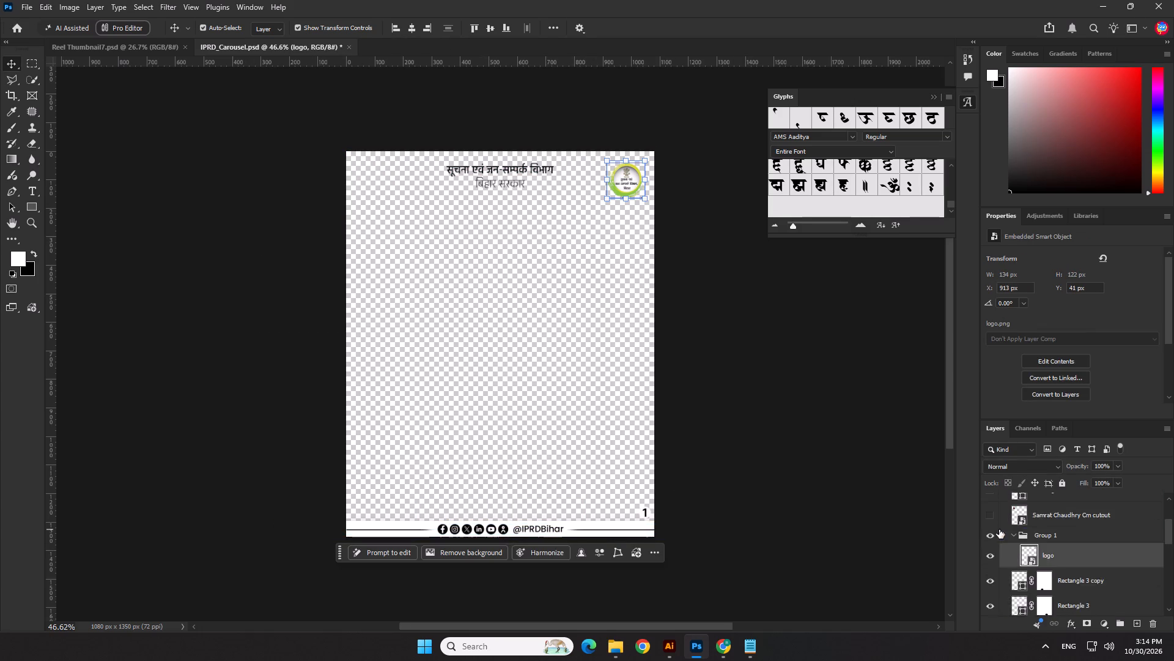
scroll(999, 529, up, 11)
click(1005, 552)
scroll(1005, 552, down, 2)
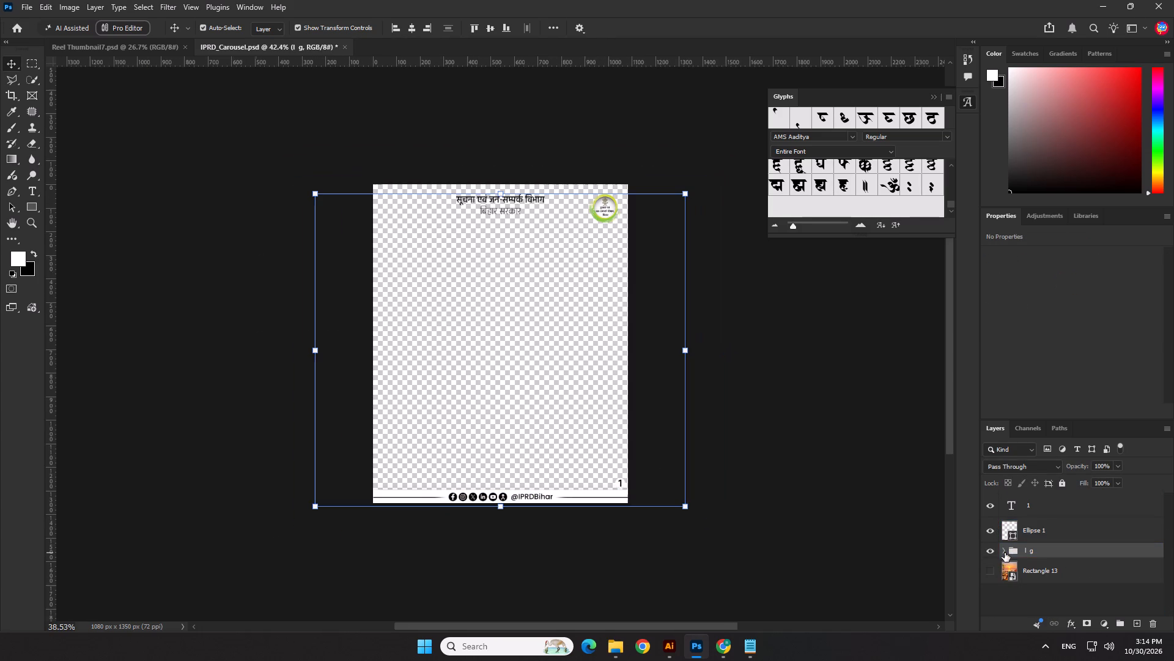
click(1005, 549)
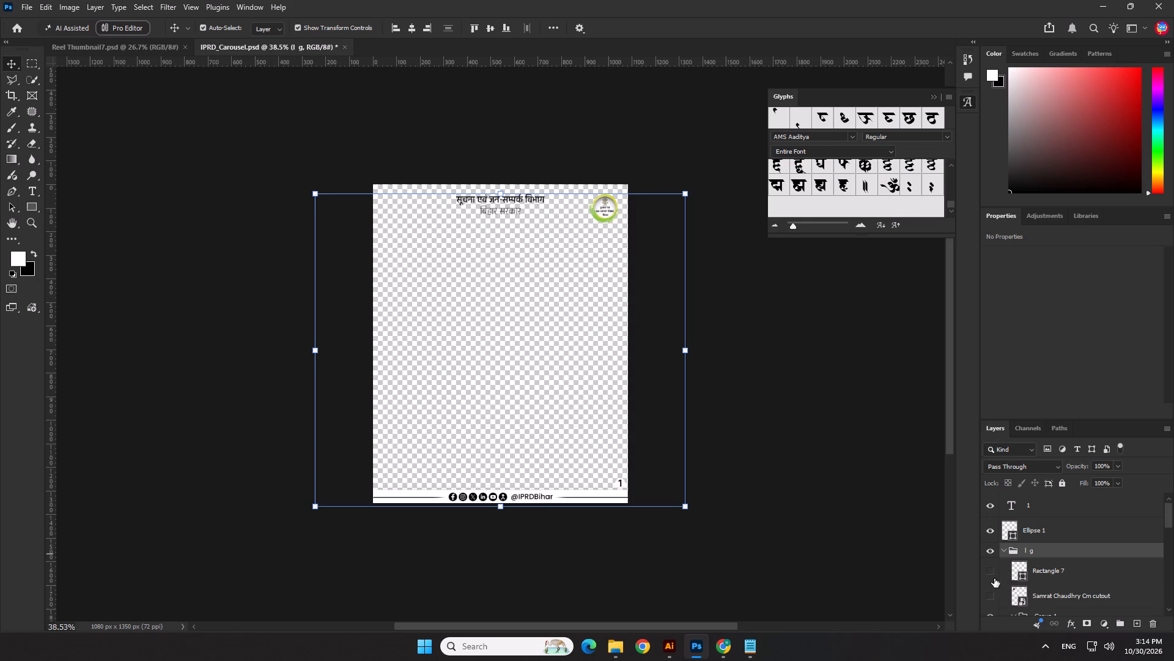
click(992, 575)
click(994, 589)
click(876, 502)
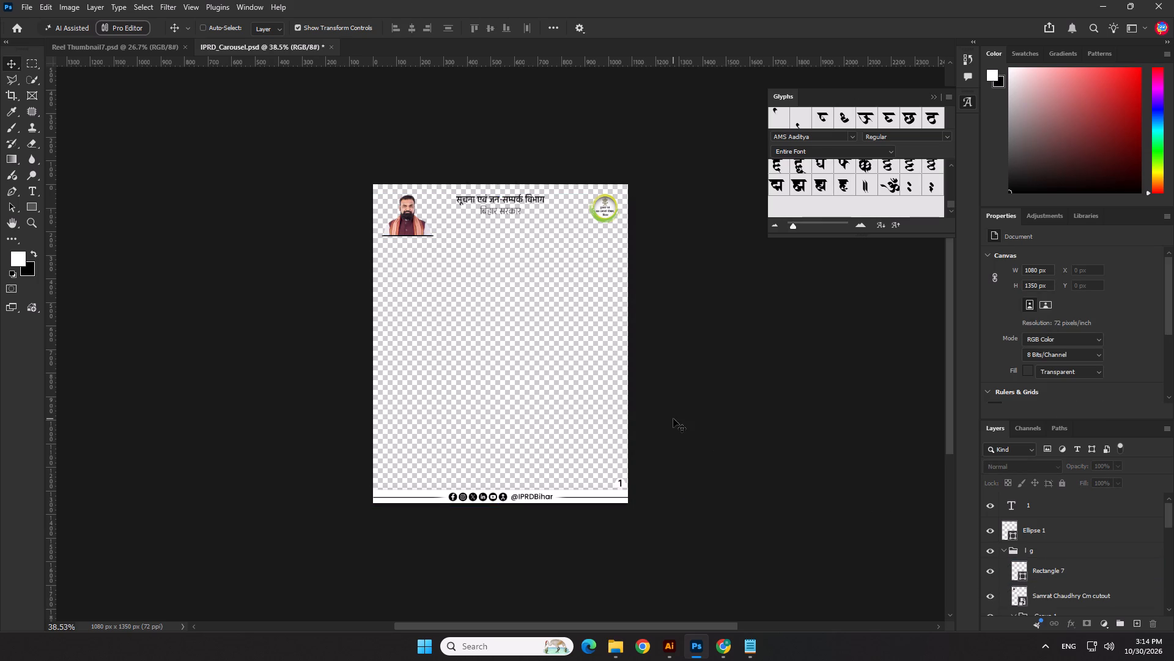
key(ctrl+s)
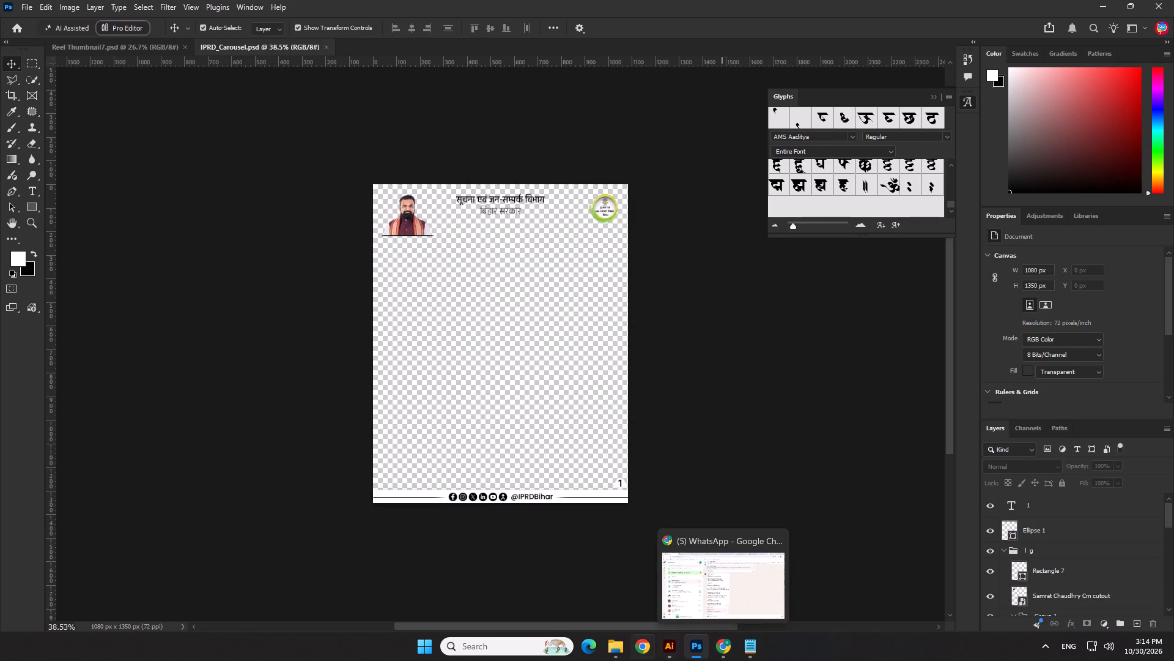
Open the newly downloaded blue travel template PSD from the Downloads folder in Photoshop.
click(618, 645)
click(45, 174)
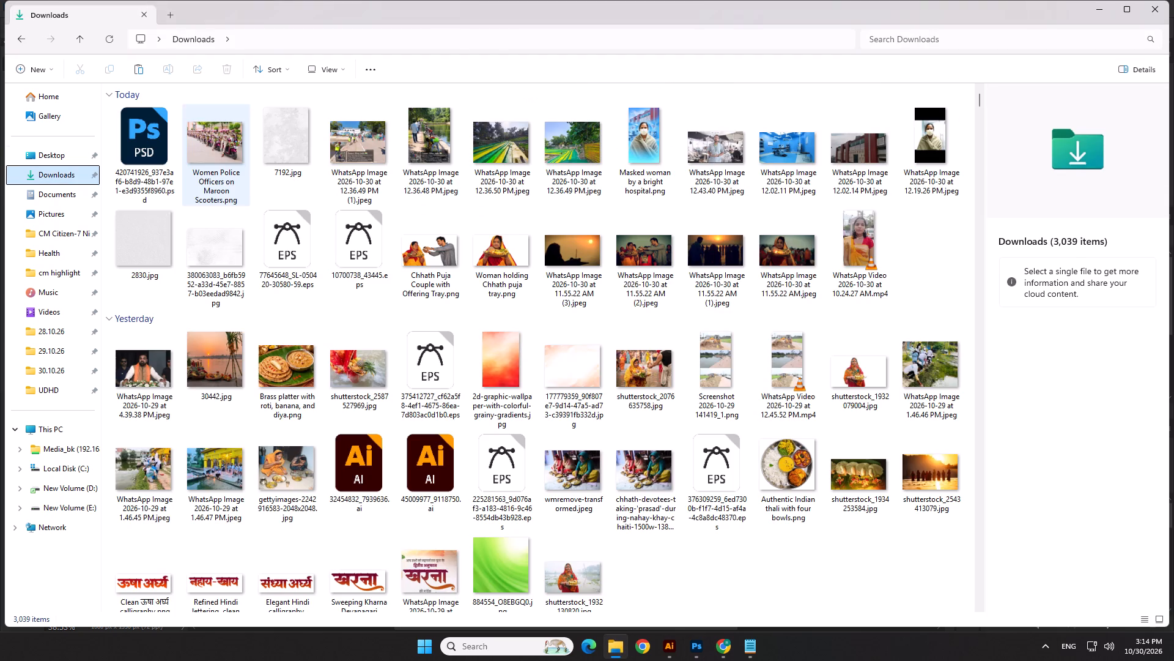
double_click(144, 153)
scroll(569, 297, down, 2)
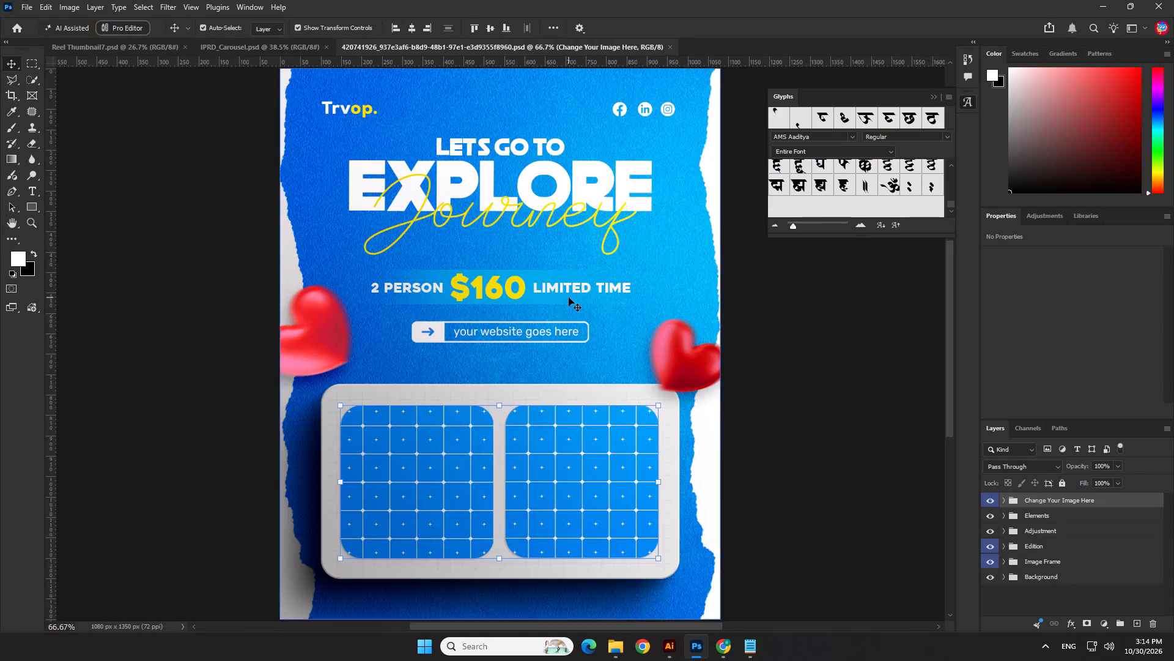
scroll(569, 297, down, 7)
scroll(570, 299, up, 3)
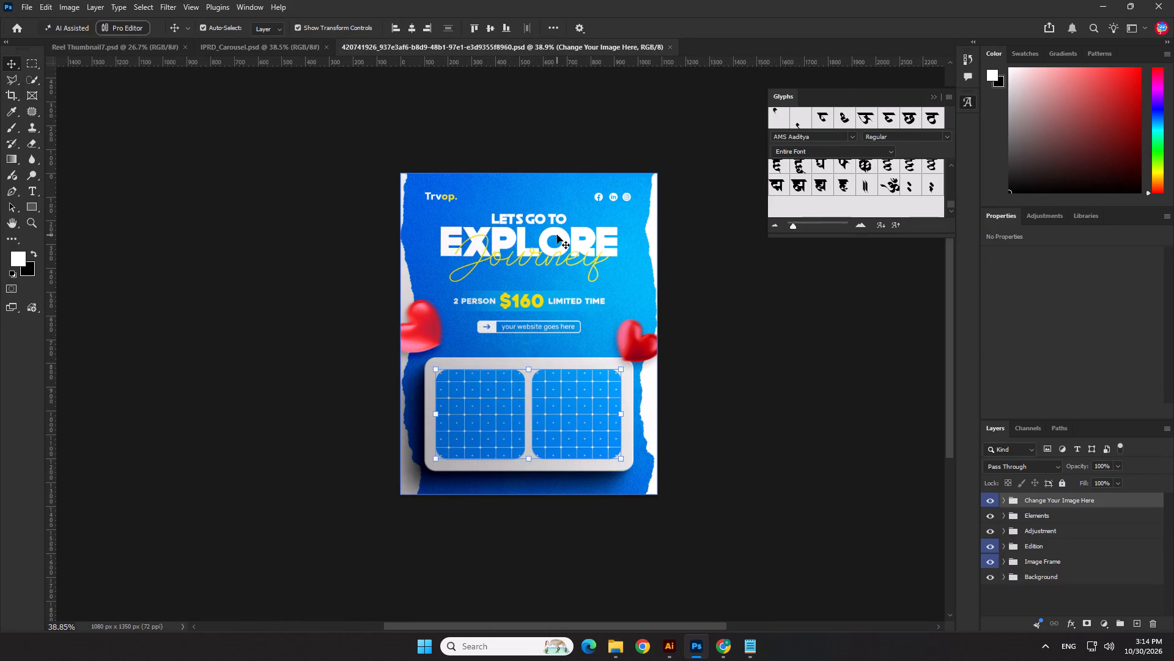
Sample the logo's yellow as the background colour and the EXPLORE headline's white as the foreground colour.
click(557, 235)
scroll(490, 220, up, 10)
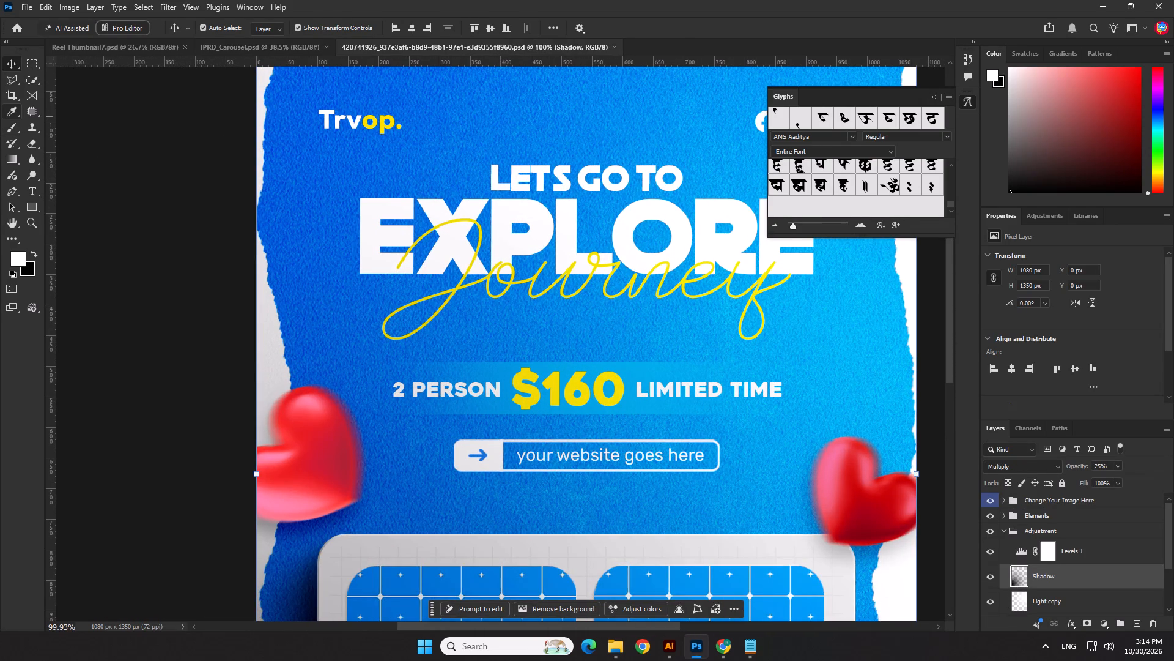
click(10, 111)
scroll(431, 135, up, 4)
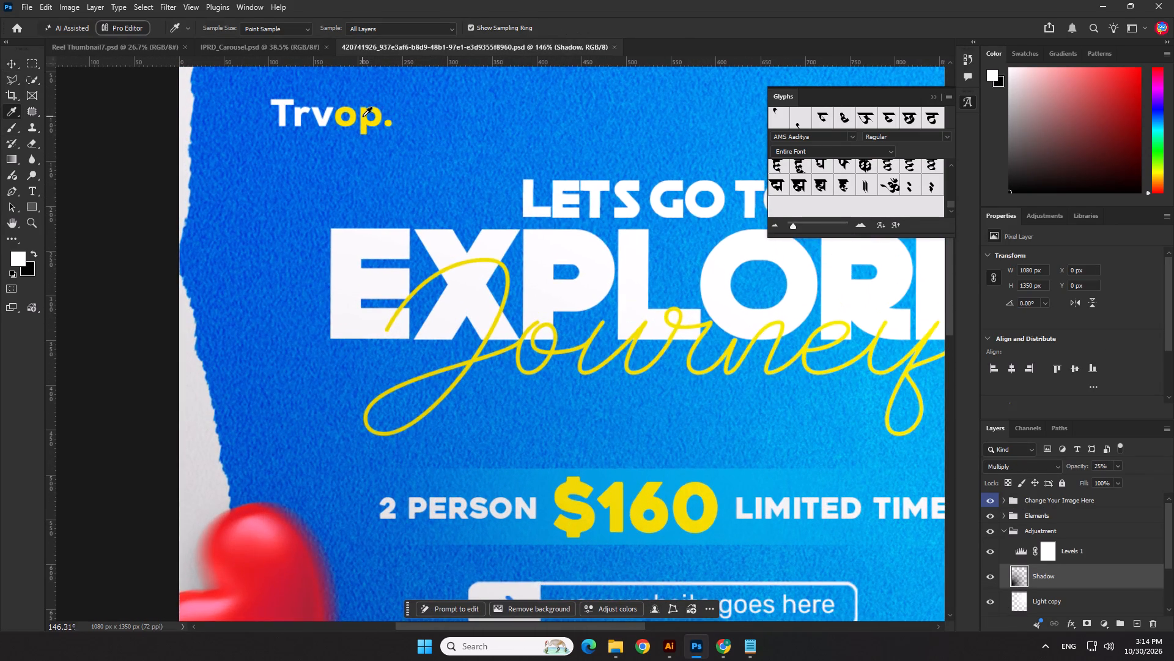
click(363, 116)
key(x)
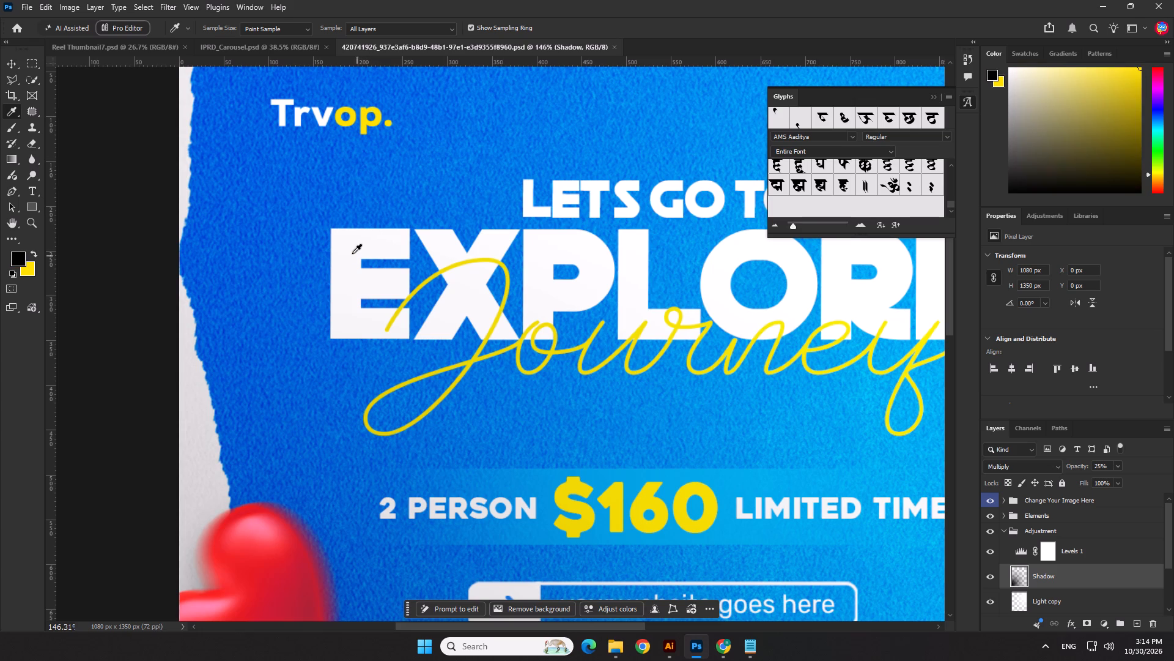
click(352, 251)
click(6, 65)
Delete the Change Your Image Here, Elements and Edition groups from the template, and collapse the Adjustment group.
scroll(118, 178, down, 5)
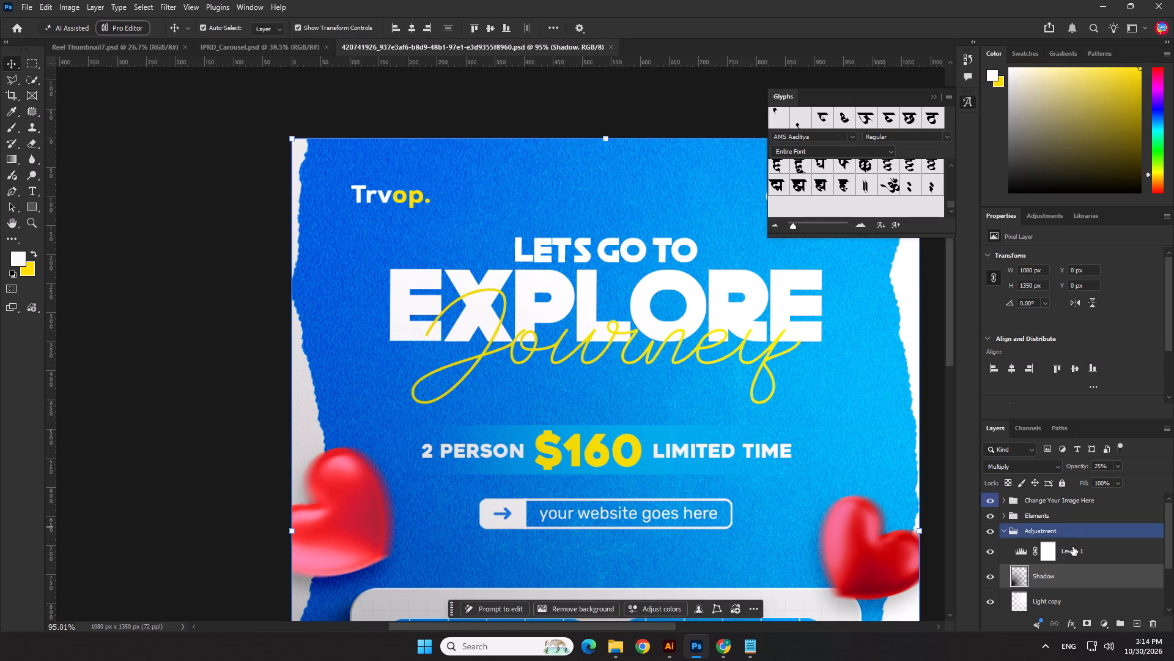
scroll(1060, 562, up, 1)
scroll(1040, 514, up, 2)
click(1039, 498)
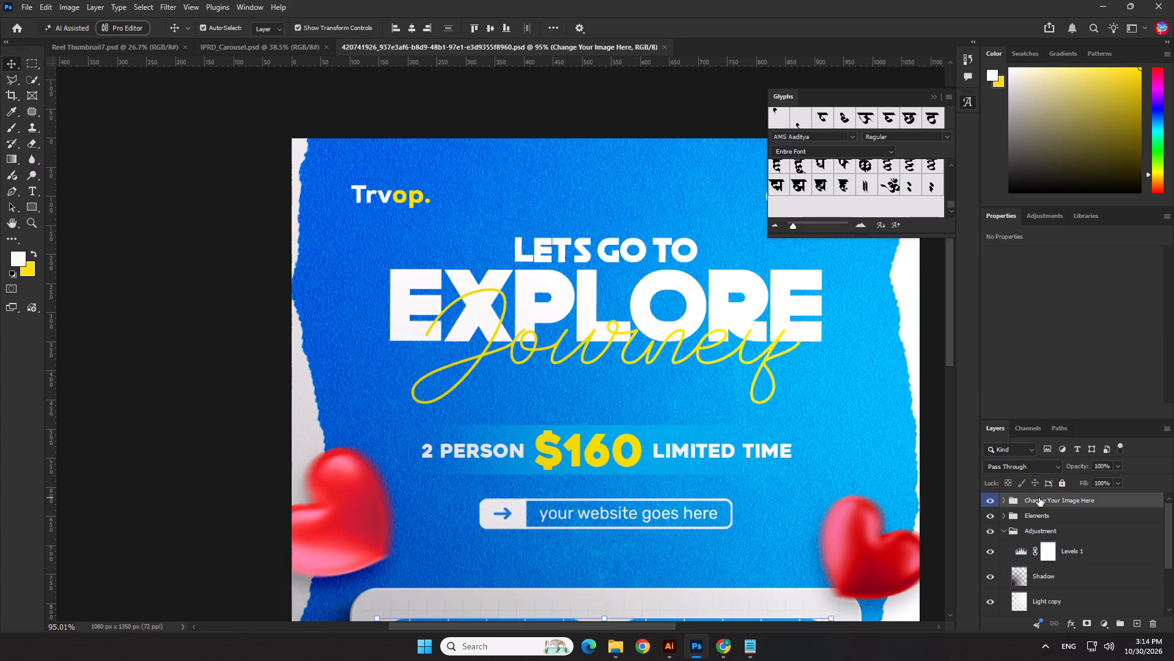
key(Delete)
scroll(527, 366, down, 5)
key(Delete)
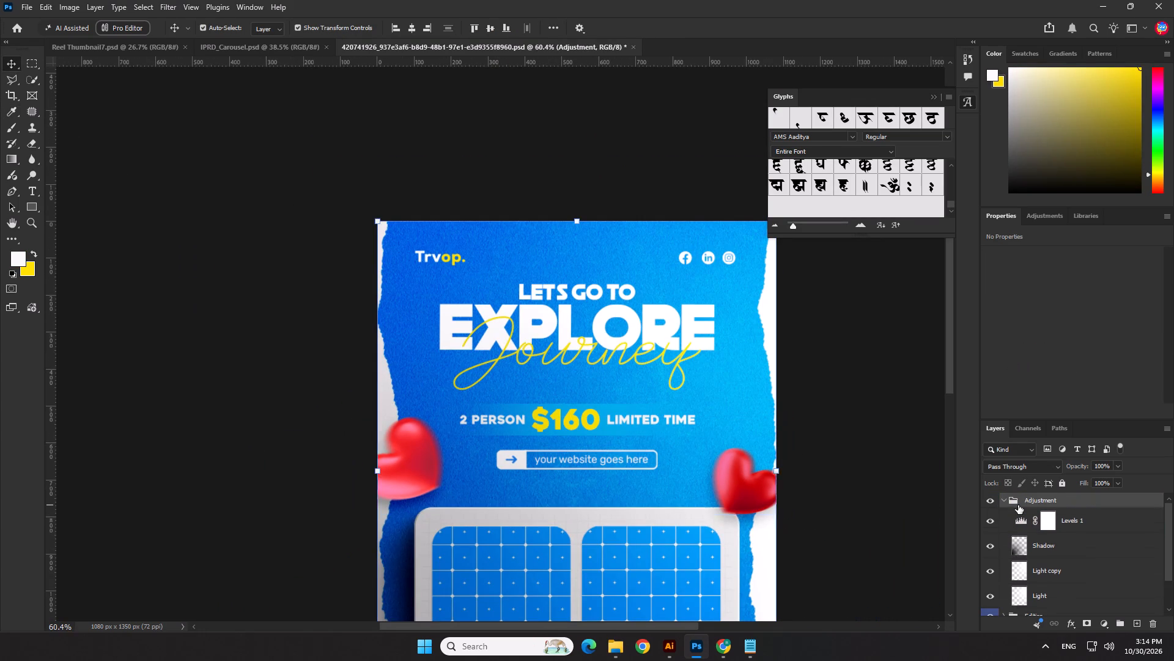
scroll(665, 446, down, 3)
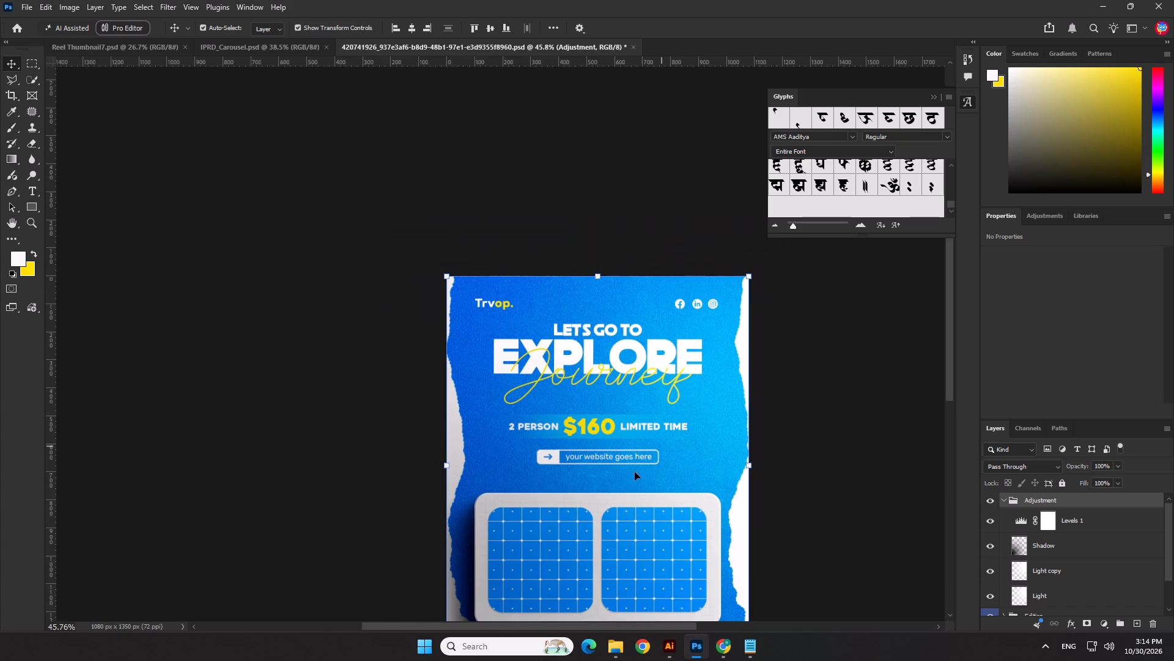
click(1002, 501)
click(1032, 517)
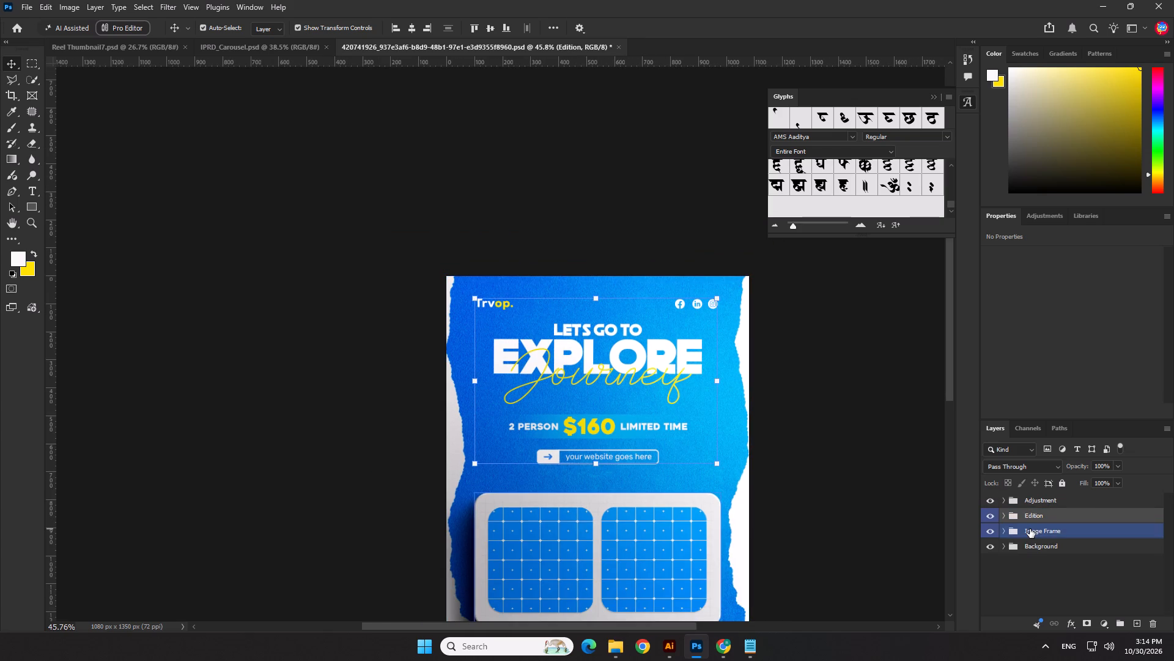
key(Delete)
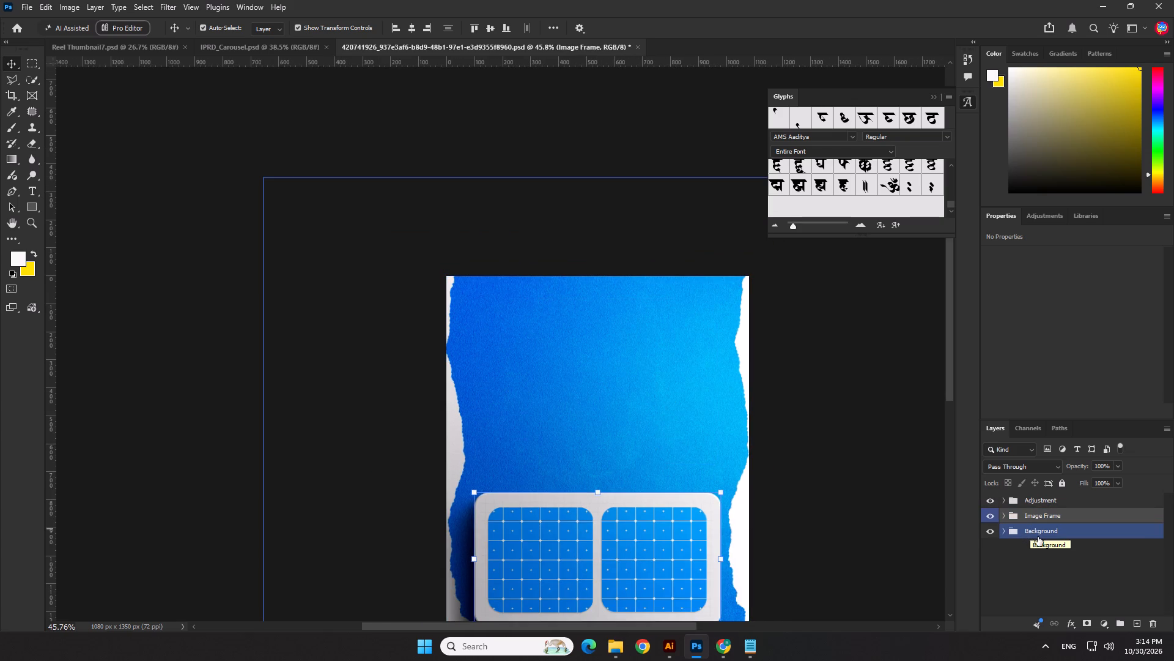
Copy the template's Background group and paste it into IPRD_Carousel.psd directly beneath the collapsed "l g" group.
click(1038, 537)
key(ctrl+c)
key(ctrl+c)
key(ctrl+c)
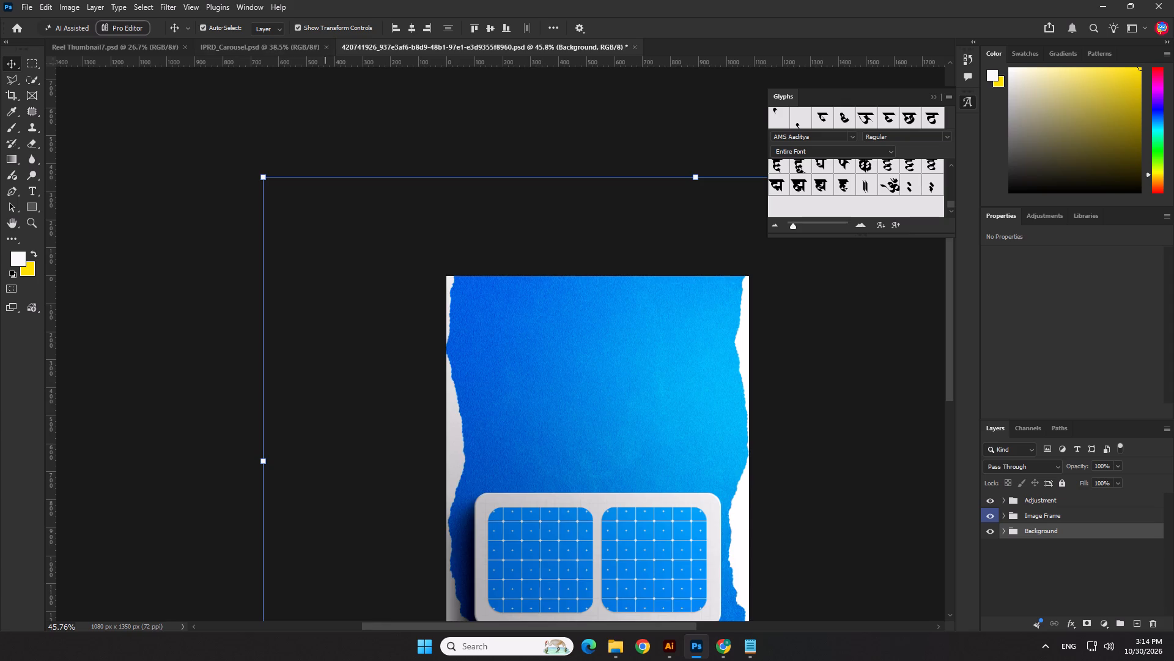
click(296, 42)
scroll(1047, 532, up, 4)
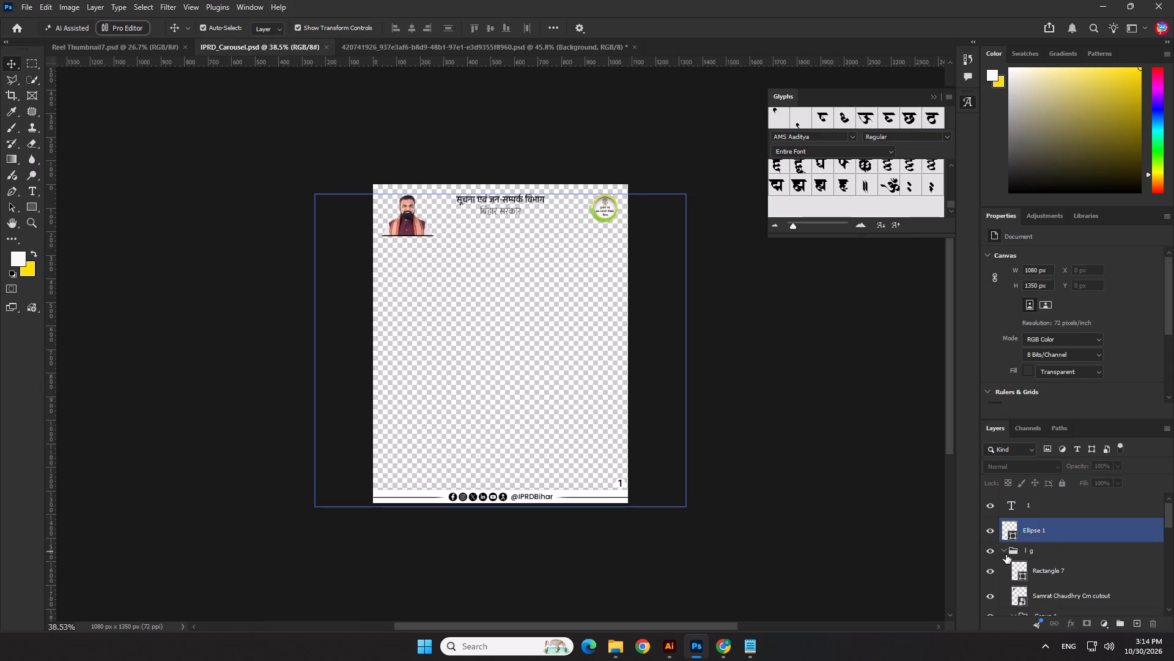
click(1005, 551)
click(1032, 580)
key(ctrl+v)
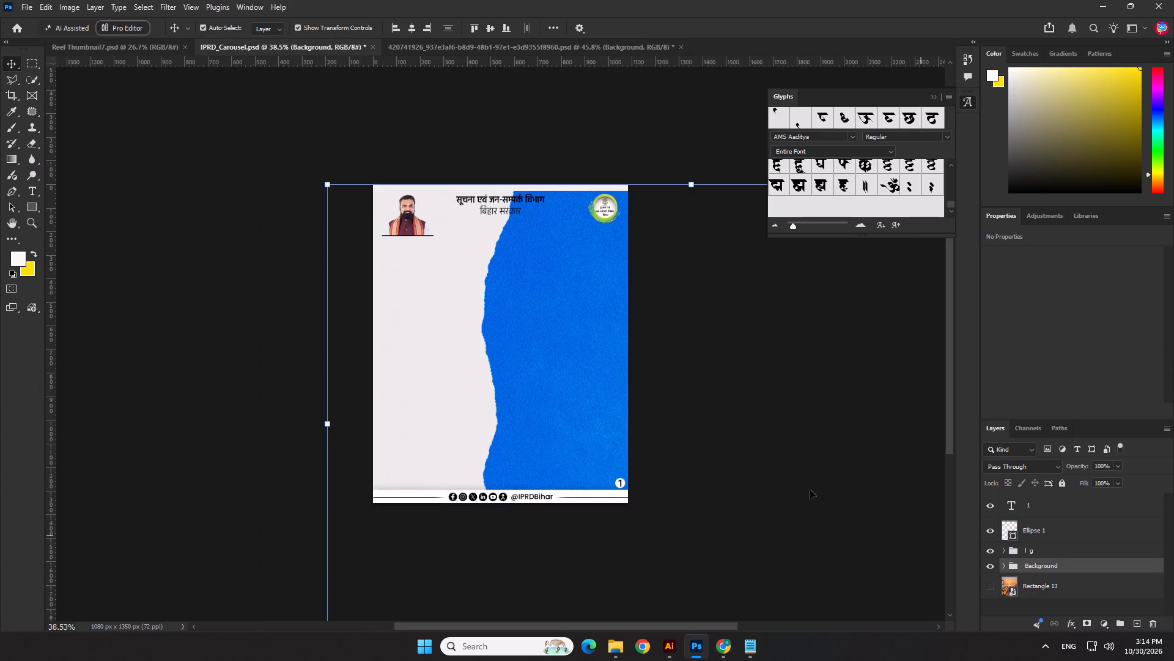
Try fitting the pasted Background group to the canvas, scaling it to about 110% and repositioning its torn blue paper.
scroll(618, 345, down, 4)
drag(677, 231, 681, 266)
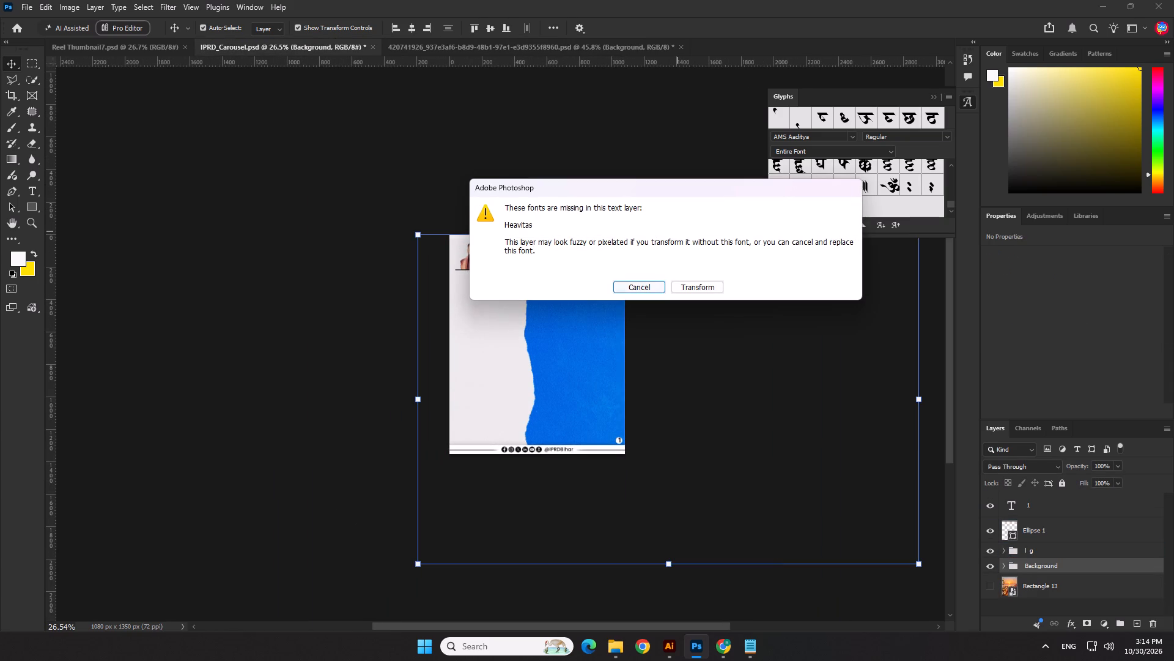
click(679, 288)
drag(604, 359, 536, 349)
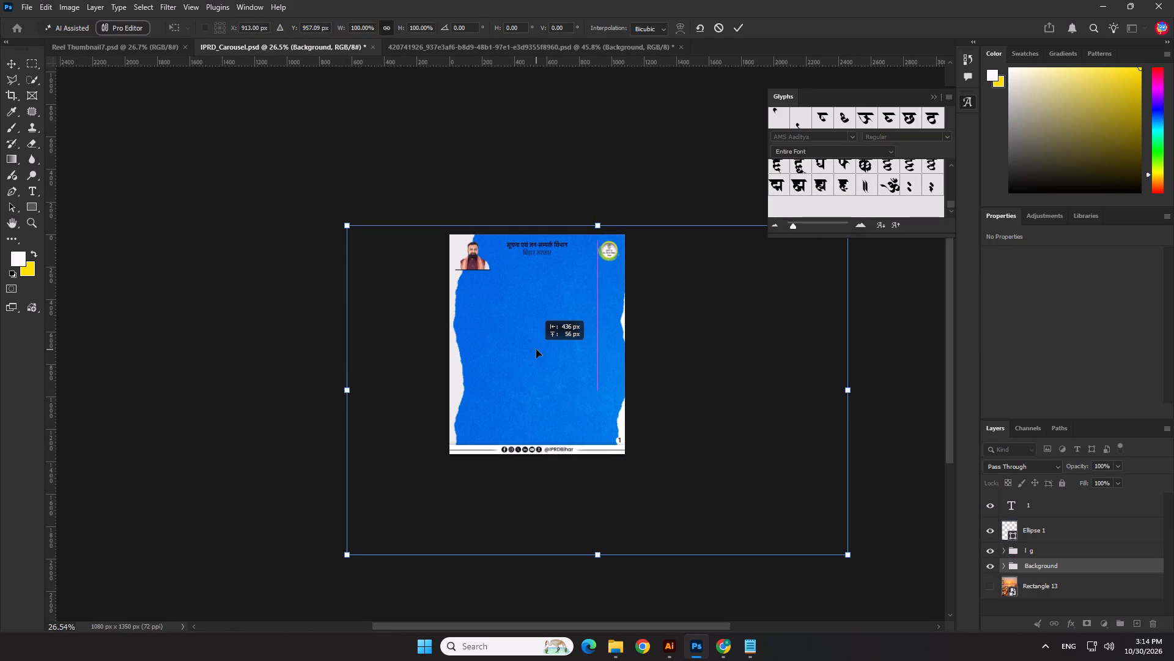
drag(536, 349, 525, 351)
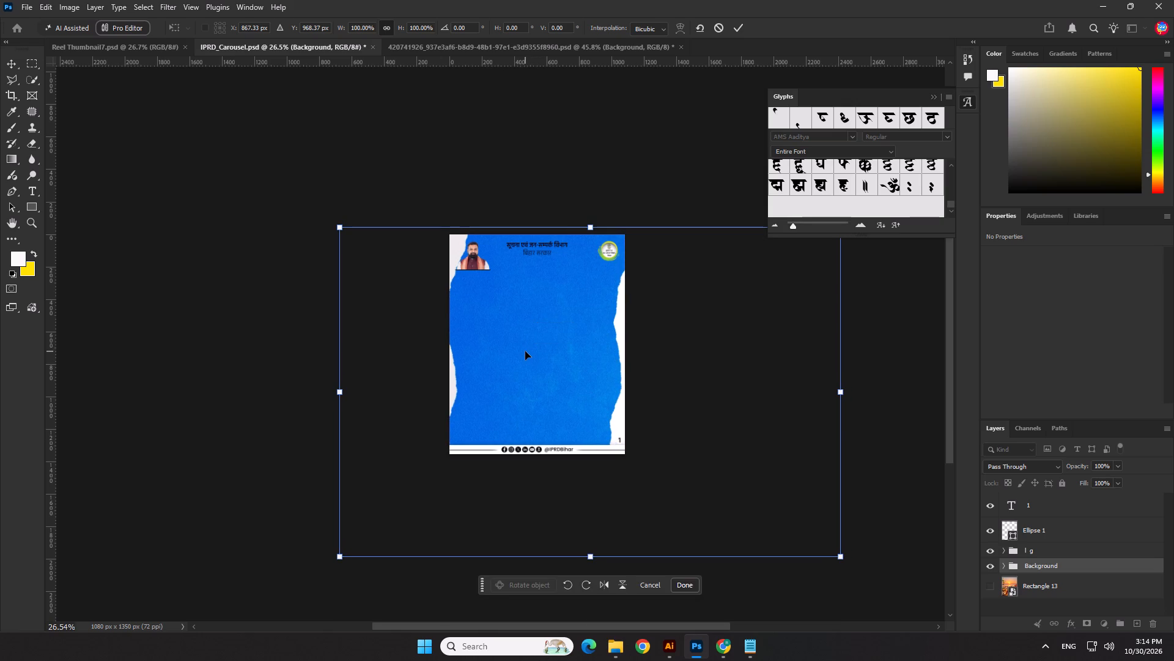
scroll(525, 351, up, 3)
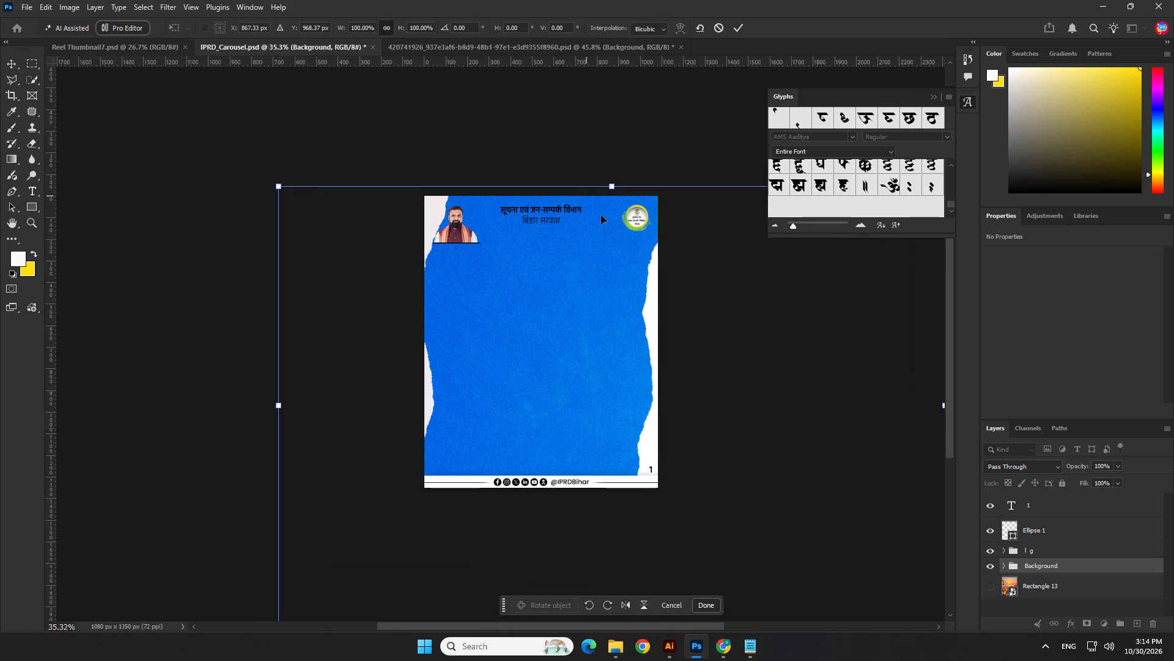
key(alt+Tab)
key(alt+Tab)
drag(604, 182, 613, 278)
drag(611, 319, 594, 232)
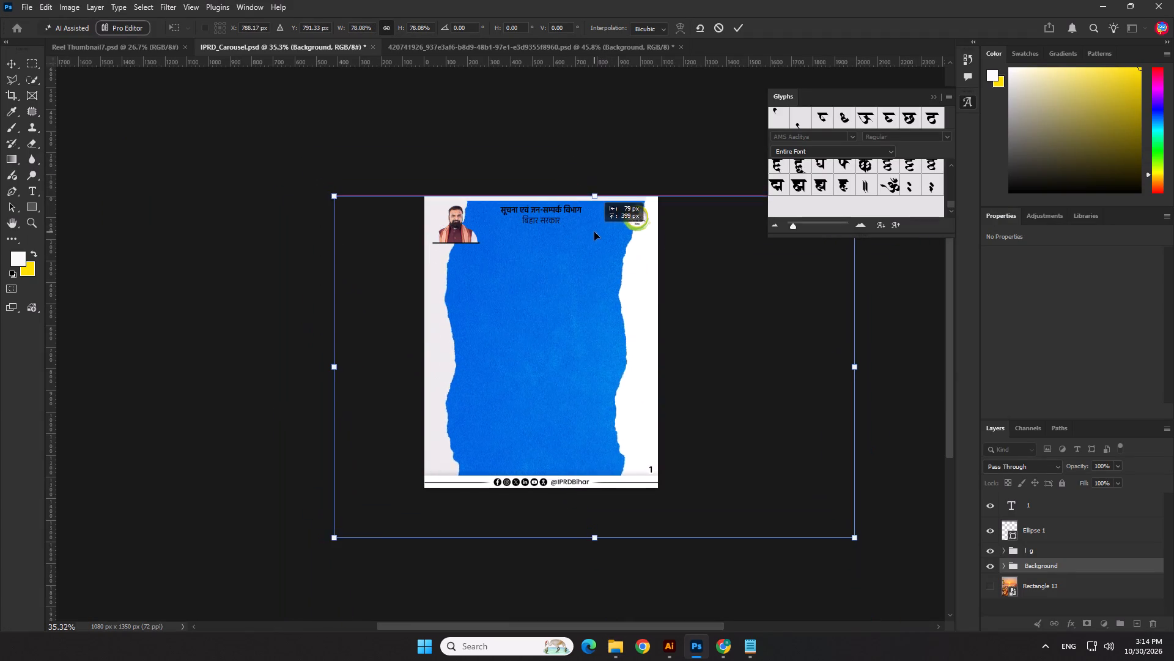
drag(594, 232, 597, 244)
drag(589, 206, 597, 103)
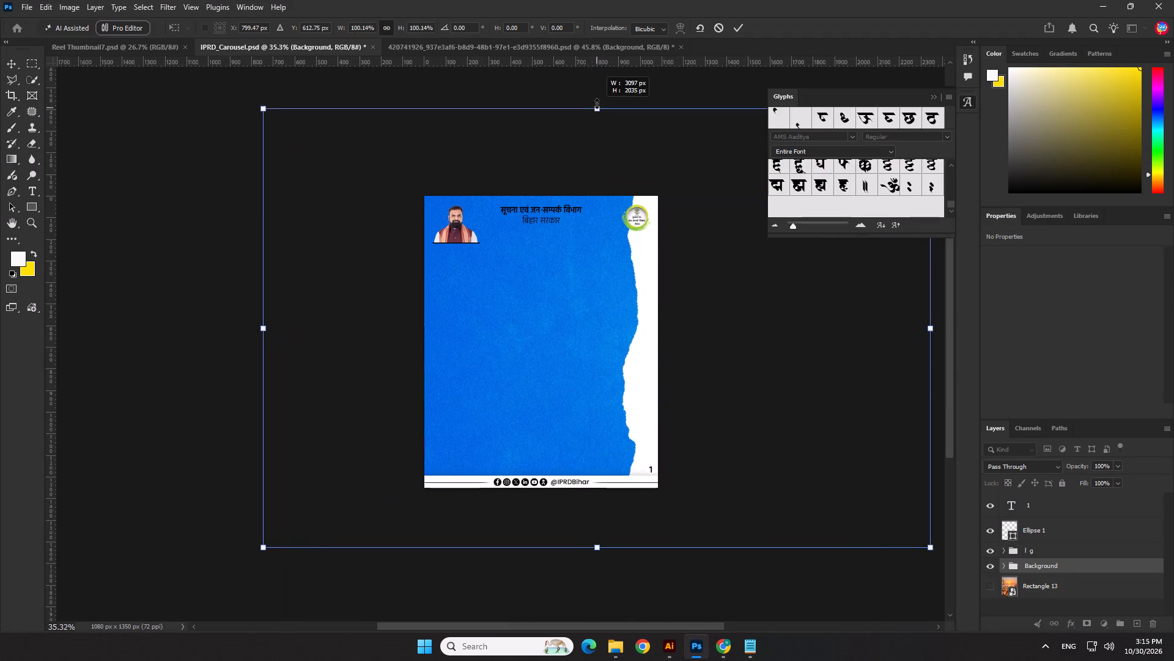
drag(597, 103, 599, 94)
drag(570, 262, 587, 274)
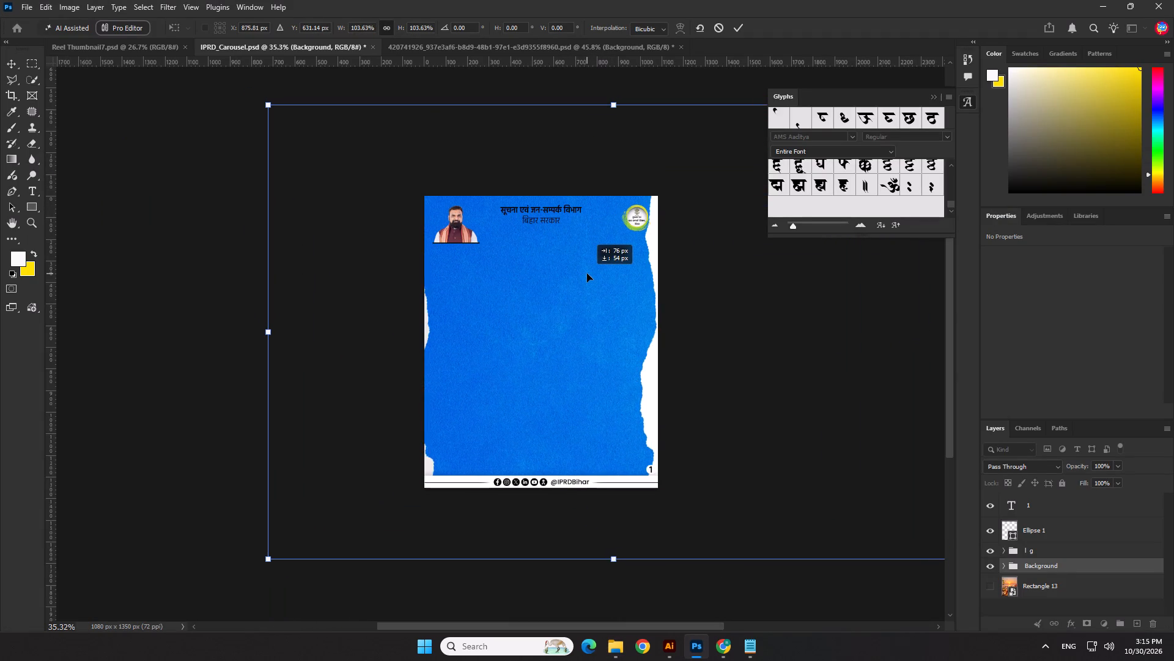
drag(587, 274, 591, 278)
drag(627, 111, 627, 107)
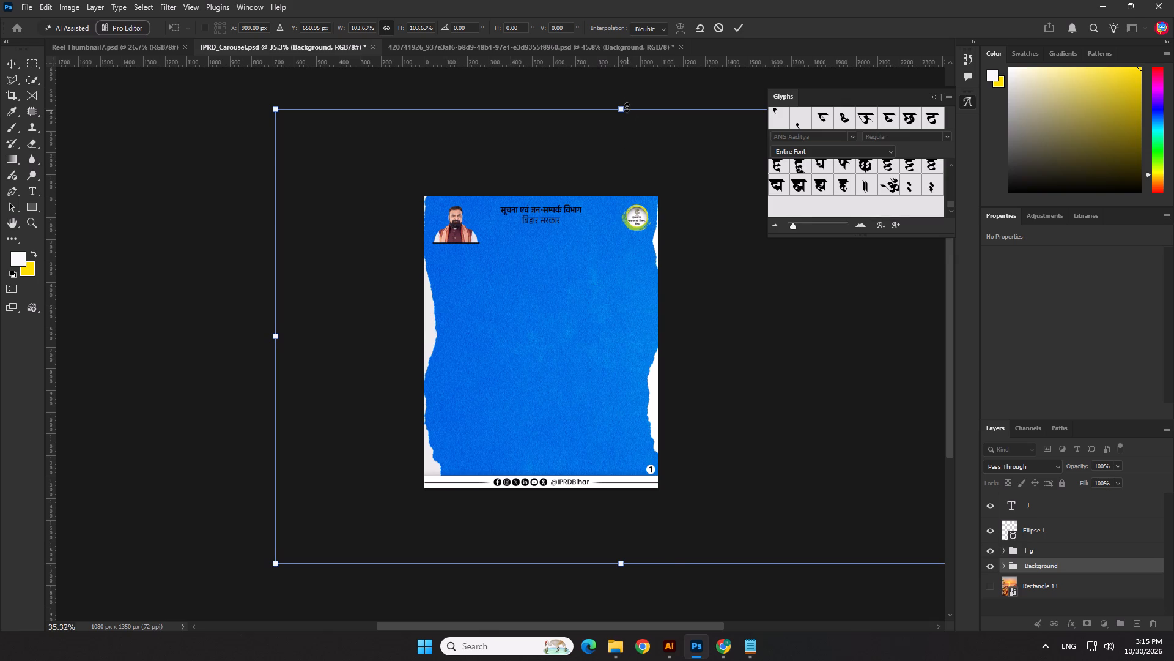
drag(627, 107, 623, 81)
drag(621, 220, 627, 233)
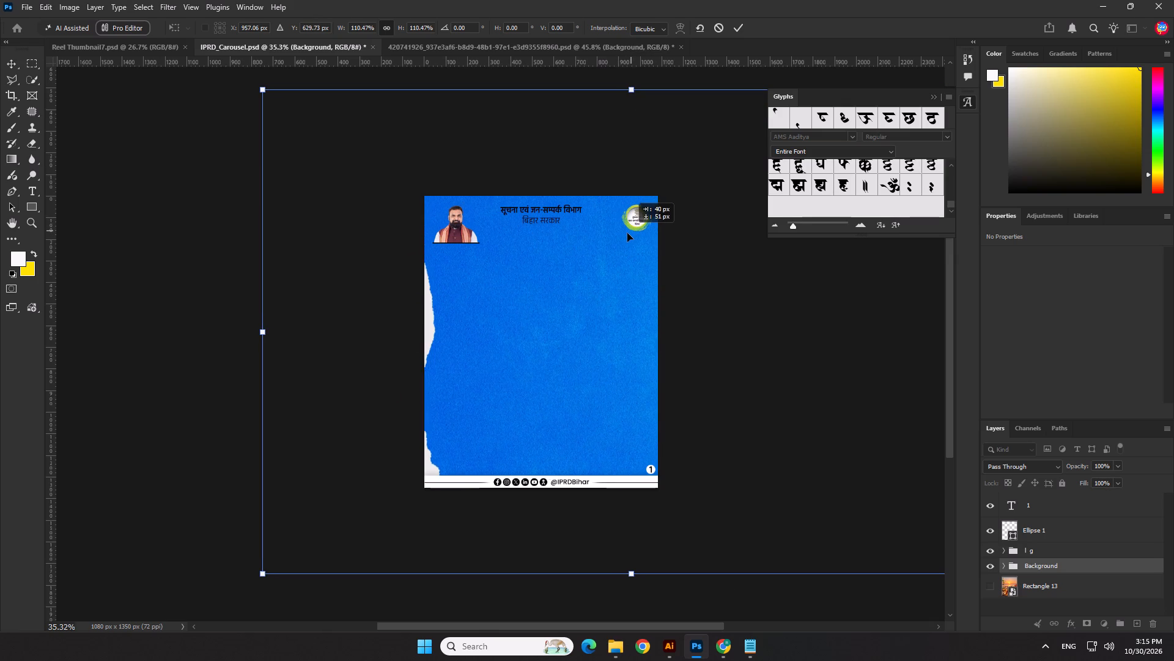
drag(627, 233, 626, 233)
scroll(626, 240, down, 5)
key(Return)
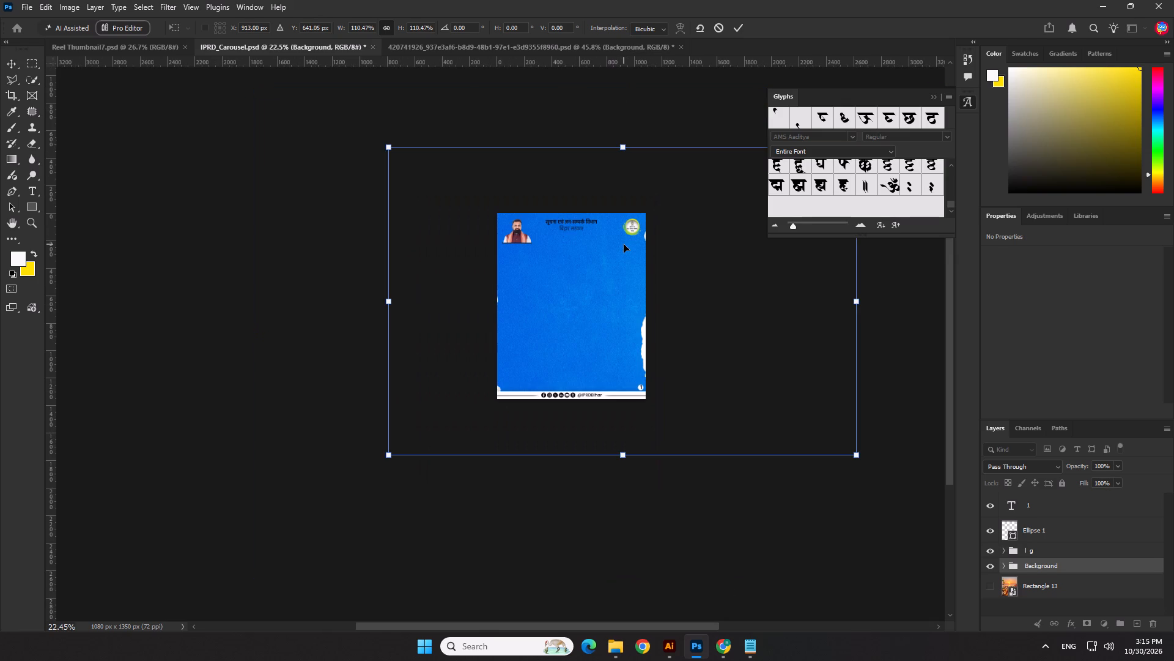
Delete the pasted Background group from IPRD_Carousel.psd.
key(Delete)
Copy only the visible blue Color layer from the template's Background group into IPRD_Carousel.psd, beneath the "l g" group.
click(609, 48)
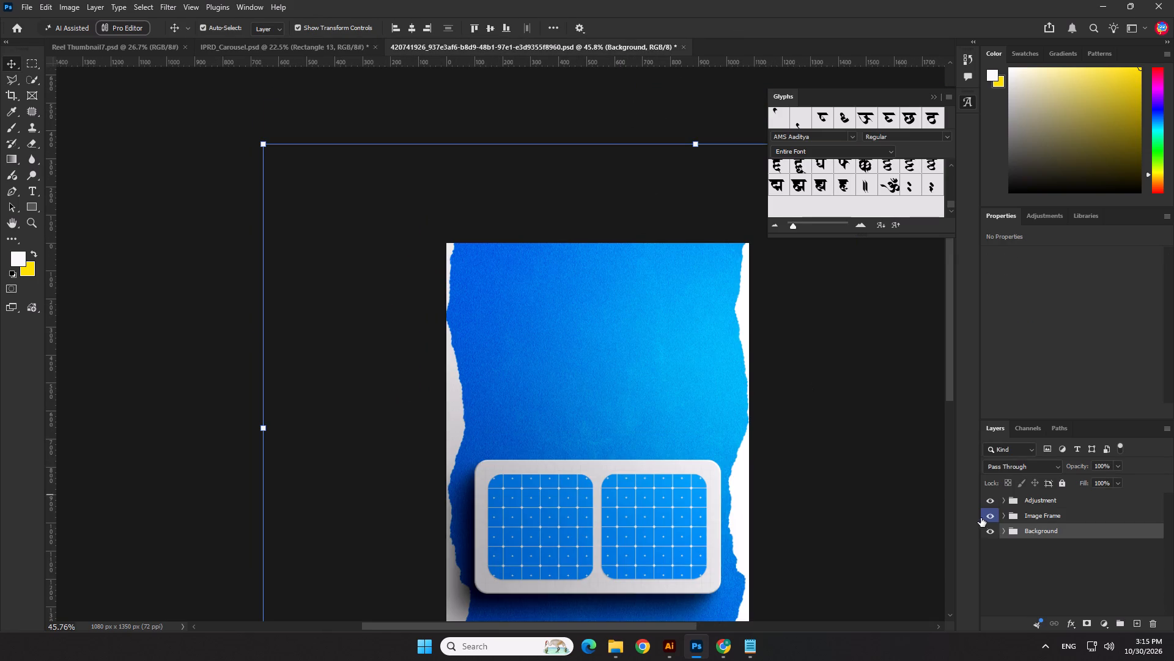
click(1001, 531)
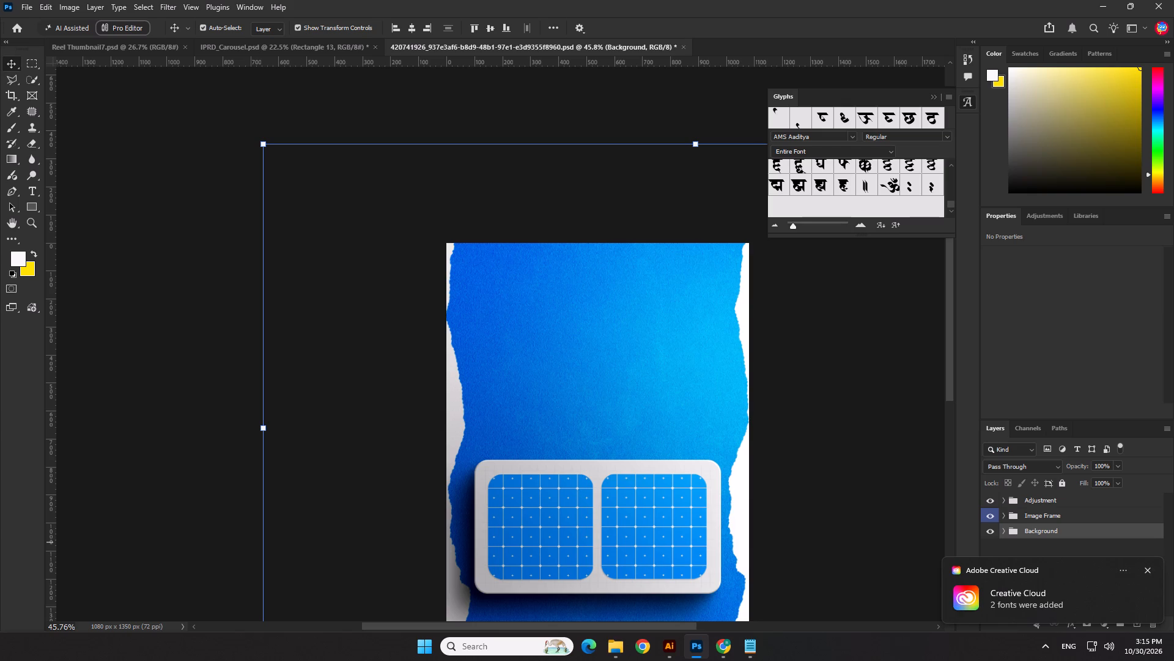
click(1150, 577)
click(1014, 553)
click(1003, 531)
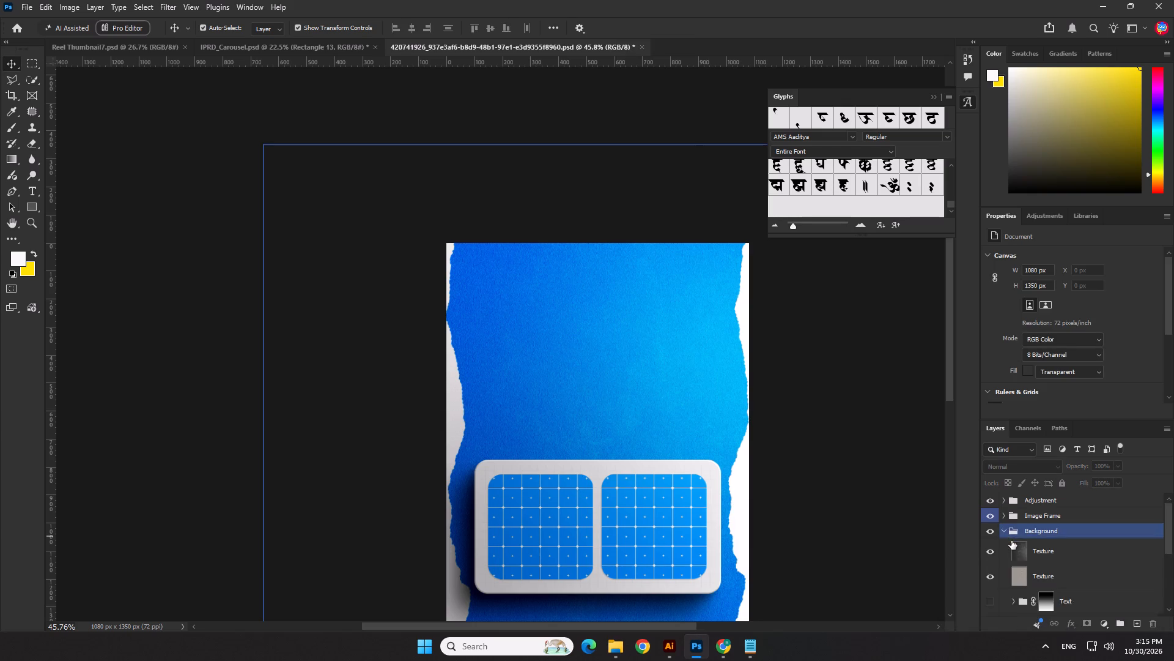
scroll(1011, 542, down, 3)
scroll(1072, 561, down, 4)
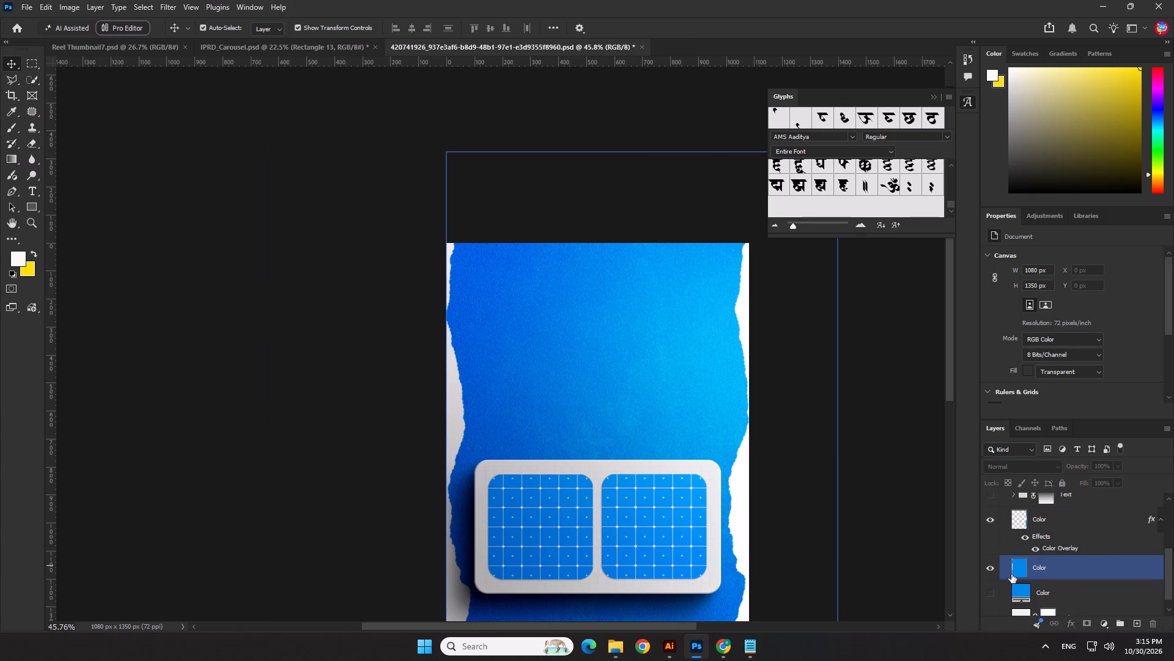
click(991, 570)
click(991, 570)
click(1046, 572)
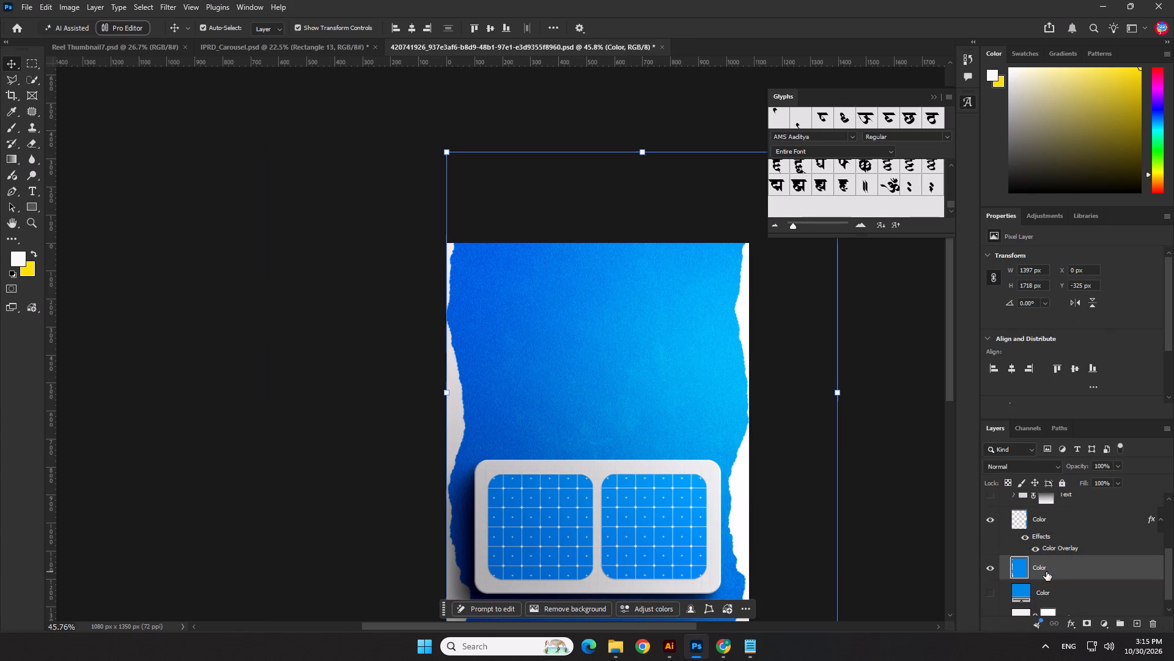
key(ctrl+c)
key(ctrl+c)
key(ctrl+c)
click(354, 40)
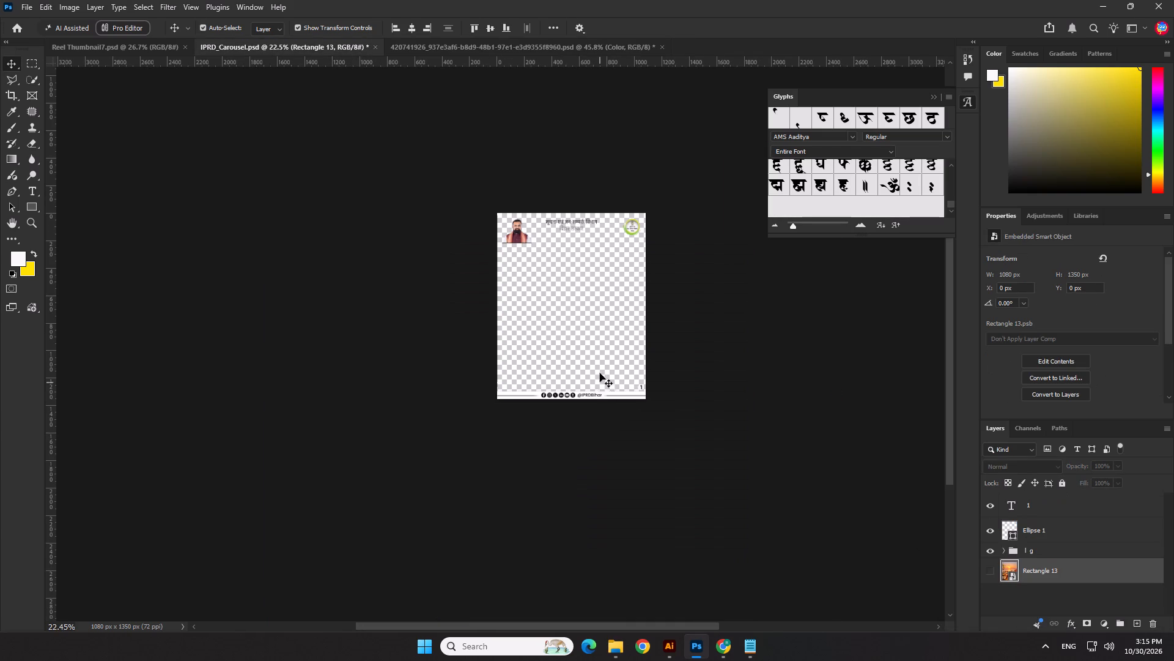
key(ctrl+v)
Scale the blue Color layer to about 1097 × 1350 px and align it vertically to the canvas centre, with torn edges on both sides.
click(593, 329)
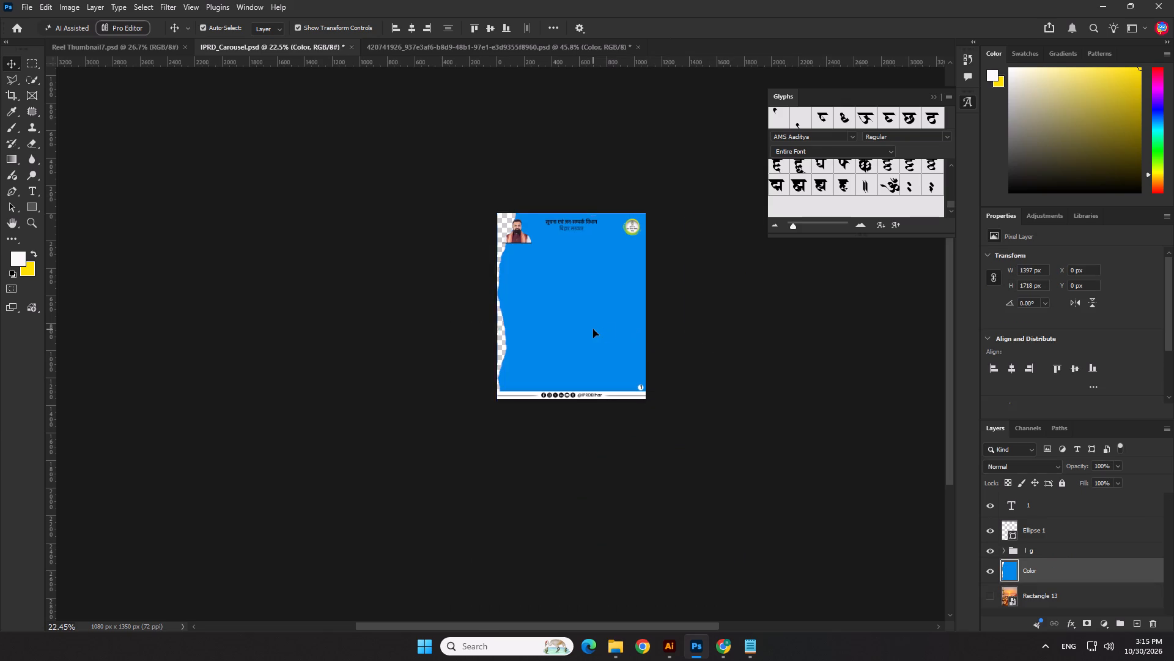
drag(619, 322, 607, 312)
drag(678, 318, 646, 306)
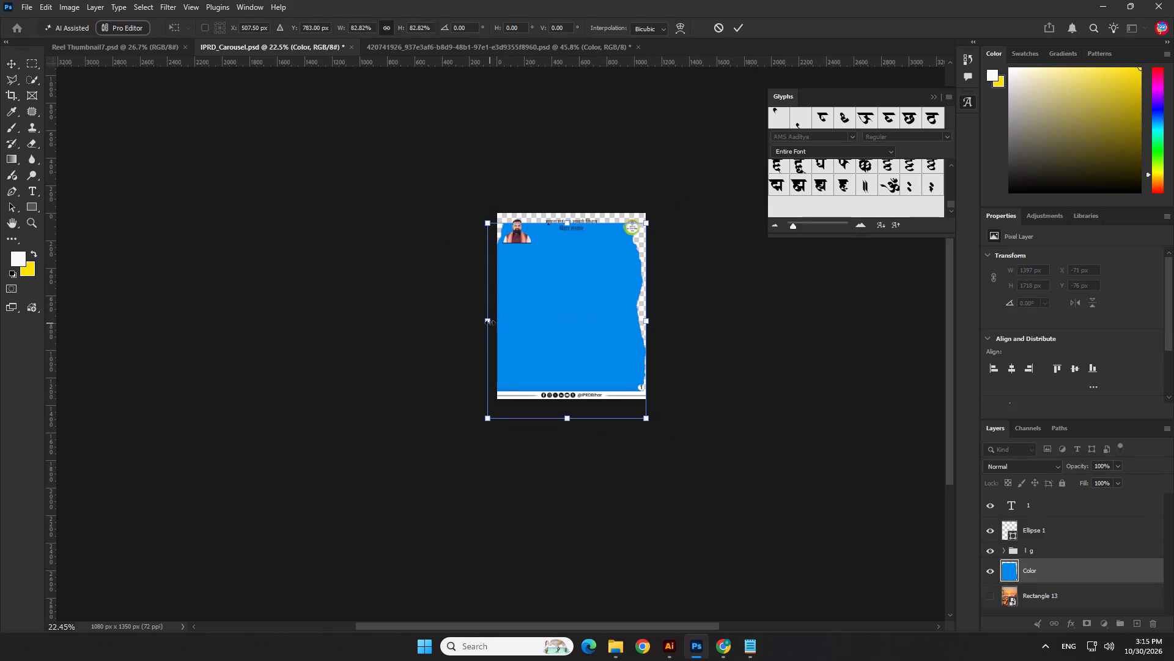
drag(490, 323, 497, 324)
key(Return)
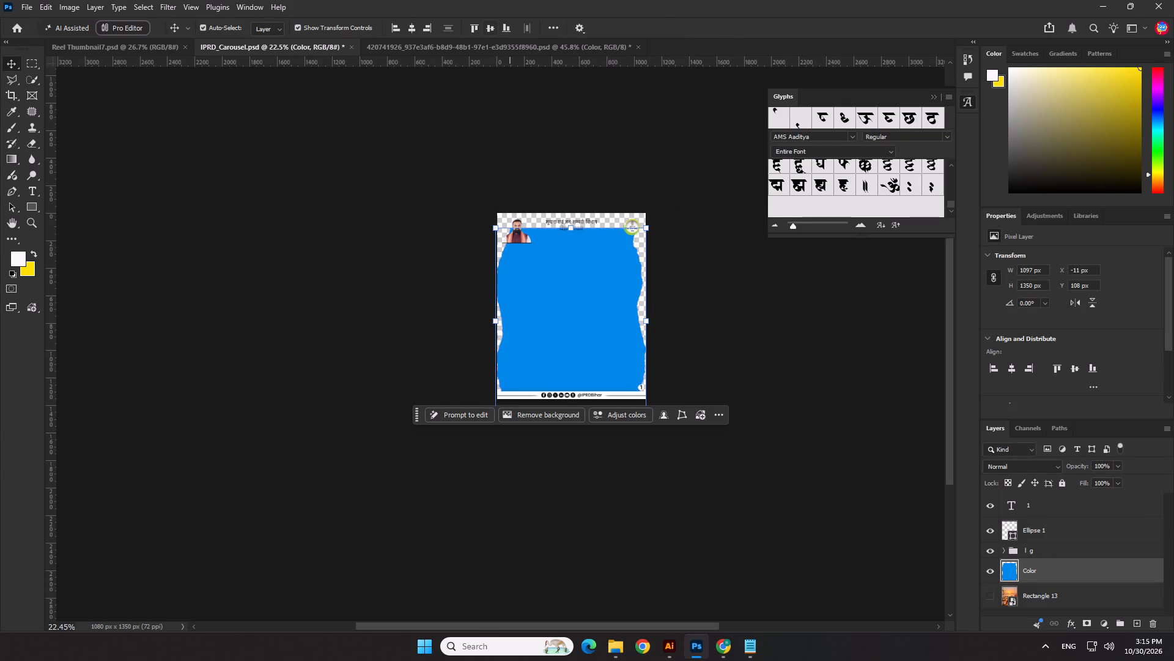
click(489, 28)
click(401, 250)
scroll(671, 322, up, 4)
click(591, 304)
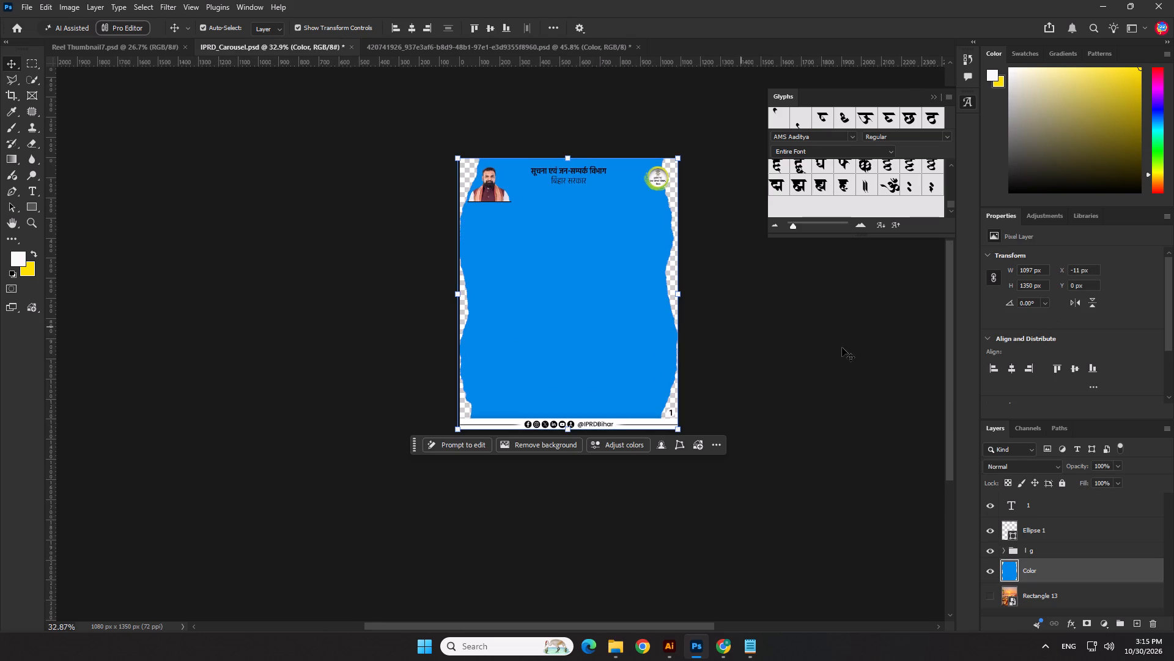
Copy the white Color layer with the Color Overlay effect from the template's Background group into IPRD_Carousel.psd.
click(398, 48)
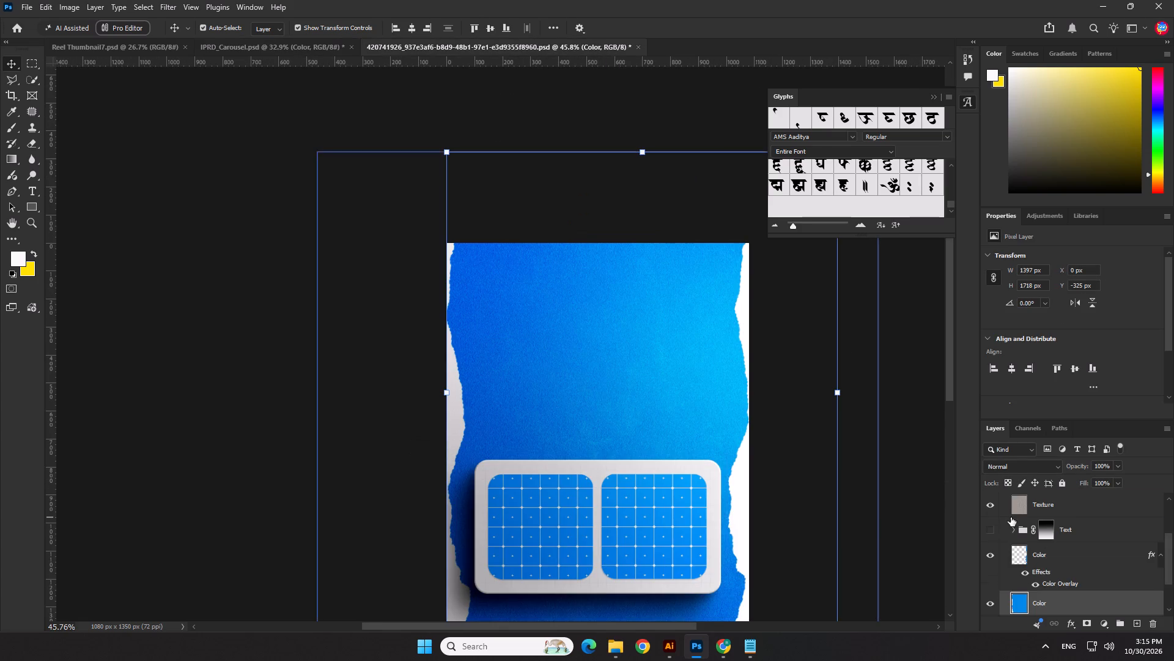
scroll(1052, 562, down, 1)
click(994, 543)
click(994, 543)
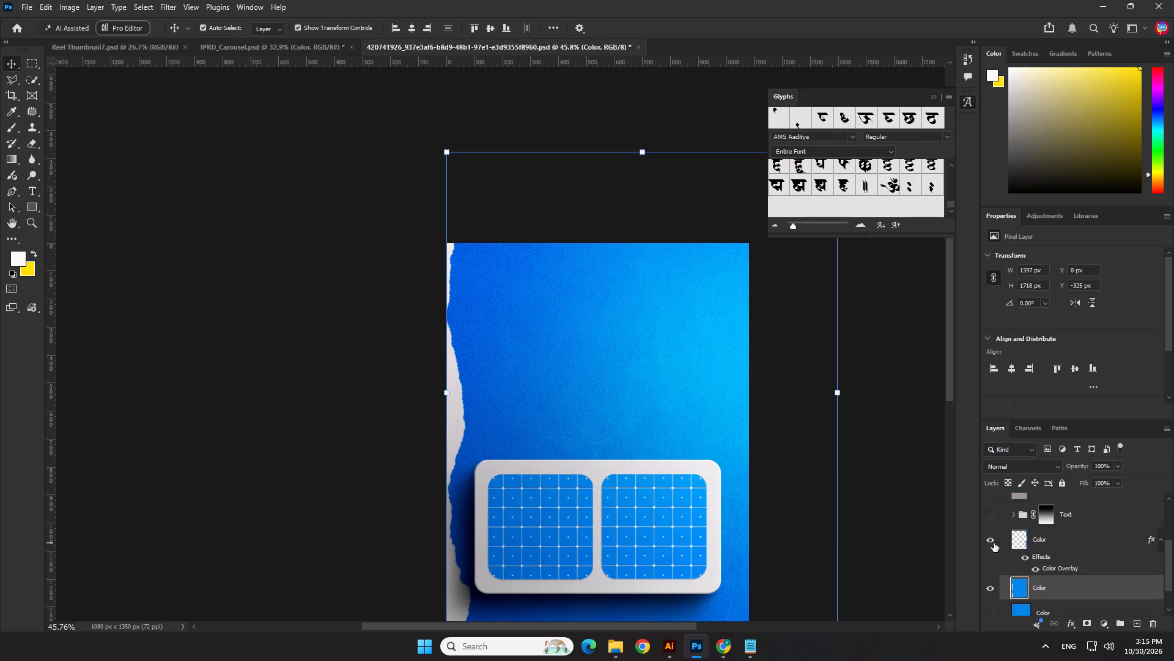
click(1065, 542)
scroll(1065, 542, up, 2)
scroll(1065, 542, down, 5)
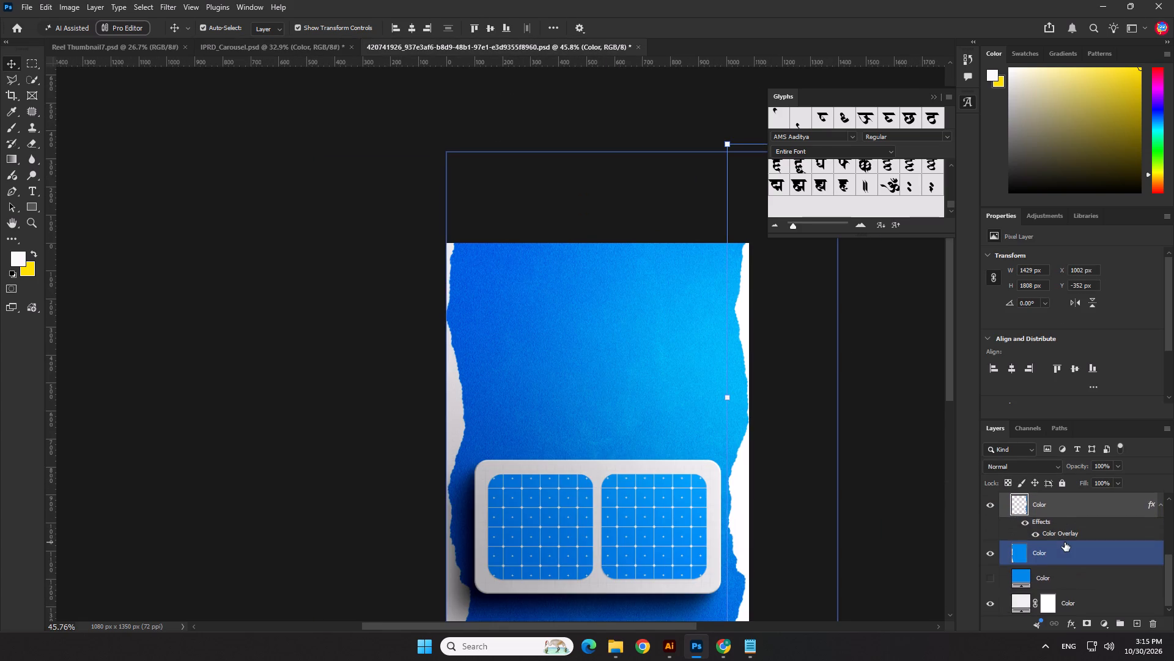
scroll(1065, 542, down, 2)
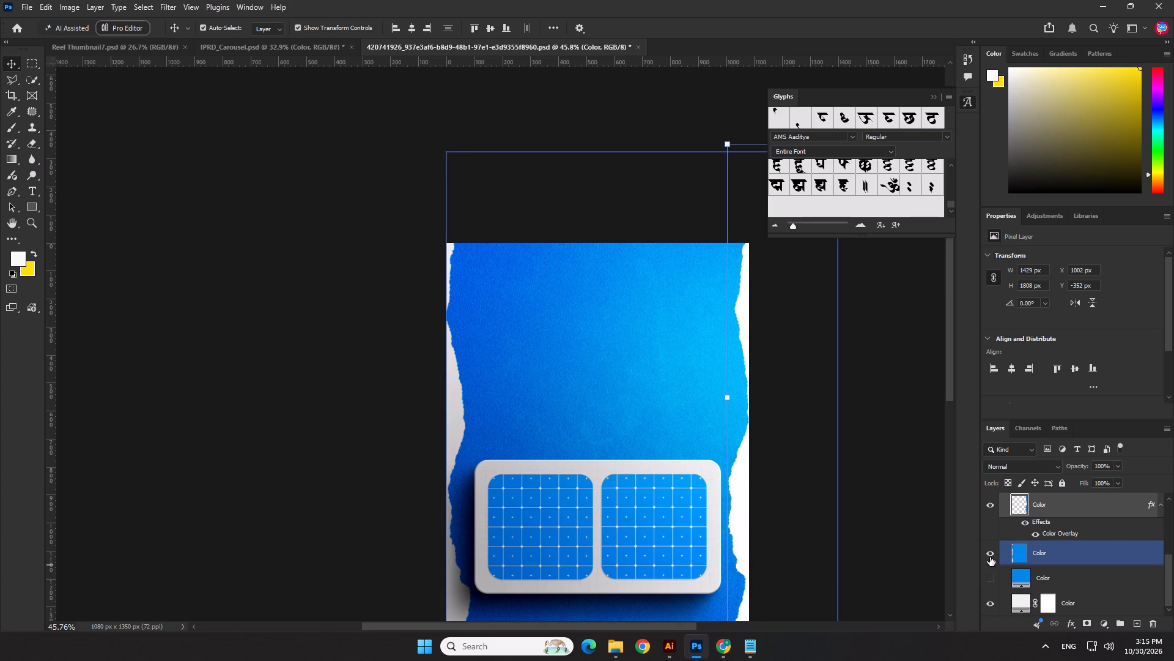
double_click(990, 557)
key(ctrl+c)
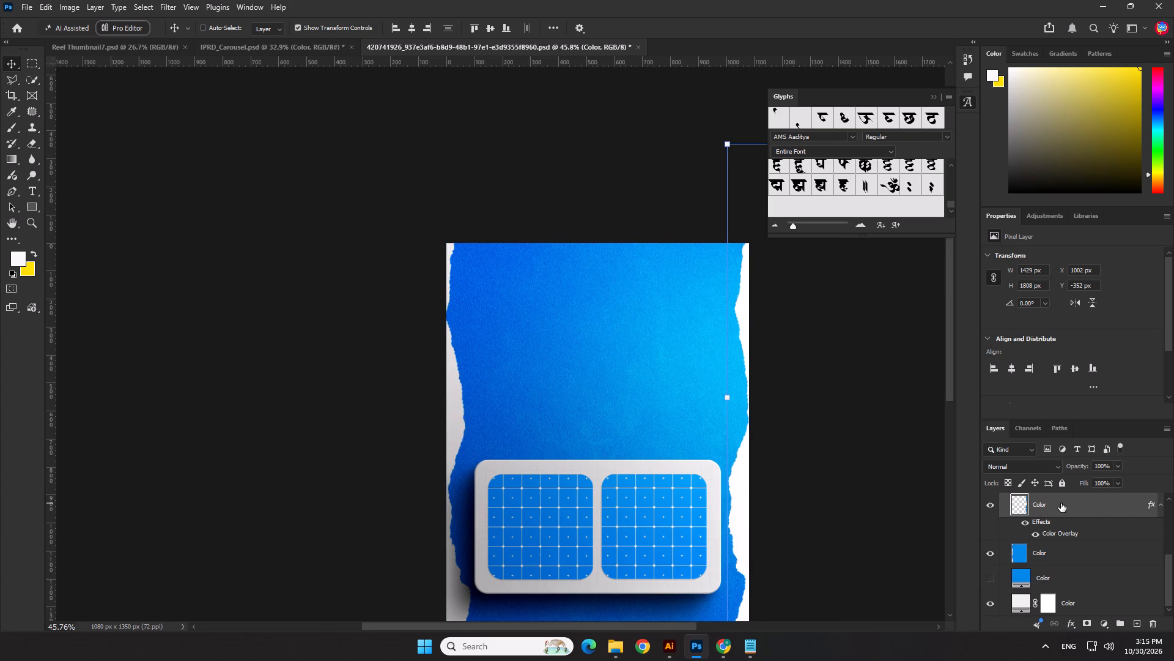
key(ctrl+c)
key(ctrl+c)
key(ctrl+c)
click(279, 56)
click(528, 353)
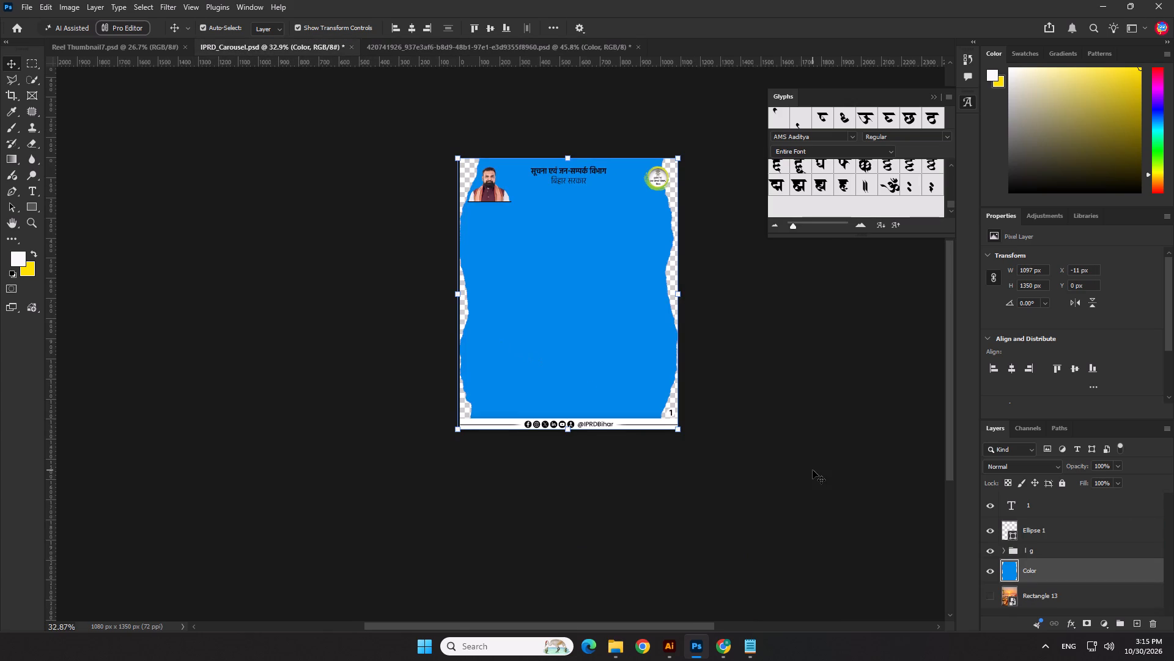
key(ctrl+v)
Move the pasted Color layer with the Color Overlay beneath the blue Color layer.
scroll(1039, 567, down, 1)
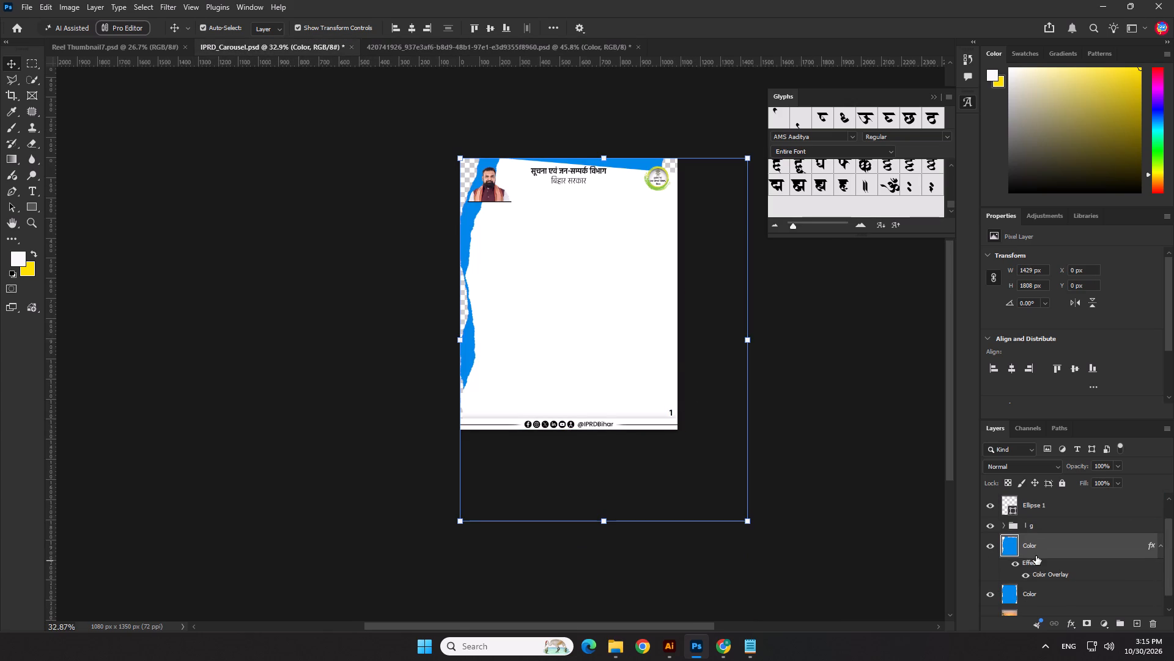
drag(1036, 552, 1033, 603)
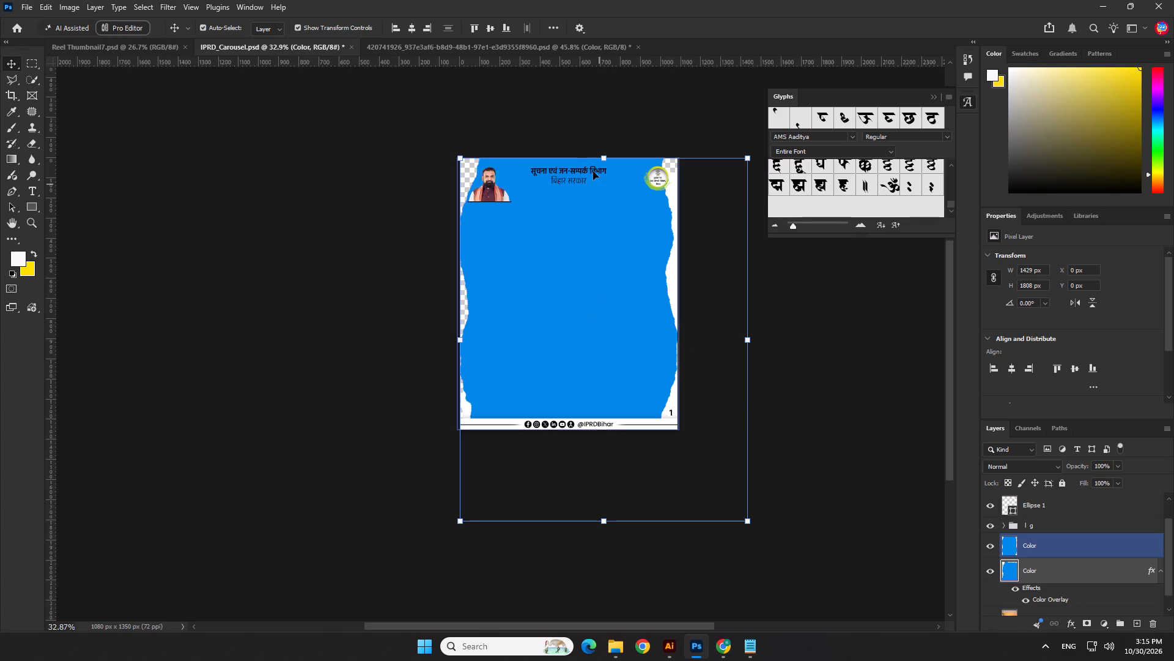
Align the white Color Overlay layer to the canvas centre horizontally and vertically so it backs the torn blue edges.
key(Return)
click(412, 24)
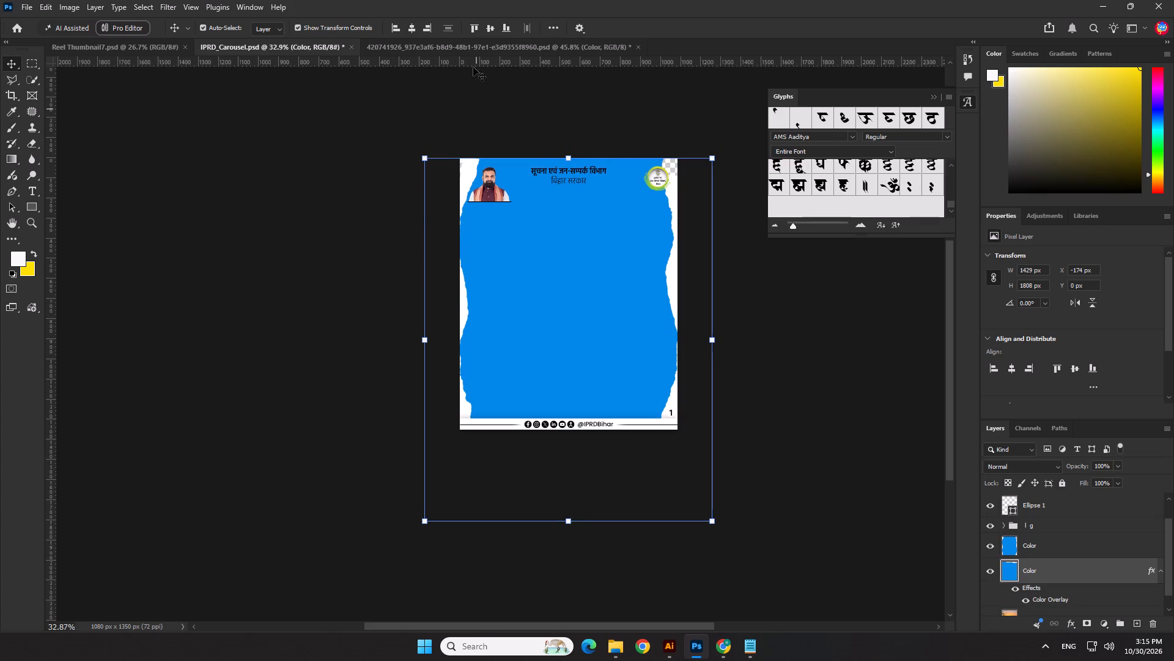
click(489, 25)
click(265, 306)
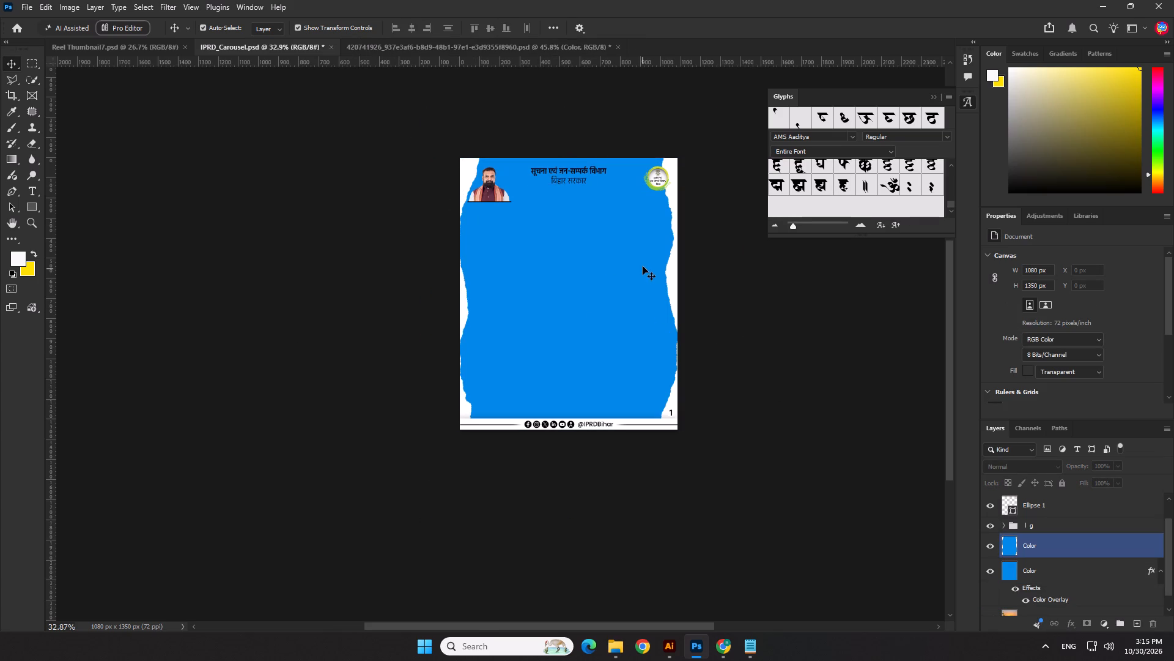
scroll(643, 263, up, 5)
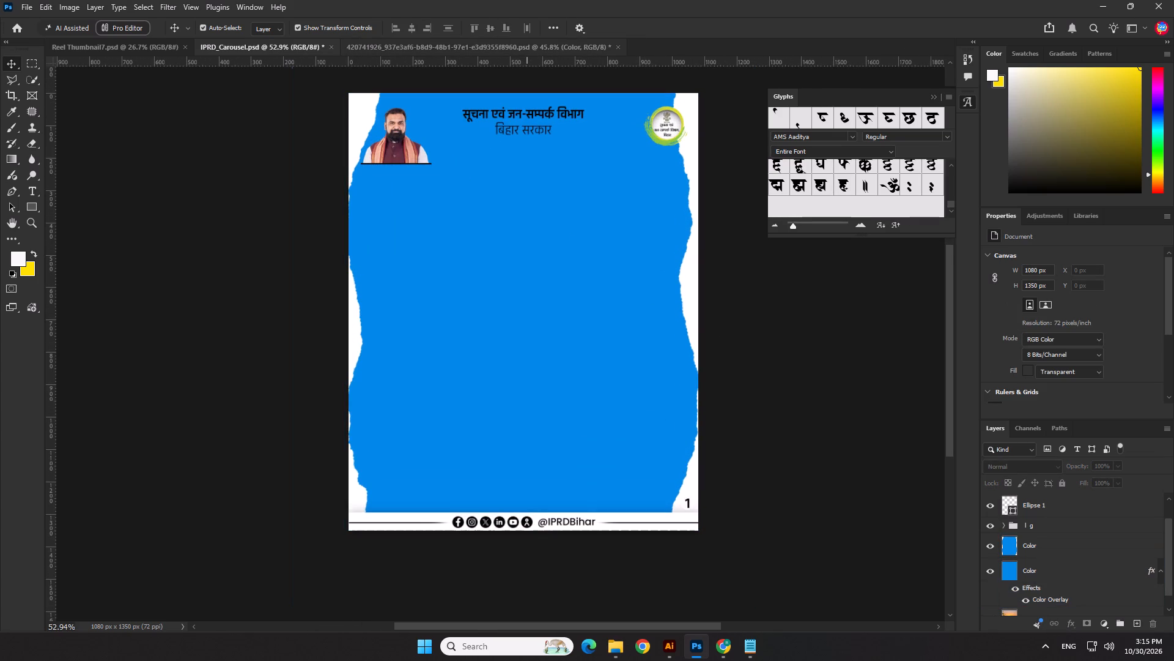
Examine the blue photo-frame template's Adjustment group, including the effect of its Levels 1 layer.
click(536, 38)
click(536, 44)
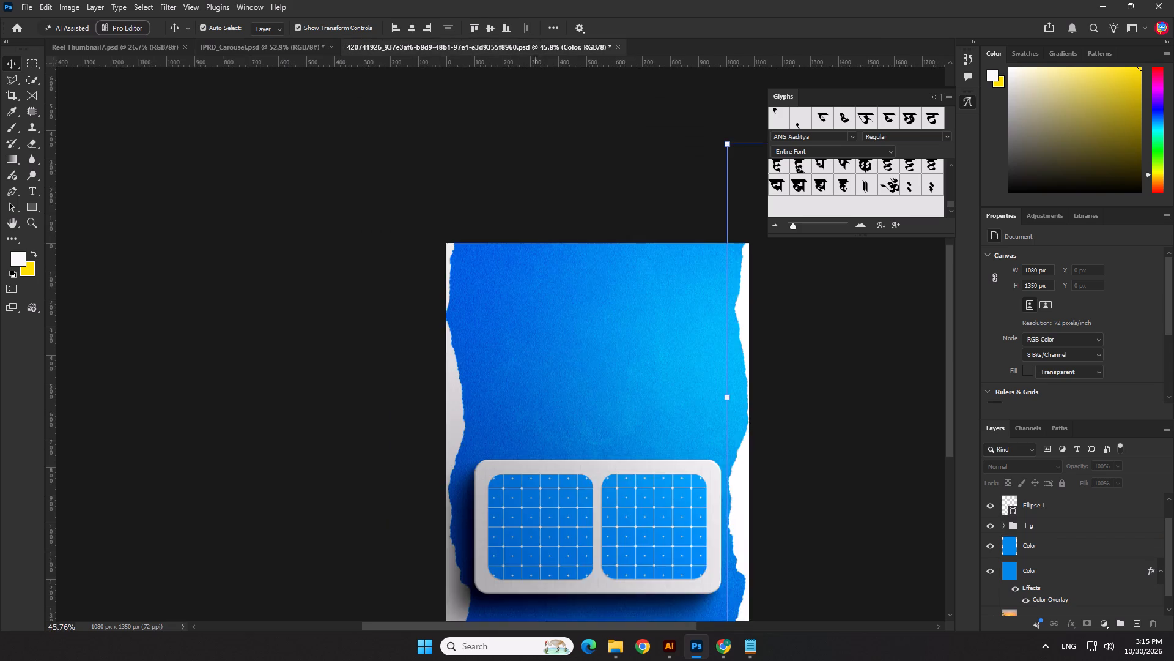
scroll(583, 363, down, 4)
click(390, 313)
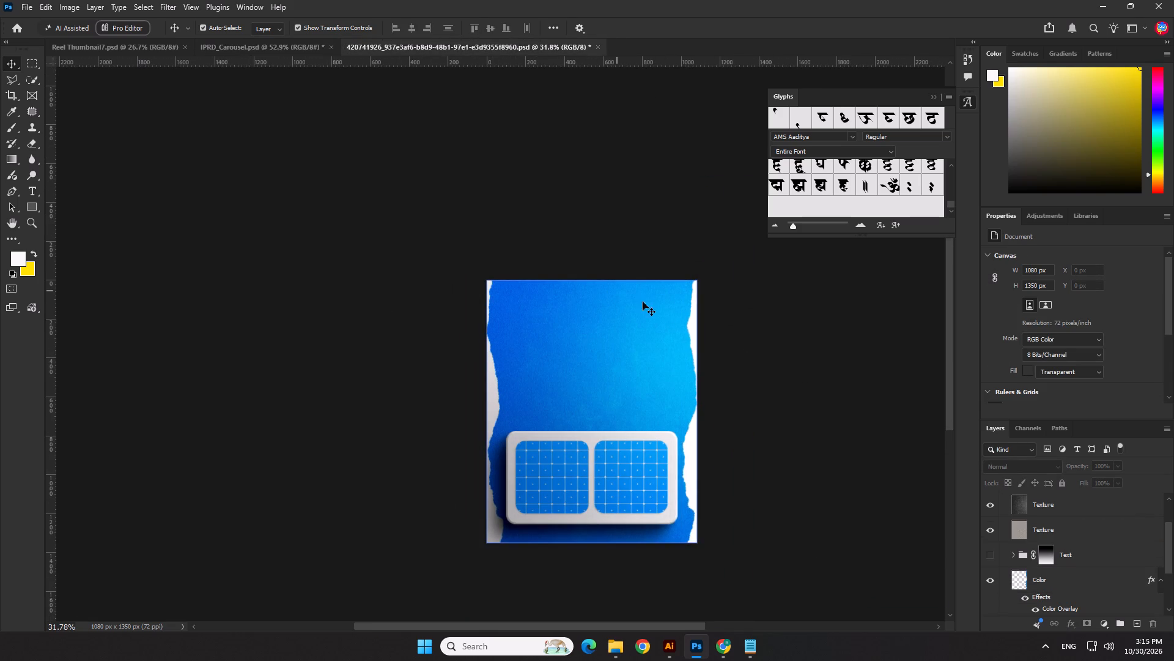
click(654, 461)
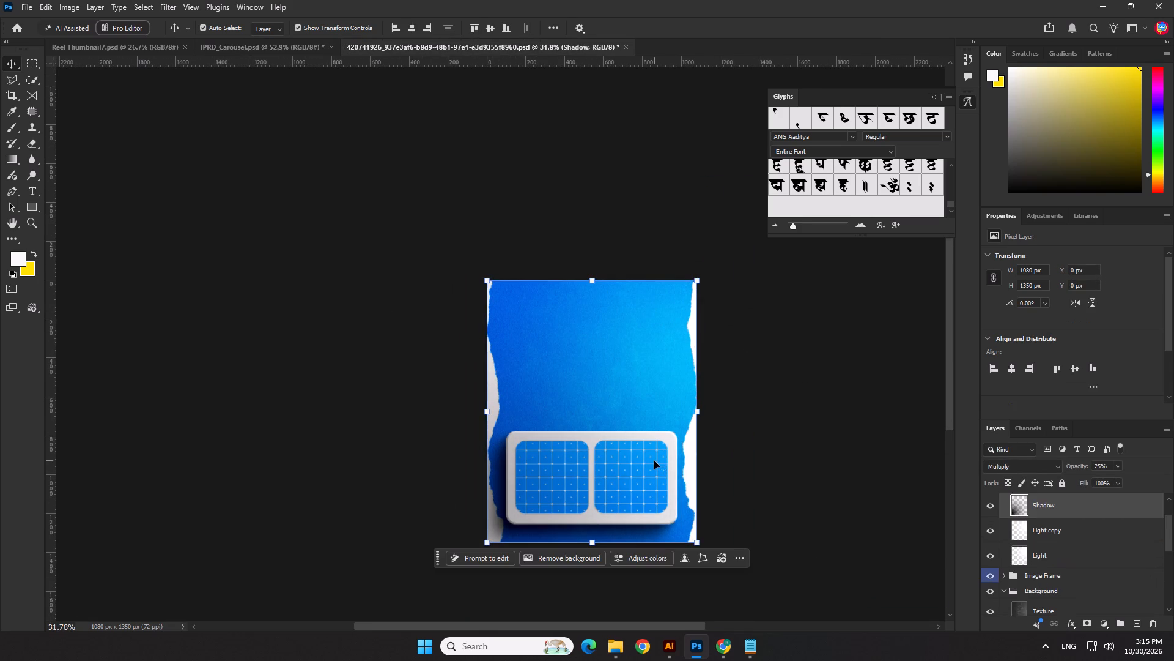
scroll(1050, 531, up, 1)
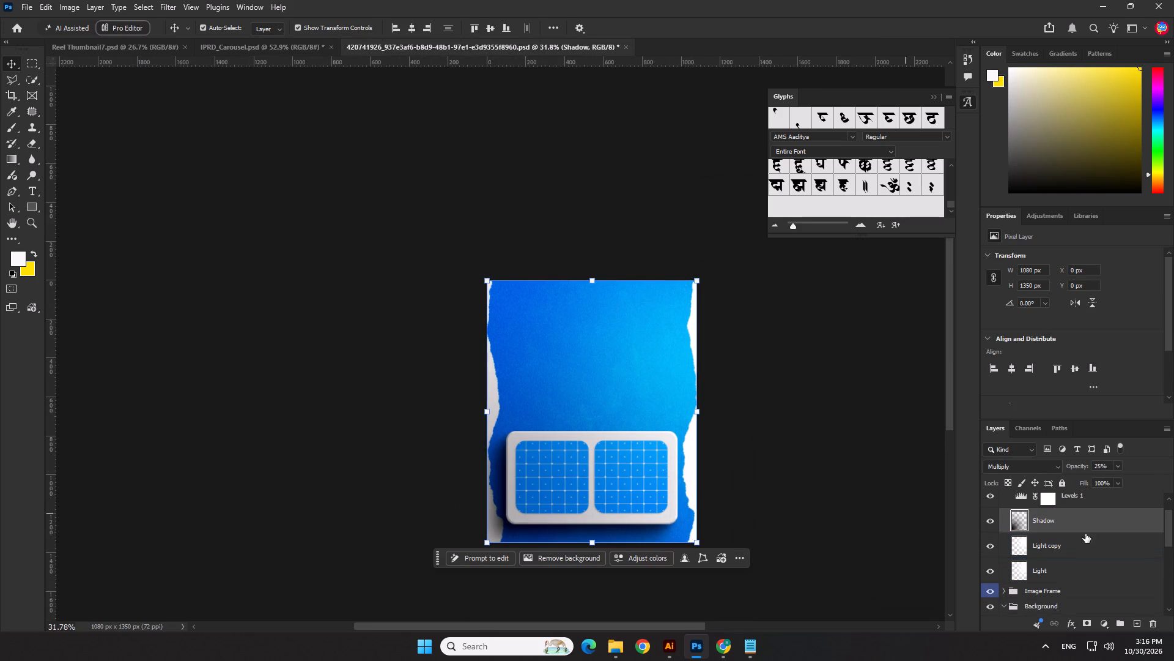
scroll(1039, 538, up, 5)
click(991, 523)
click(991, 523)
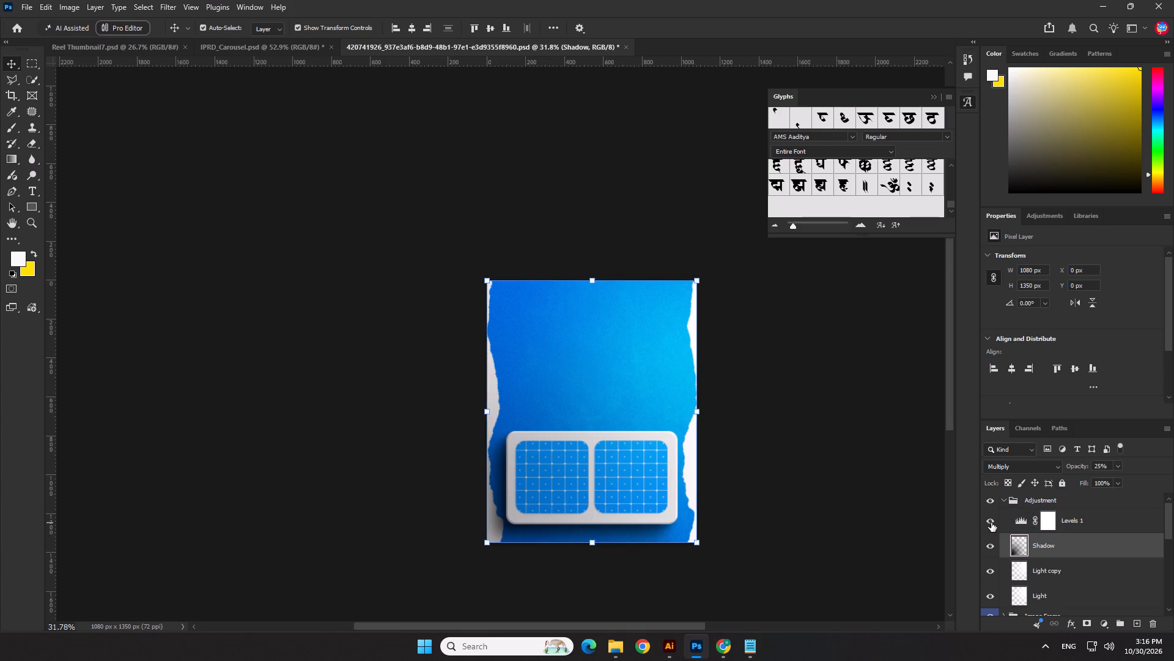
scroll(999, 530, up, 2)
click(1006, 502)
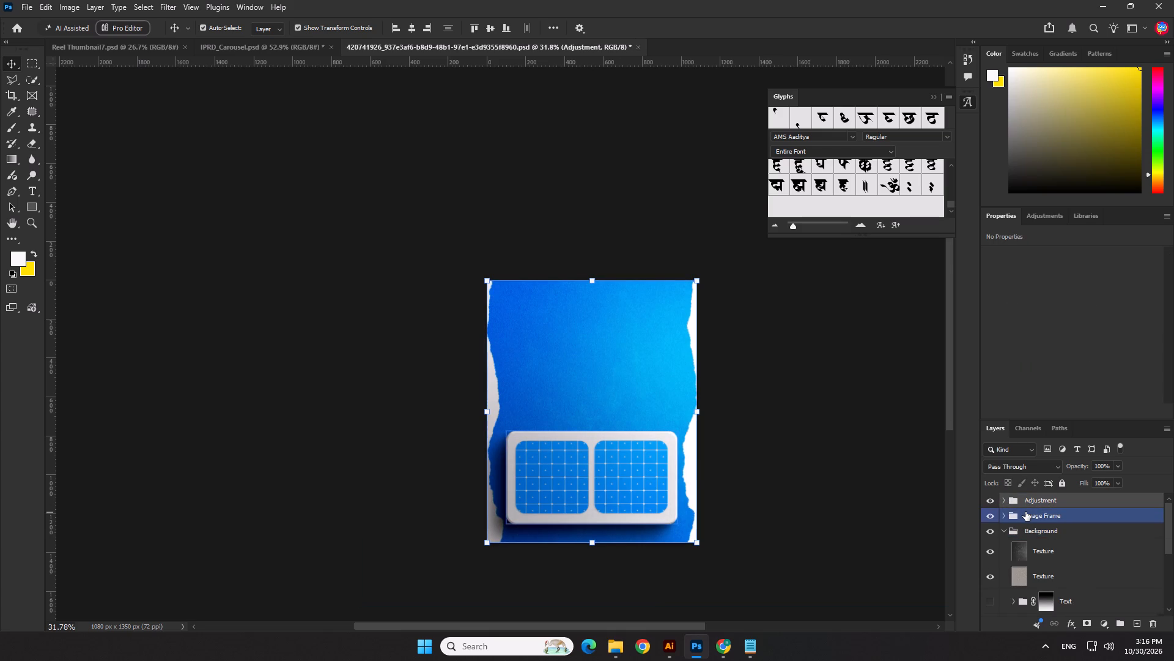
Delete the 01 and 02 photo groups from the template's Image Frame group.
click(1027, 518)
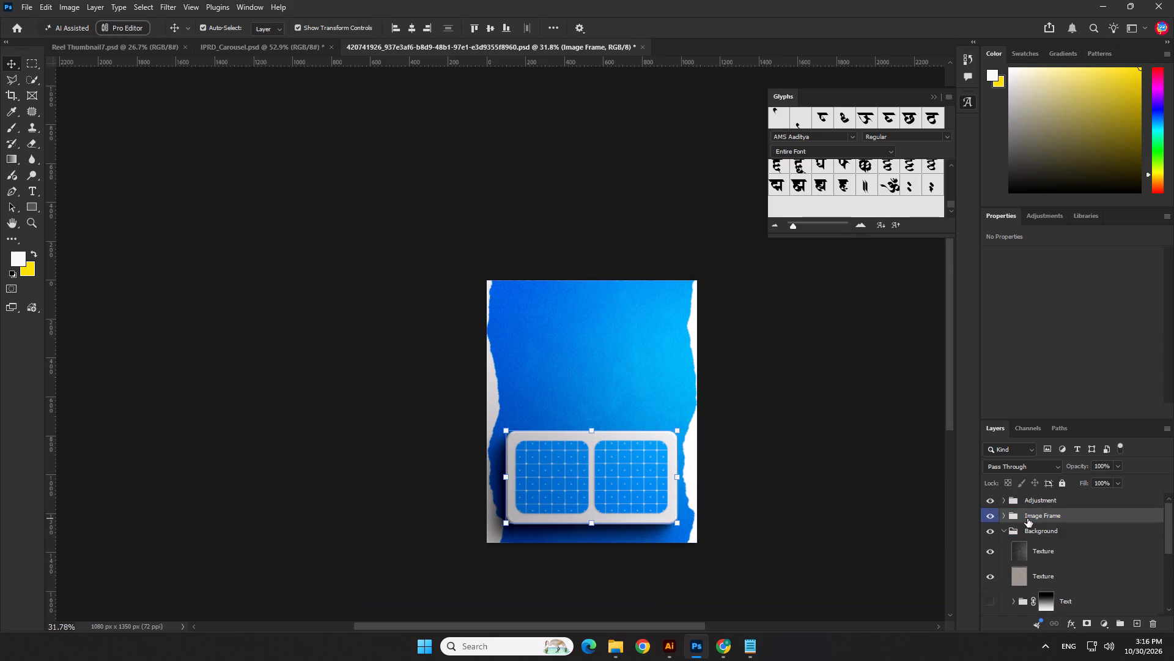
click(1005, 517)
click(1030, 537)
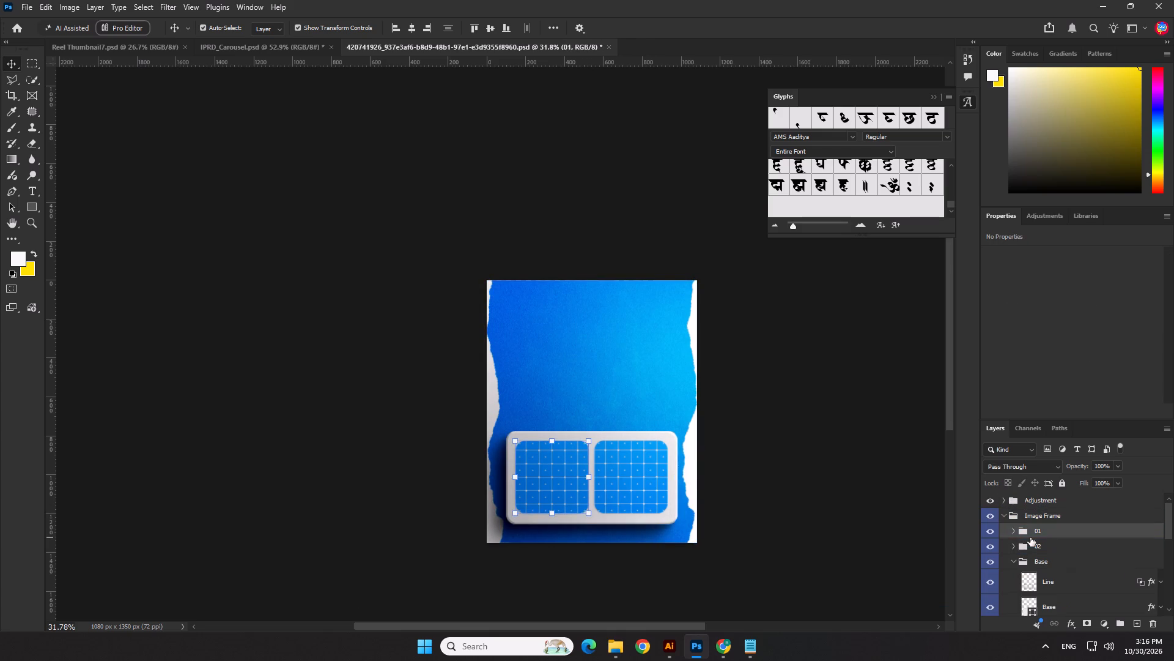
key(Delete)
click(1033, 534)
key(Delete)
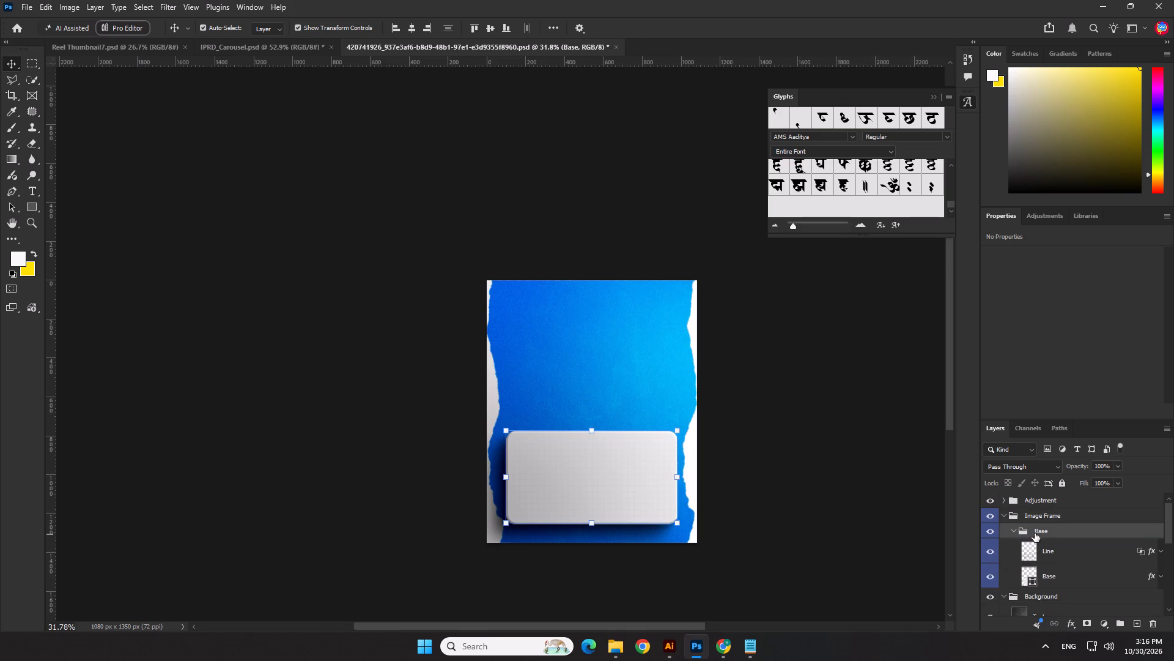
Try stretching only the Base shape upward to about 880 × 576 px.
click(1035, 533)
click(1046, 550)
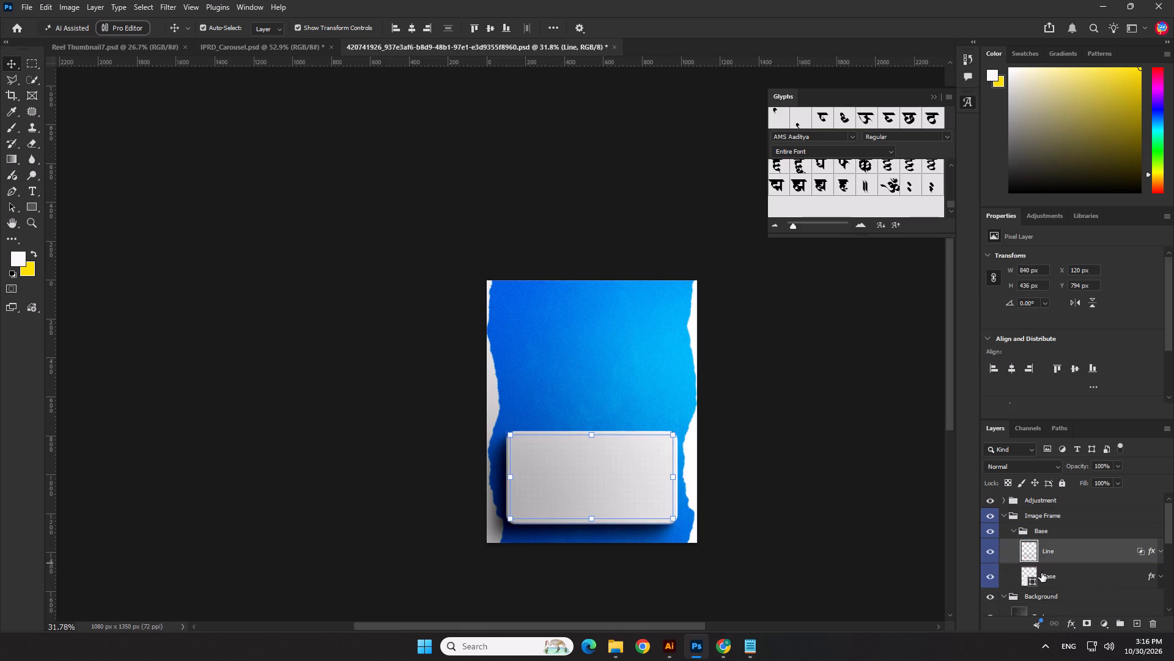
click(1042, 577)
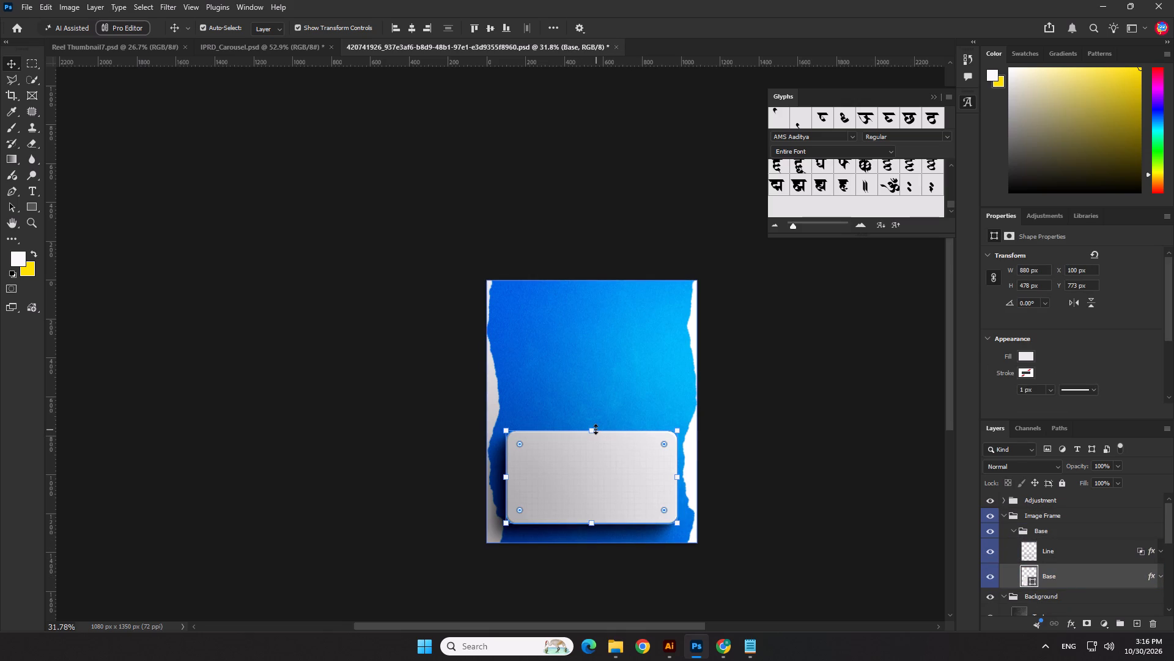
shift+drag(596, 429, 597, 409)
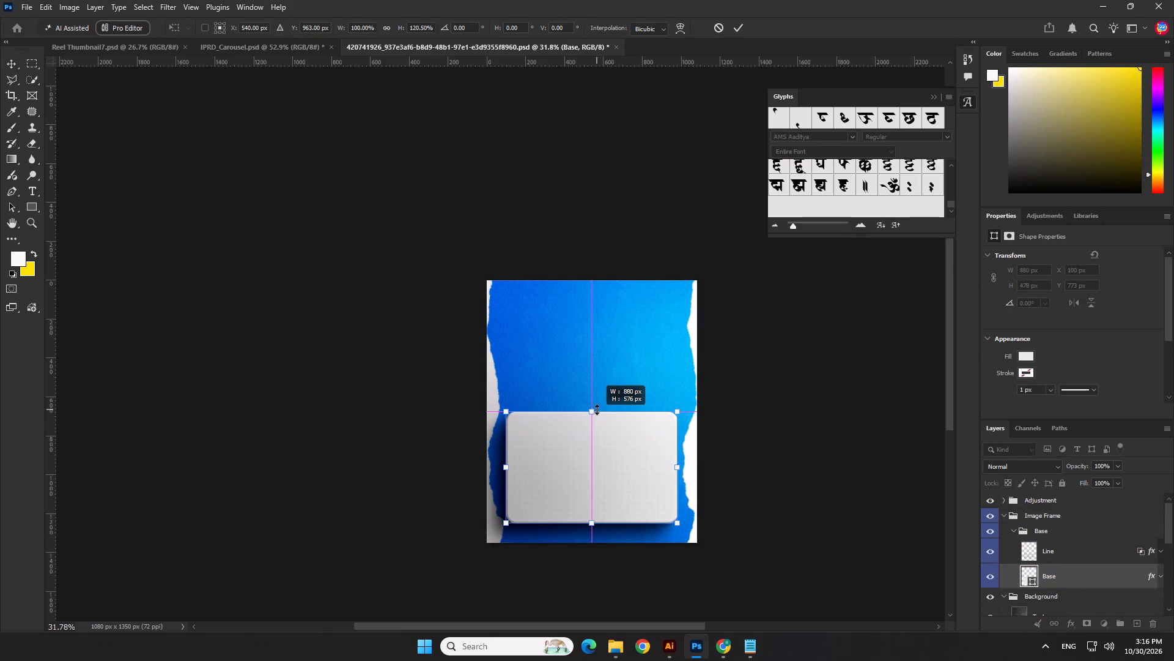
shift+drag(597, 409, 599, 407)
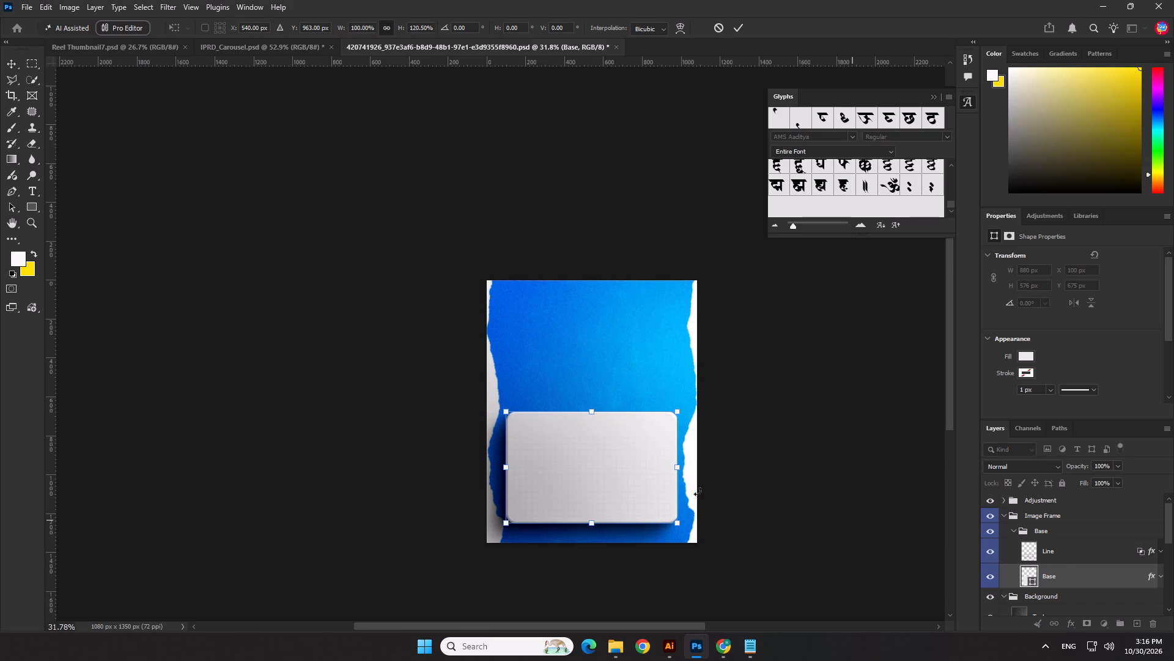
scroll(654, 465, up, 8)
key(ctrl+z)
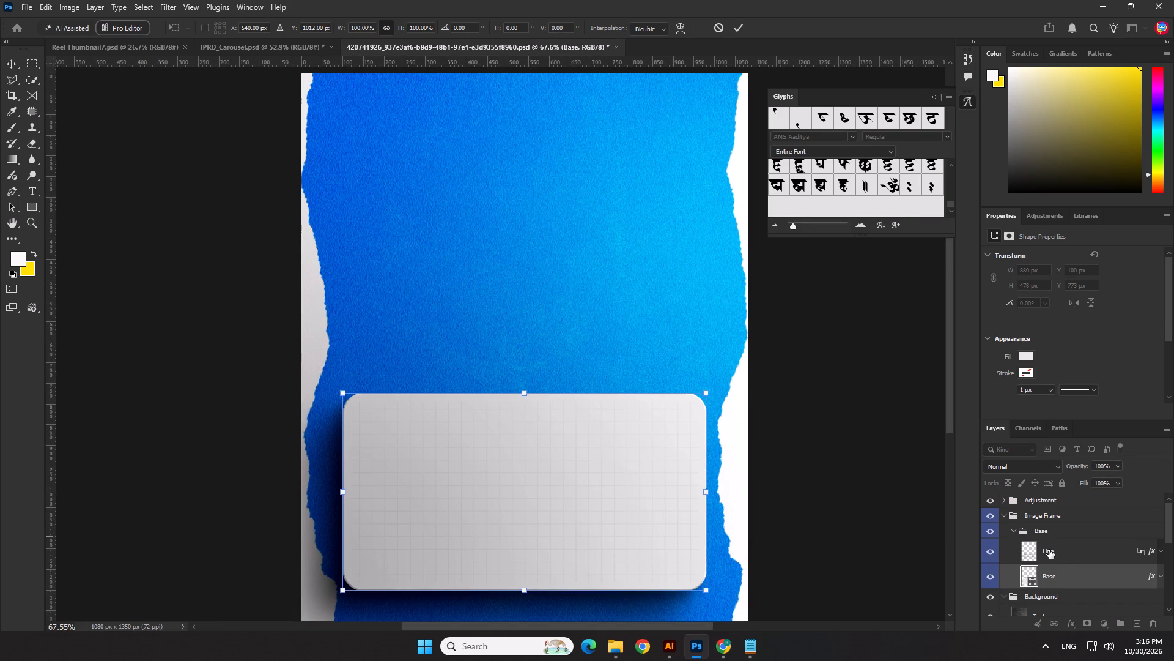
Stretch the Line and Base layers together to about 880 × 576 px and raise the card to about Y 534 px.
ctrl+click(1049, 550)
drag(525, 395, 532, 354)
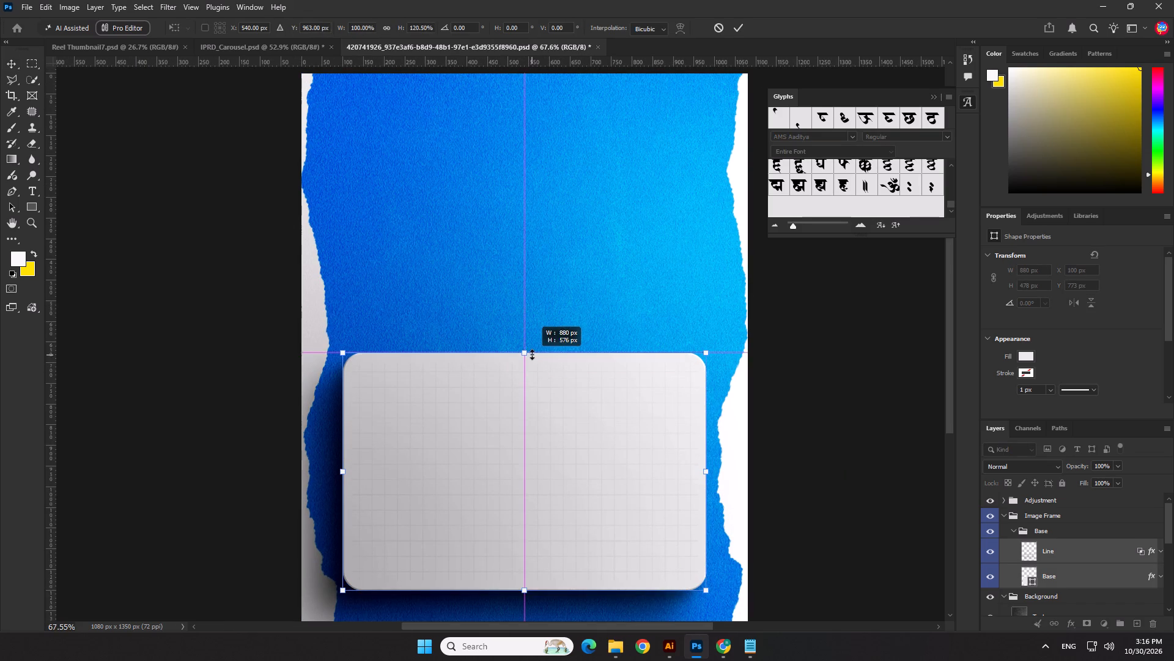
drag(532, 354, 533, 354)
drag(539, 462, 528, 401)
scroll(529, 387, down, 7)
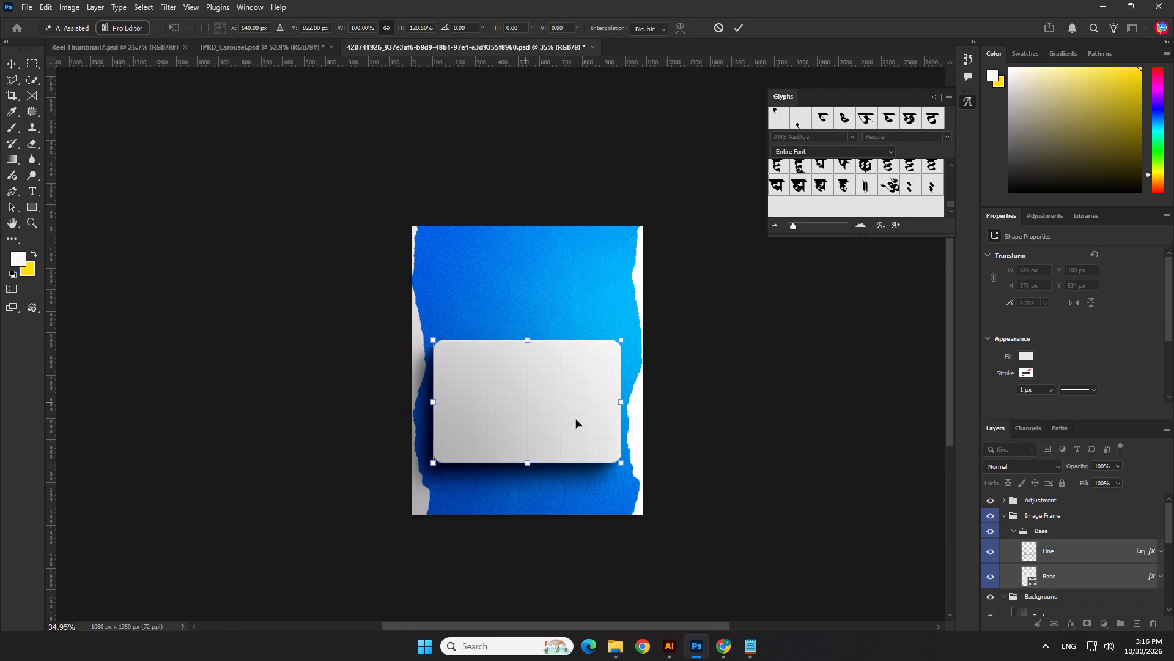
key(shift+Up)
key(shift+Down)
key(Return)
click(778, 445)
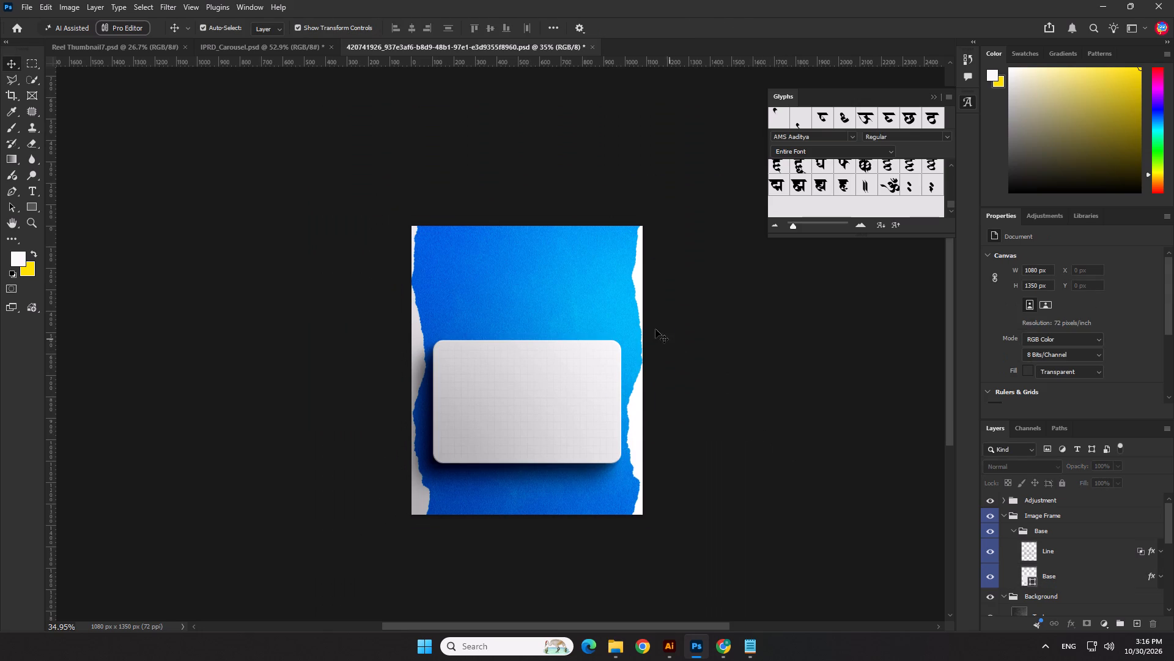
Delete both Color layers, the white overlay one and the torn blue one, from IPRD_Carousel.psd.
click(293, 48)
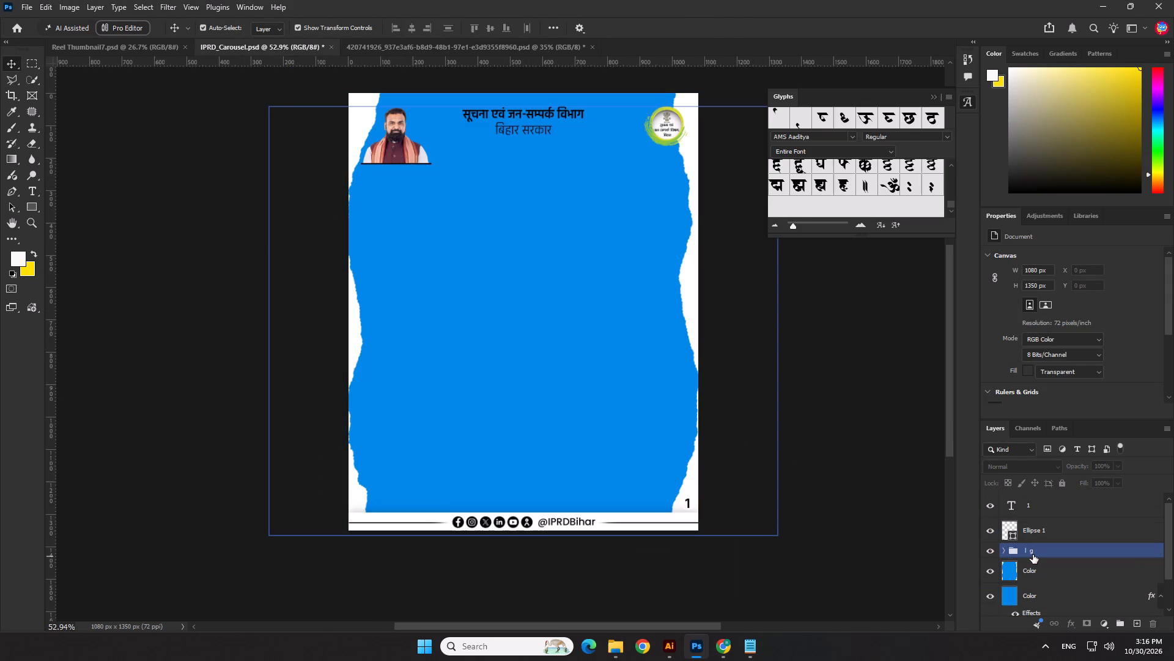
scroll(622, 302, down, 3)
click(671, 286)
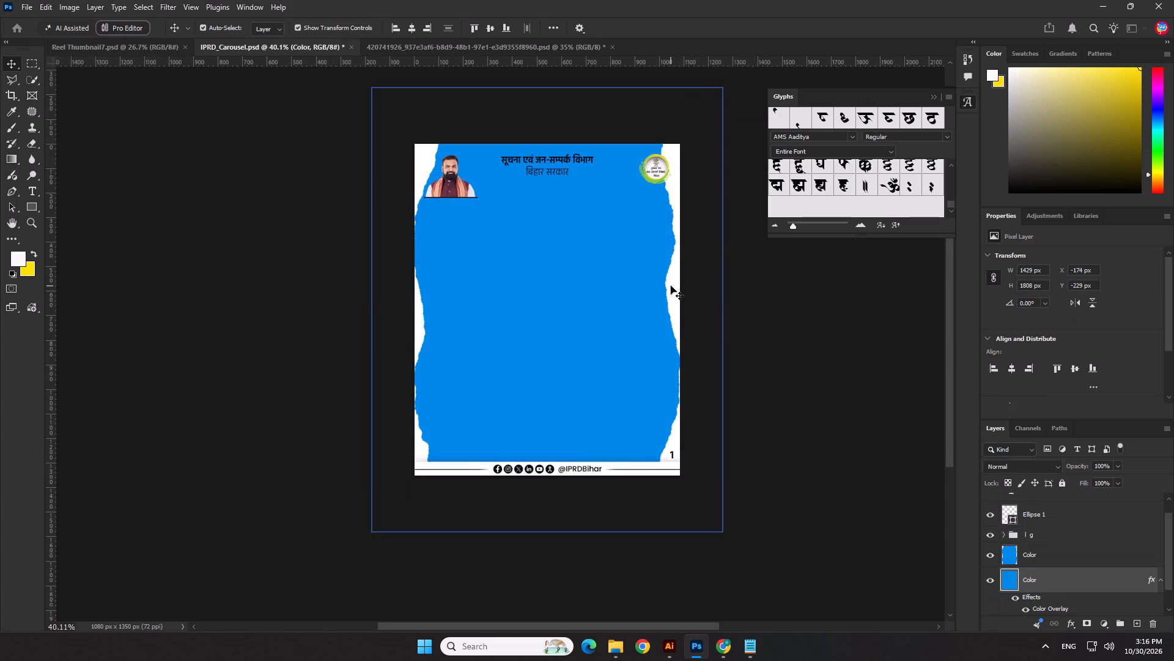
key(Delete)
click(639, 283)
key(Delete)
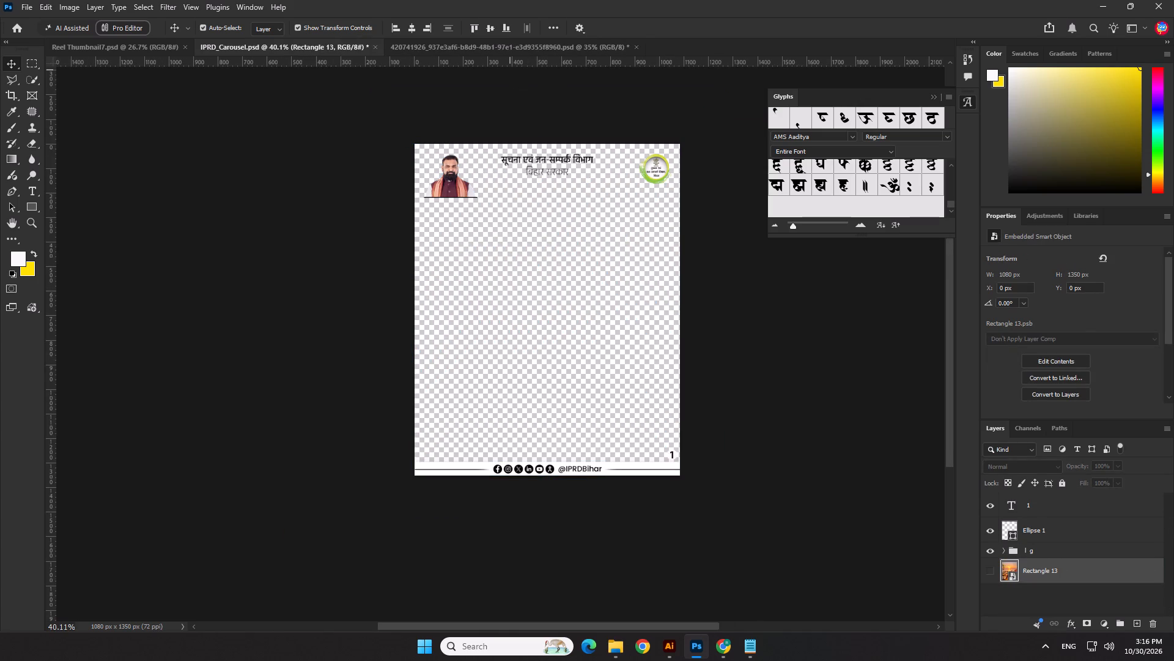
Copy the template's Adjustment, Image Frame and Background groups into IPRD_Carousel.psd above Rectangle 13.
click(511, 41)
scroll(584, 297, down, 2)
click(585, 294)
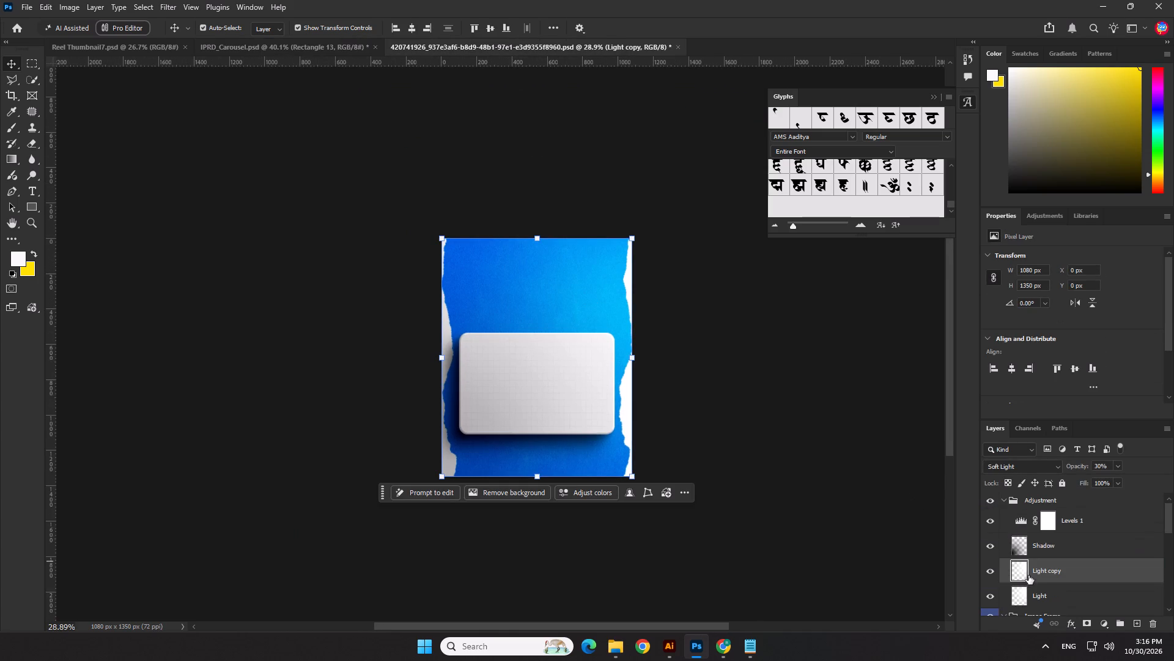
scroll(1030, 569, up, 7)
click(1005, 499)
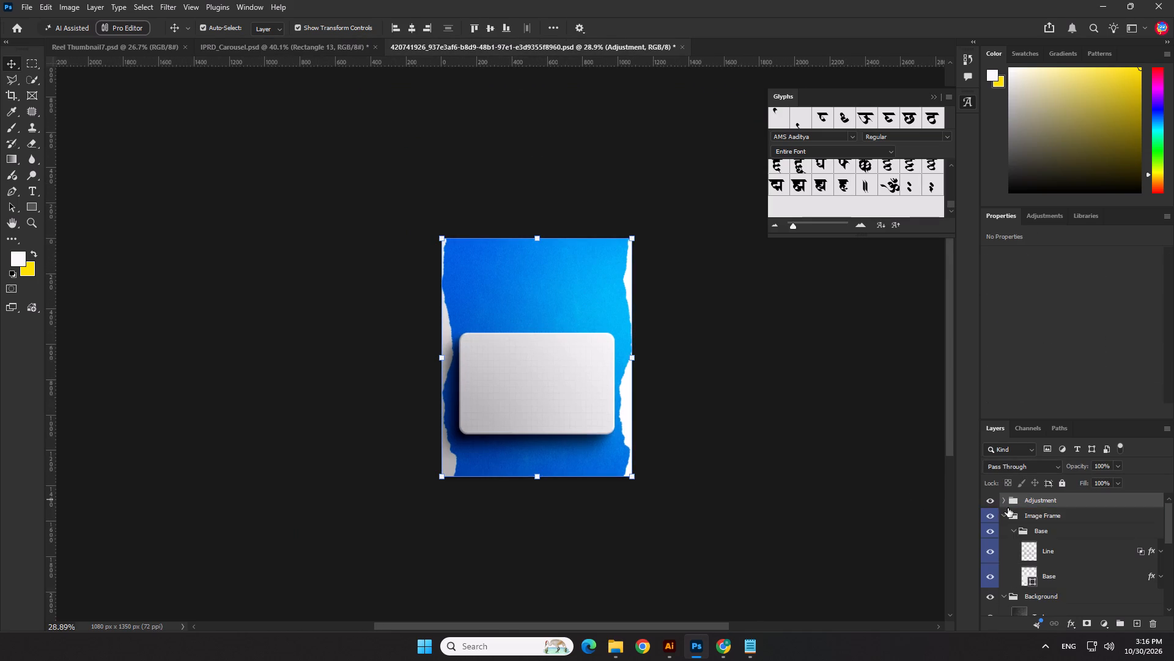
click(1007, 516)
click(1003, 516)
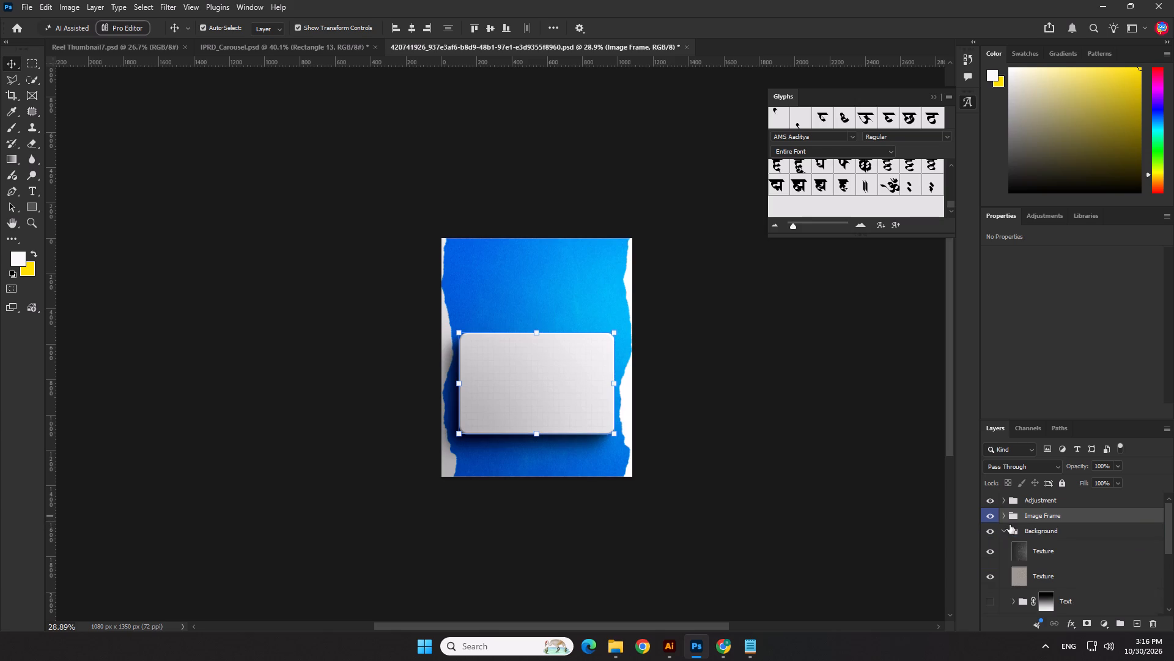
click(1005, 528)
ctrl+click(1033, 536)
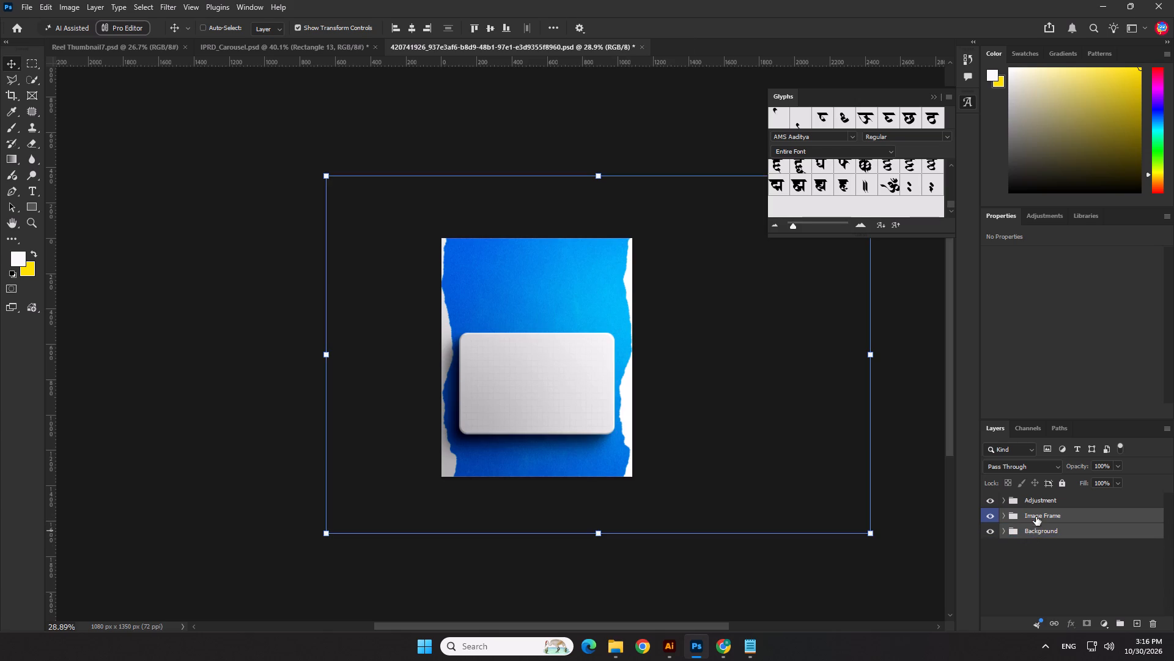
ctrl+click(1036, 504)
key(ctrl+c)
key(ctrl+c)
click(292, 43)
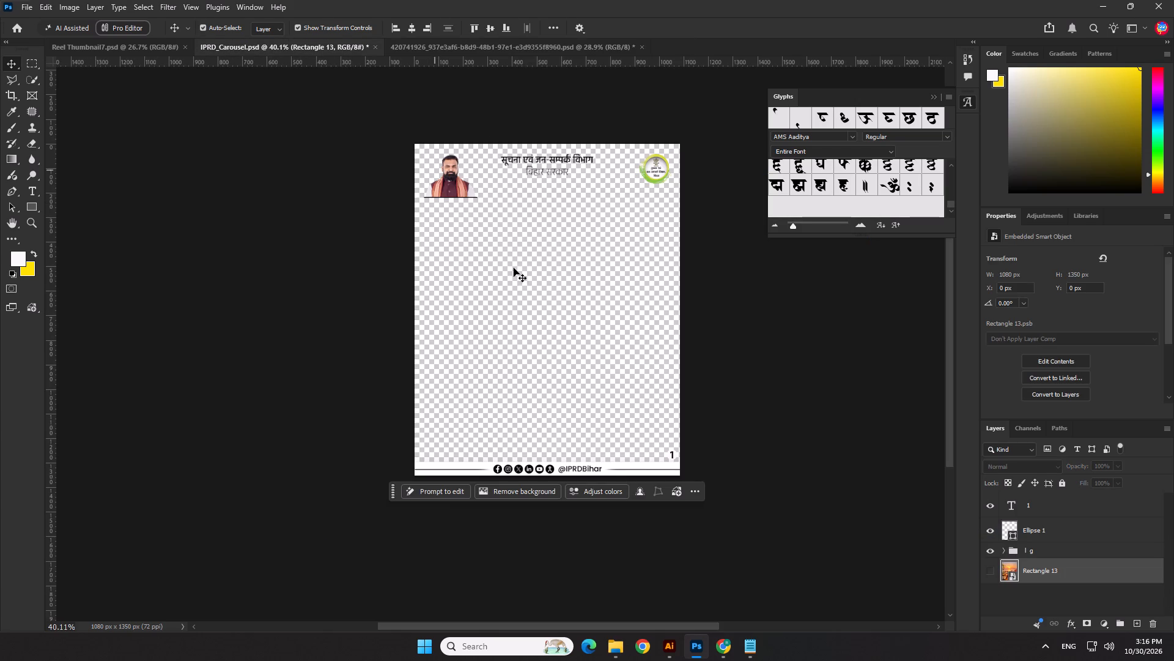
key(ctrl+v)
Move the three pasted groups together so the torn blue background covers the canvas, transforming despite the missing font.
scroll(549, 338, down, 9)
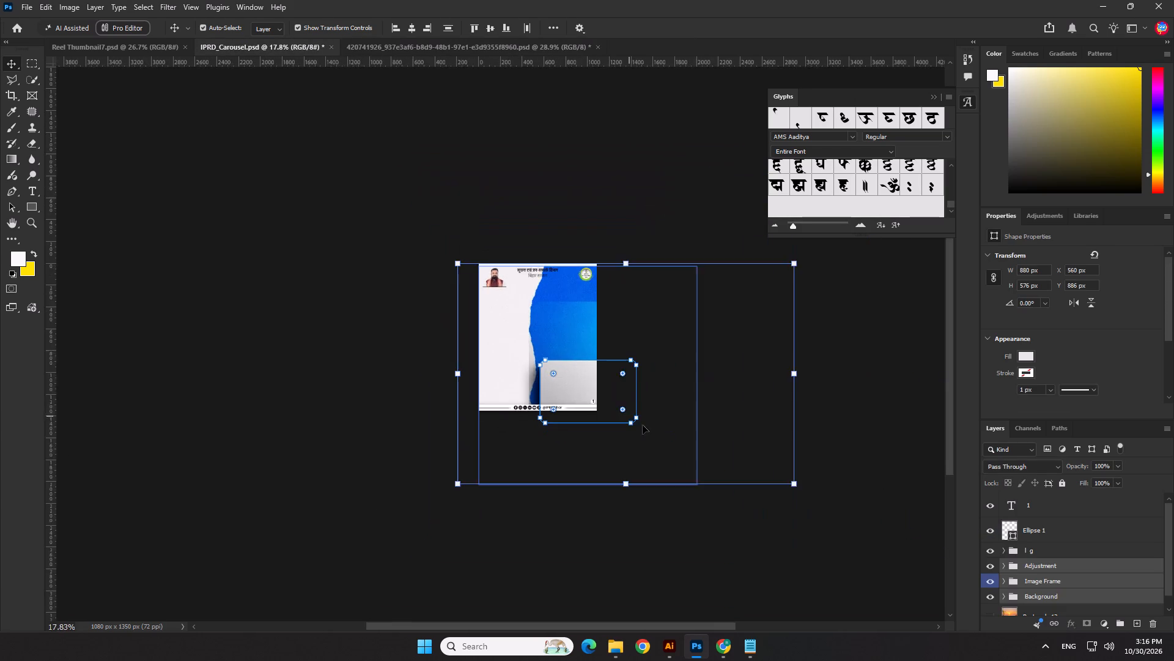
scroll(643, 425, down, 3)
drag(729, 368, 710, 366)
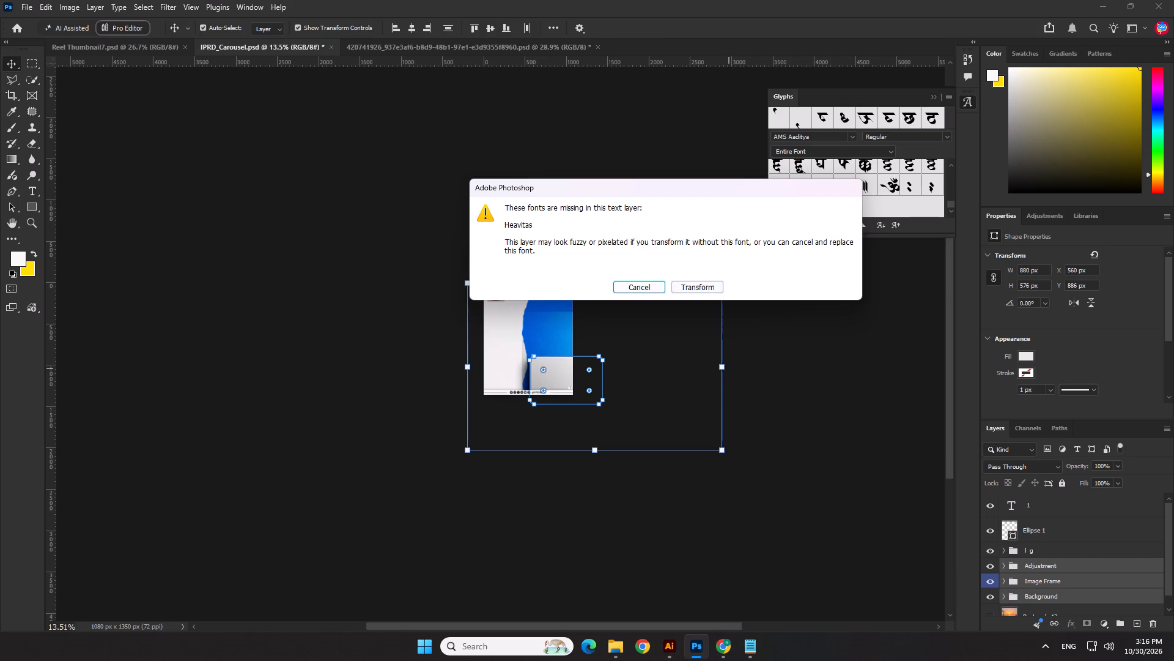
click(685, 289)
drag(570, 323, 530, 295)
scroll(533, 329, up, 12)
Nudge the three groups left and up until the card sits at about X 101 px, Y 536 px.
key(Left)
key(Left)
key(Left)
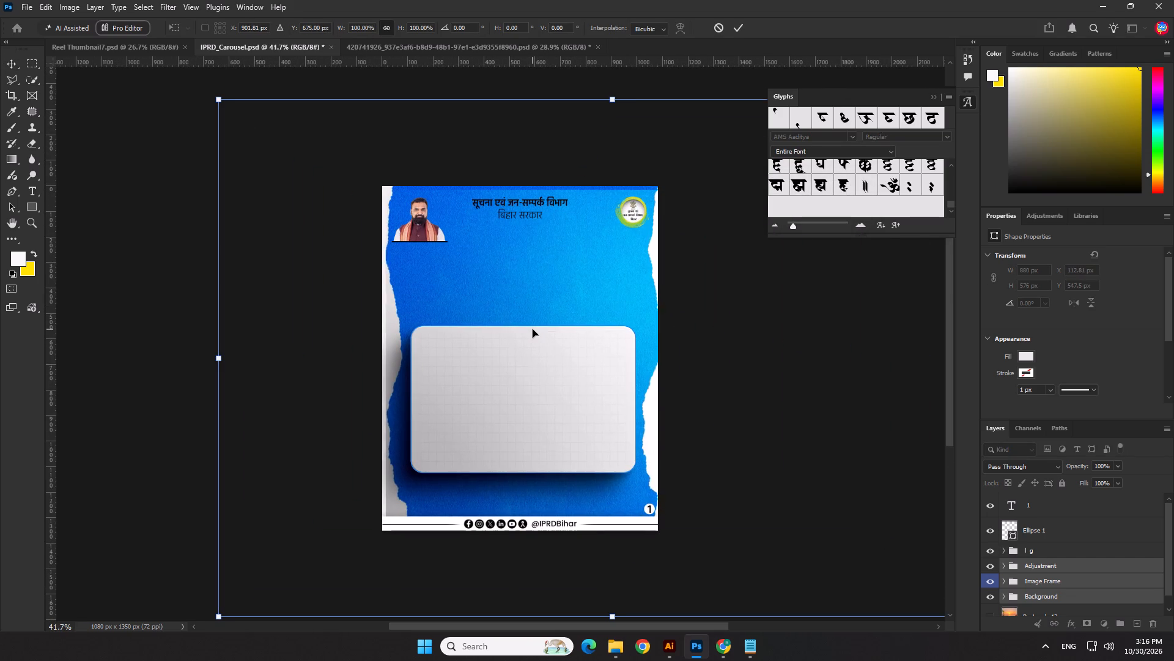
key(Left)
key(Left)
key(Left)
key(Left)
key(Left)
key(Left)
key(Left)
key(Left)
key(Left)
key(Right)
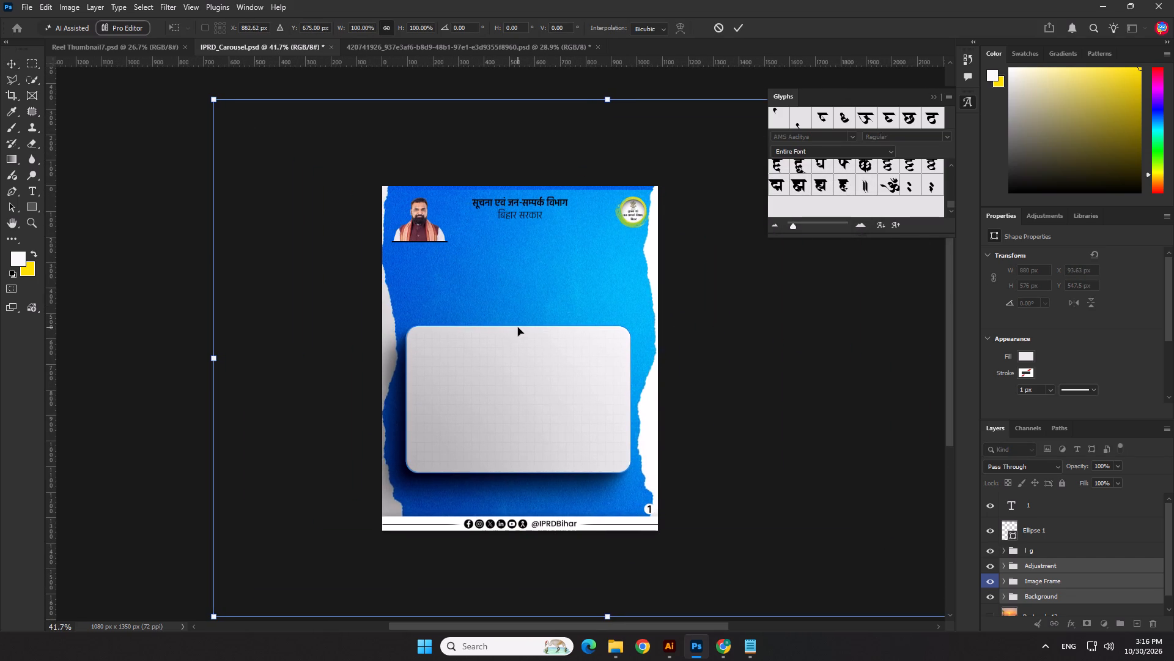
key(Right)
key(Right)
key(Right)
key(Up)
key(Up)
key(Up)
key(Up)
key(Up)
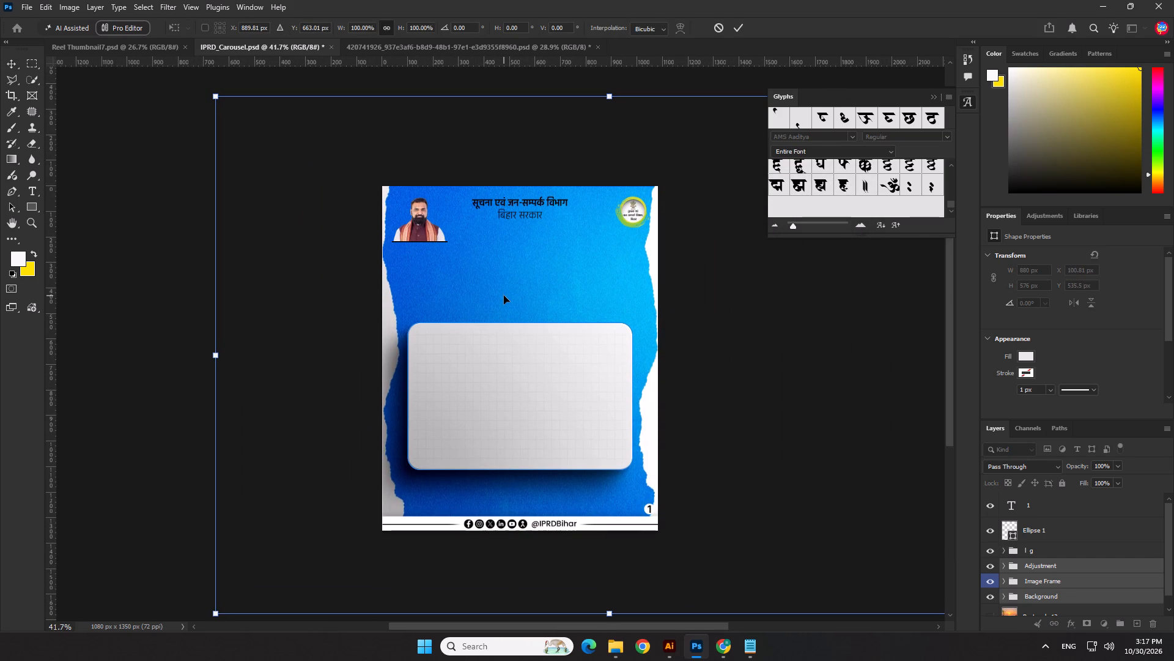
scroll(452, 326, down, 7)
key(Left)
key(Left)
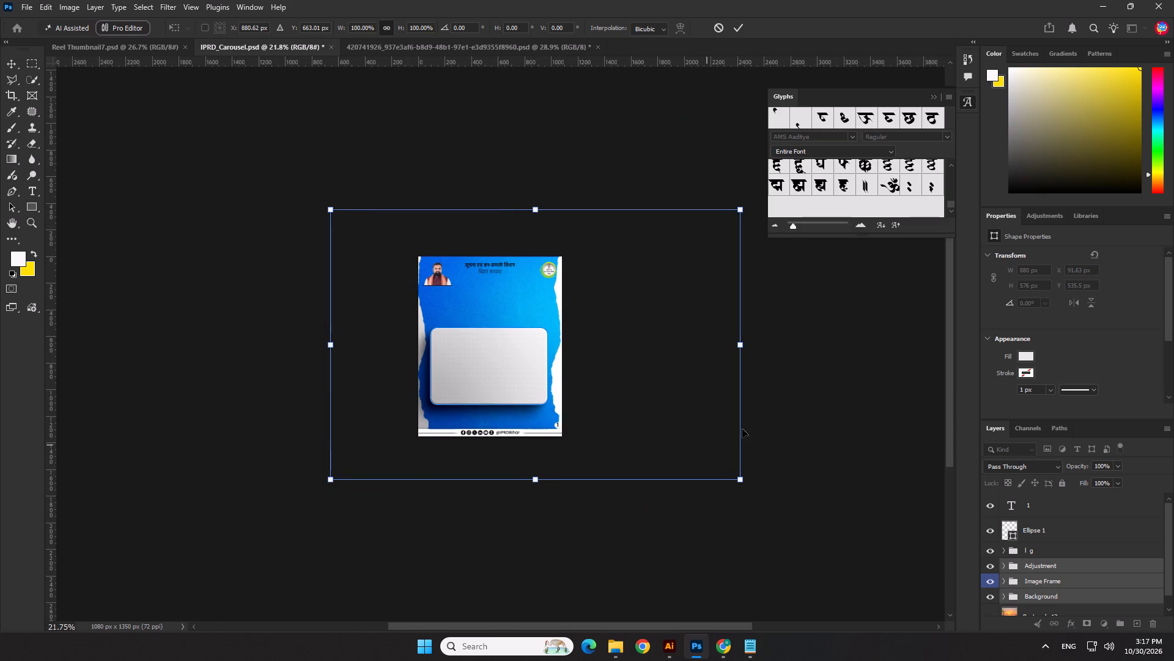
key(Right)
key(Right)
key(Return)
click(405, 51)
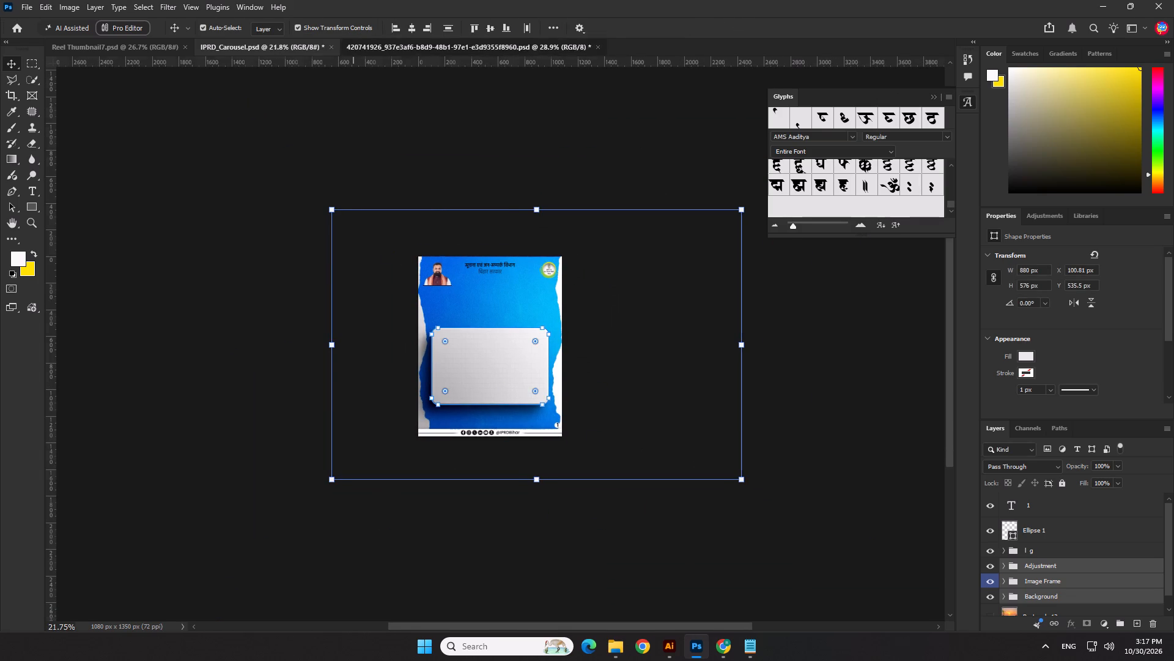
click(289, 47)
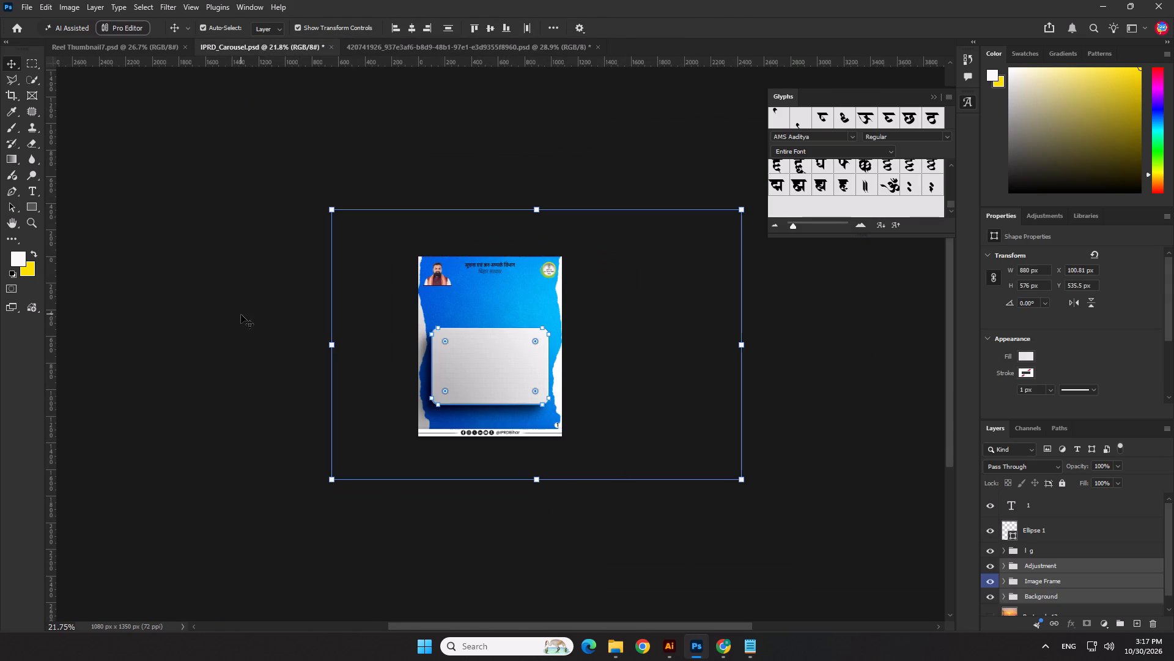
Nudge the three pasted groups further left so the card sits at about X 86 px.
key(Left)
key(Left)
key(Left)
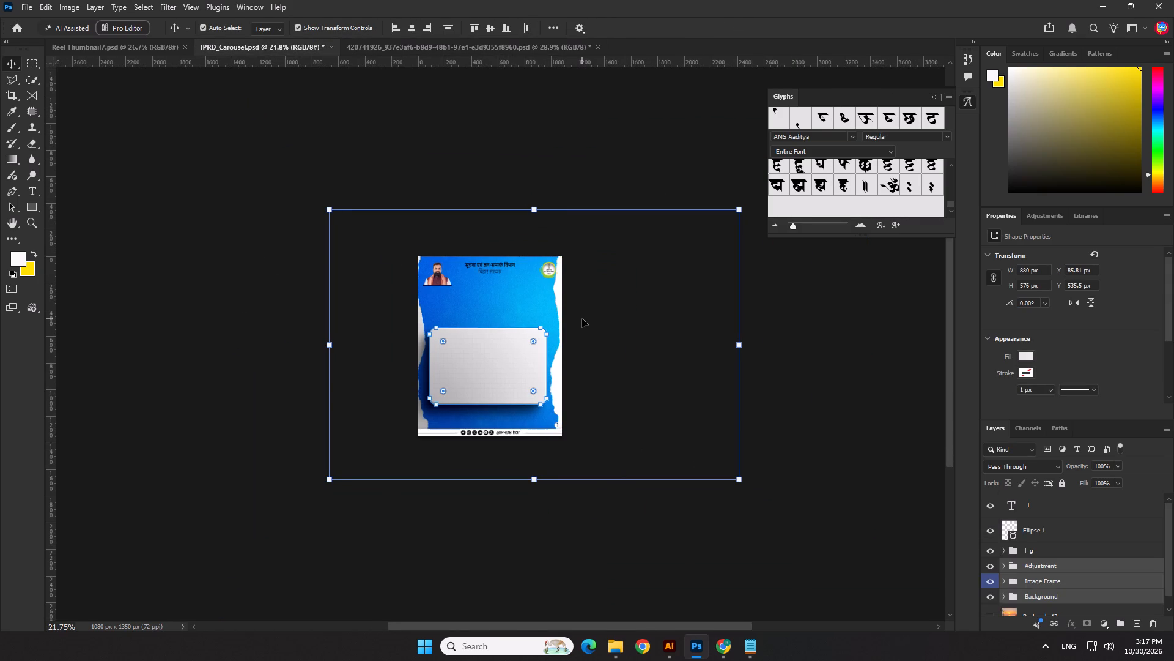
Nudge the three groups left, then enlarge them together to about 102%, transforming despite the missing font.
key(Left)
key(Left)
key(Left)
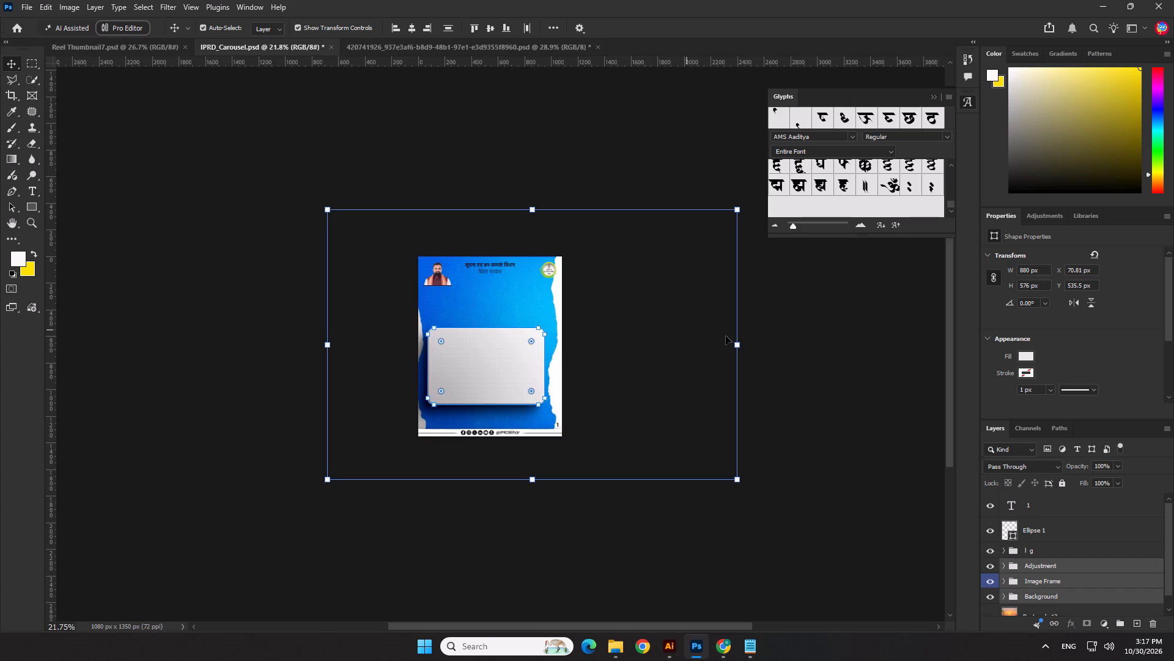
drag(737, 343, 745, 344)
click(712, 290)
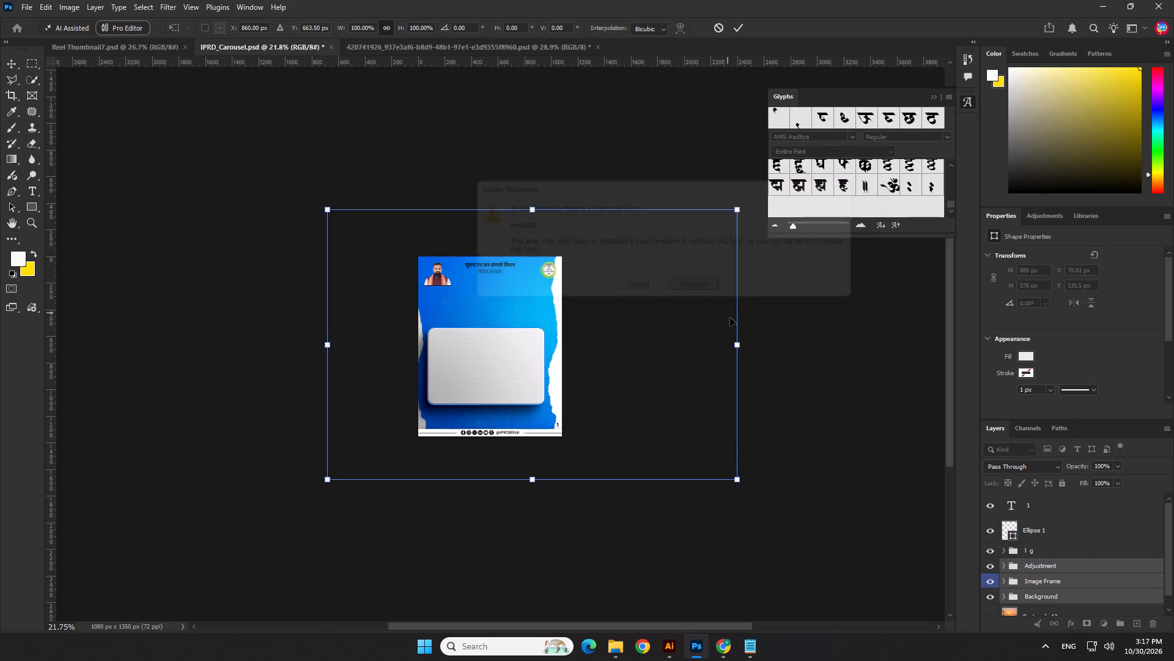
drag(739, 344, 750, 342)
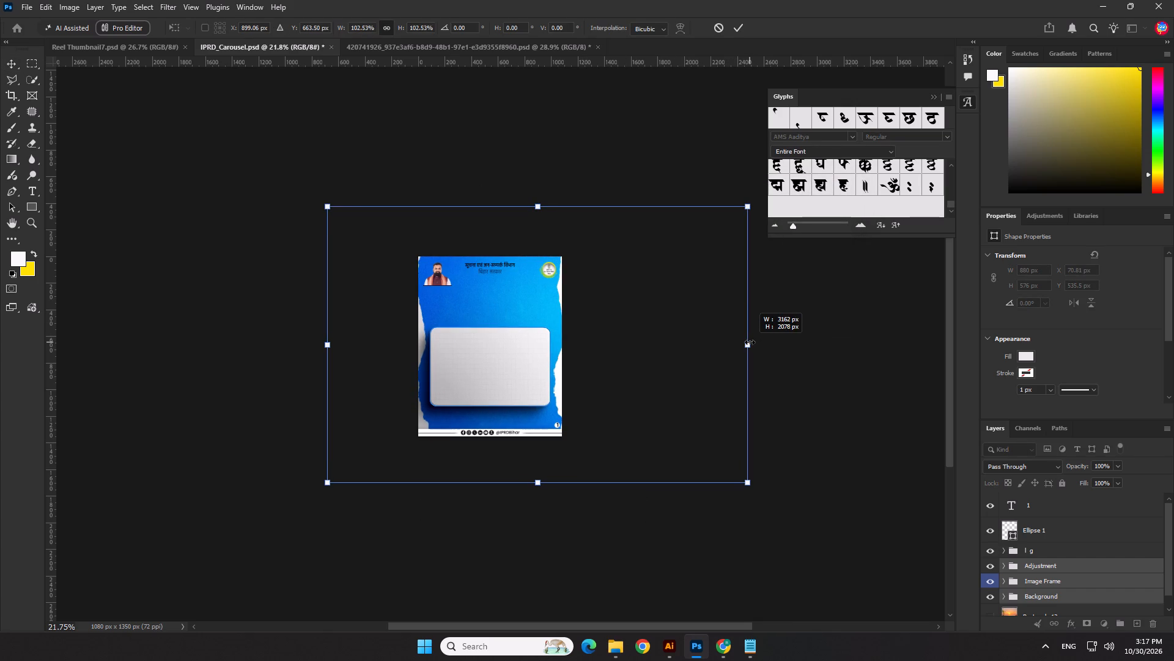
drag(750, 342, 748, 342)
scroll(1007, 574, down, 1)
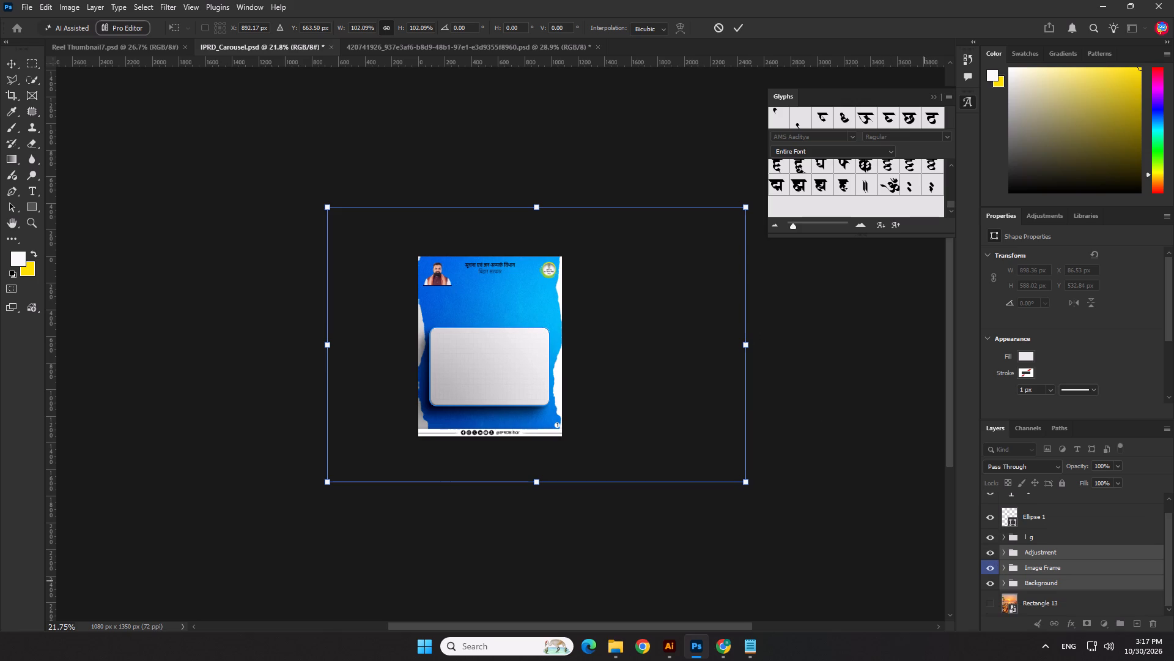
key(Return)
click(911, 581)
Expand the Background group and hide its Color layer that carries the Color Overlay effect.
click(1000, 582)
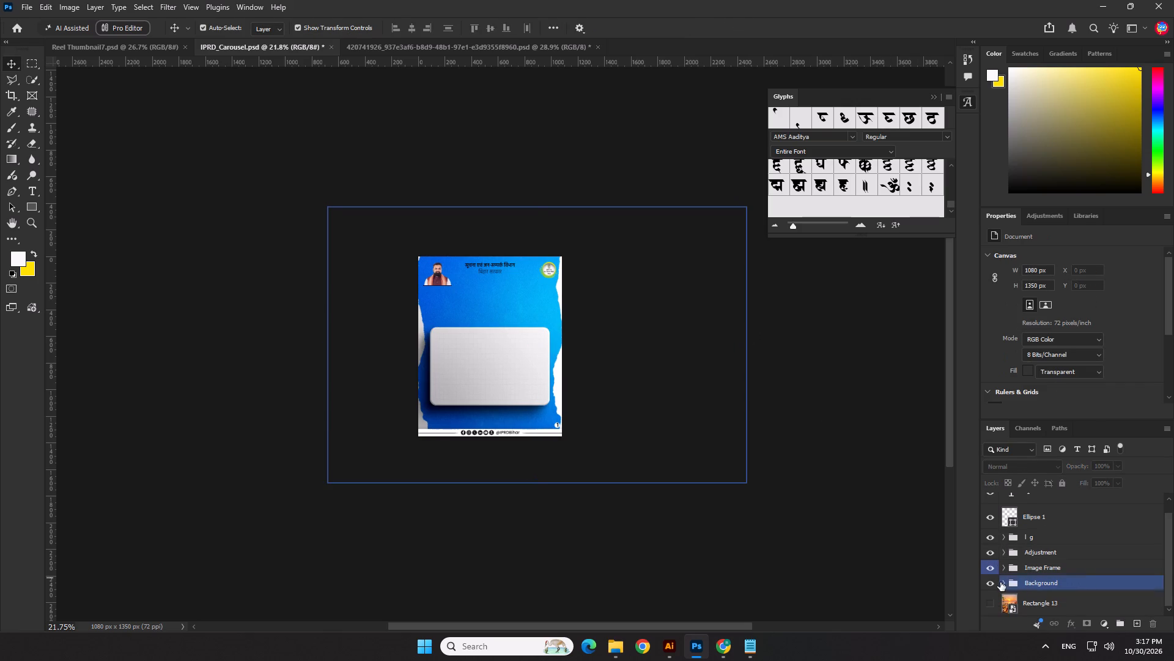
click(1006, 586)
scroll(1006, 586, down, 2)
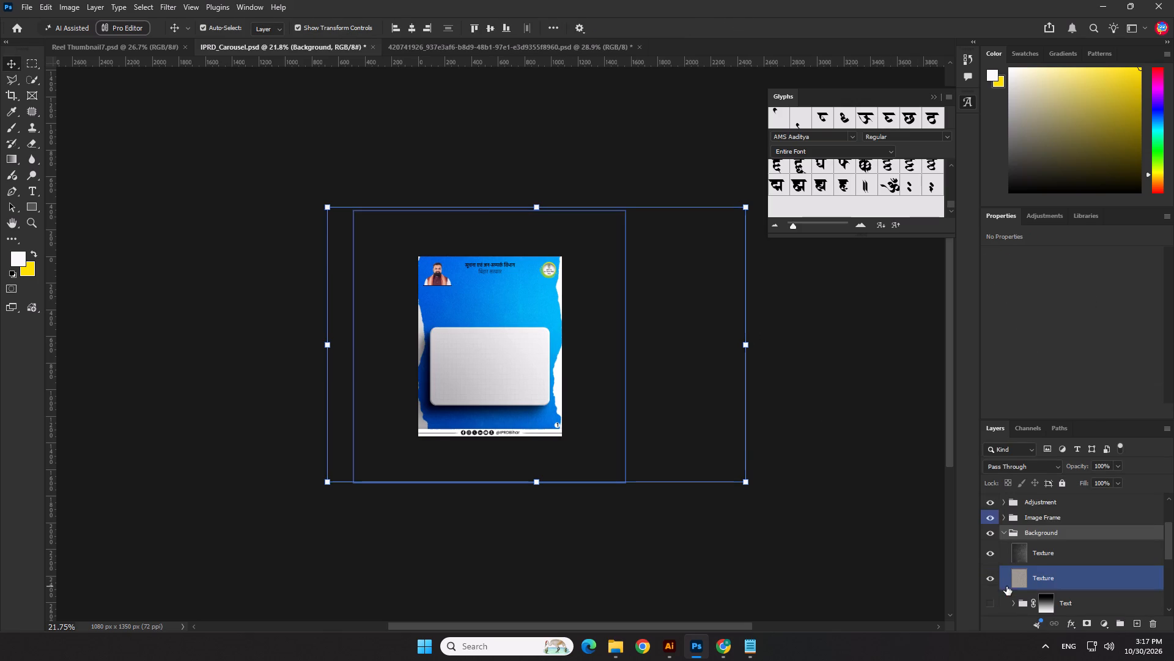
scroll(1011, 583, down, 4)
click(993, 531)
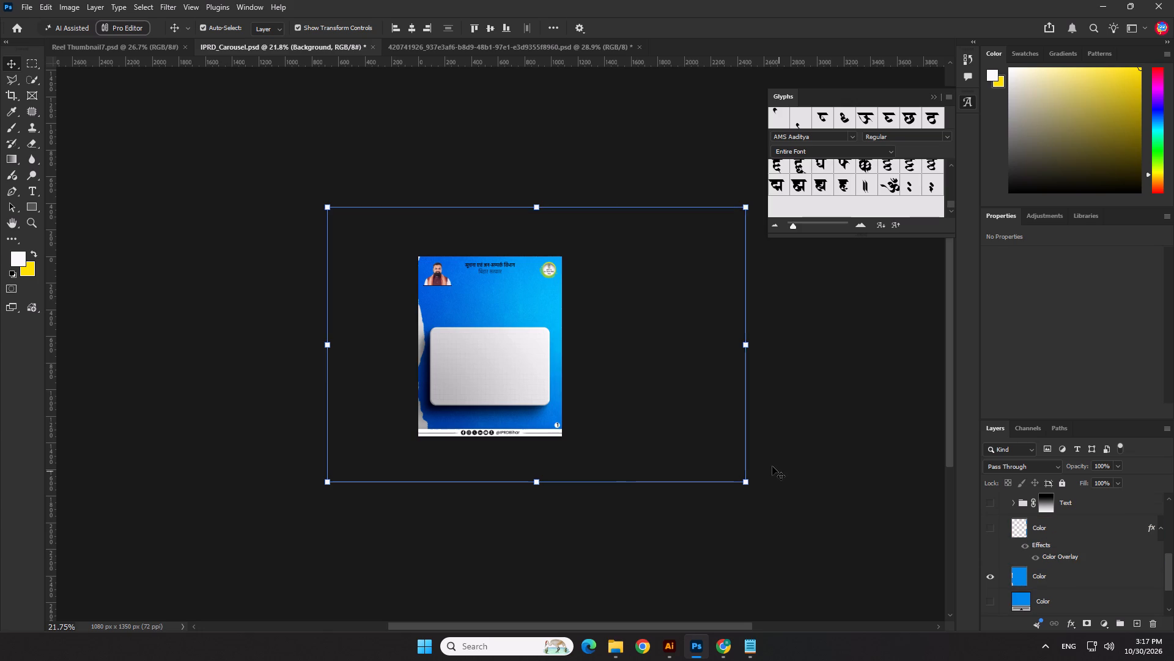
Enlarge the Shadow layer past the canvas's left edge to about 1217 x 1522 px.
click(772, 466)
click(536, 316)
drag(413, 347, 398, 349)
key(Return)
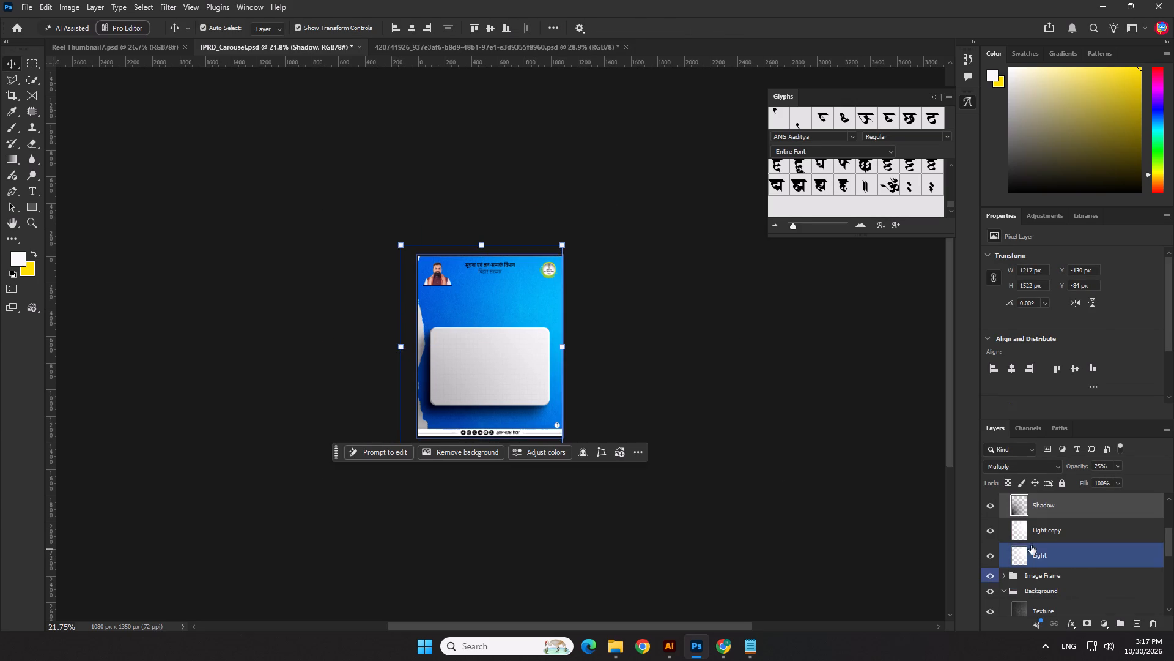
In the Background group, hide the torn-edge blue Color layer and show the plain blue Color layer beneath it.
scroll(1044, 543, up, 1)
scroll(1044, 543, down, 7)
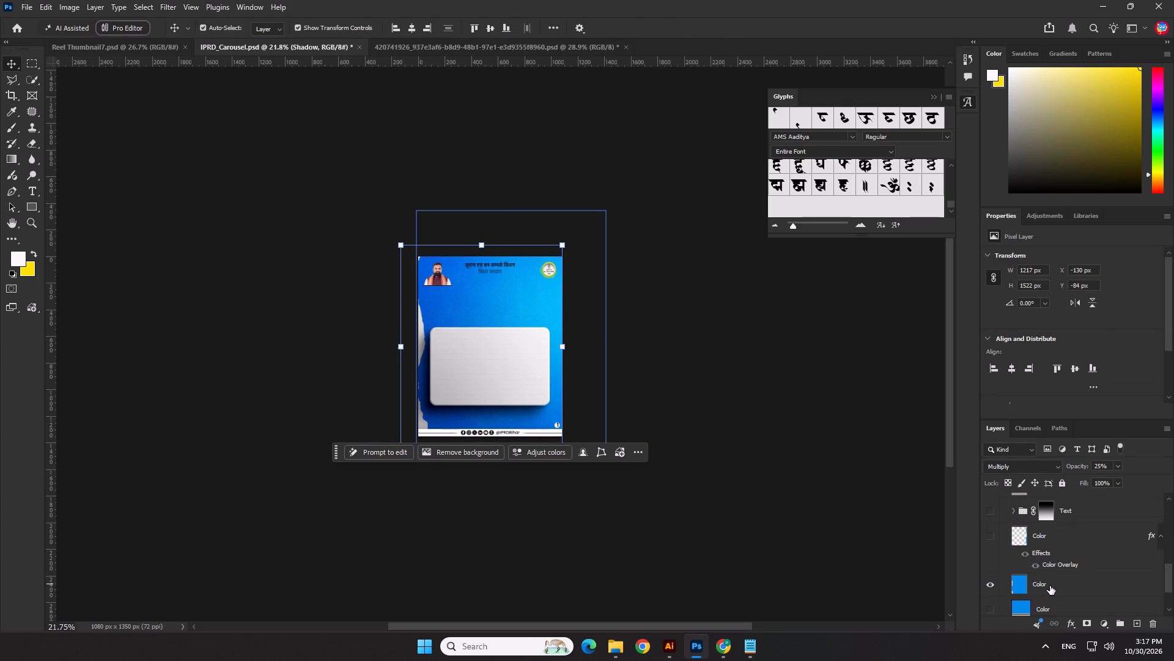
click(1050, 586)
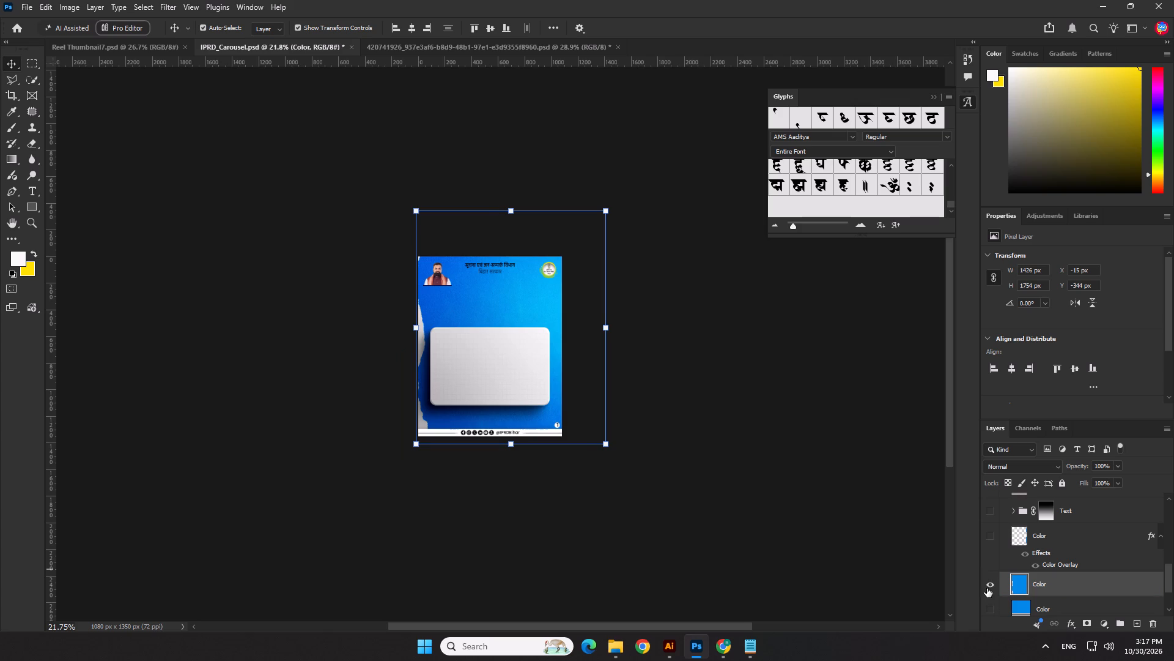
click(990, 606)
click(989, 588)
click(855, 498)
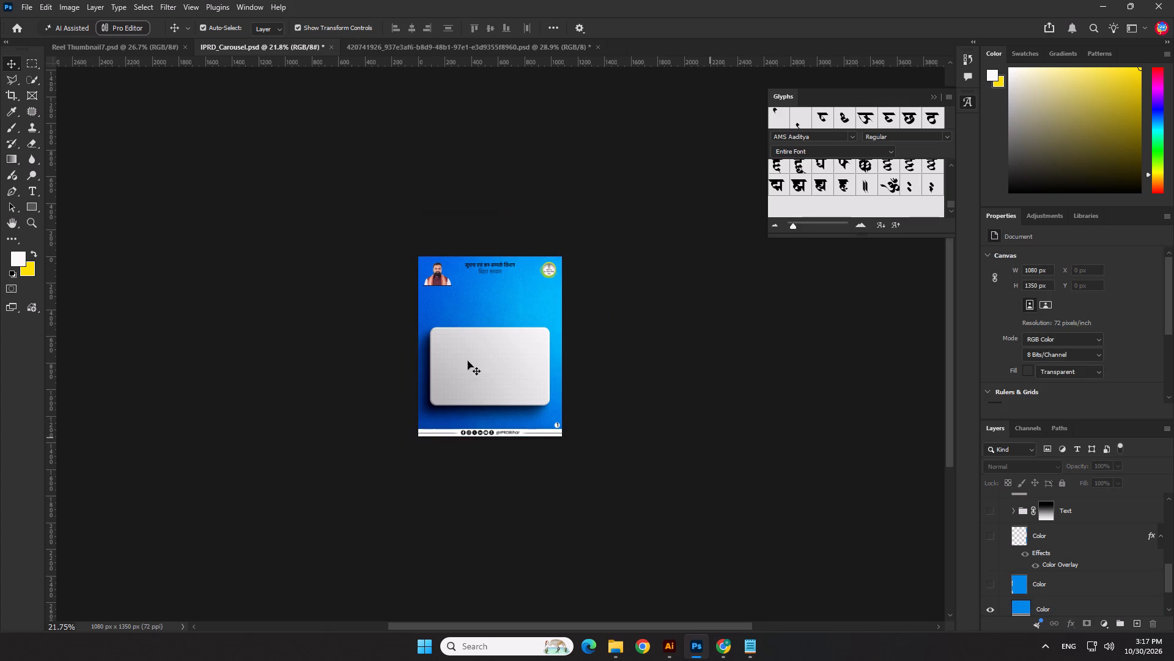
Set the department name text in the header to white, ffffff.
scroll(453, 357, up, 4)
click(298, 386)
scroll(724, 285, up, 3)
click(542, 177)
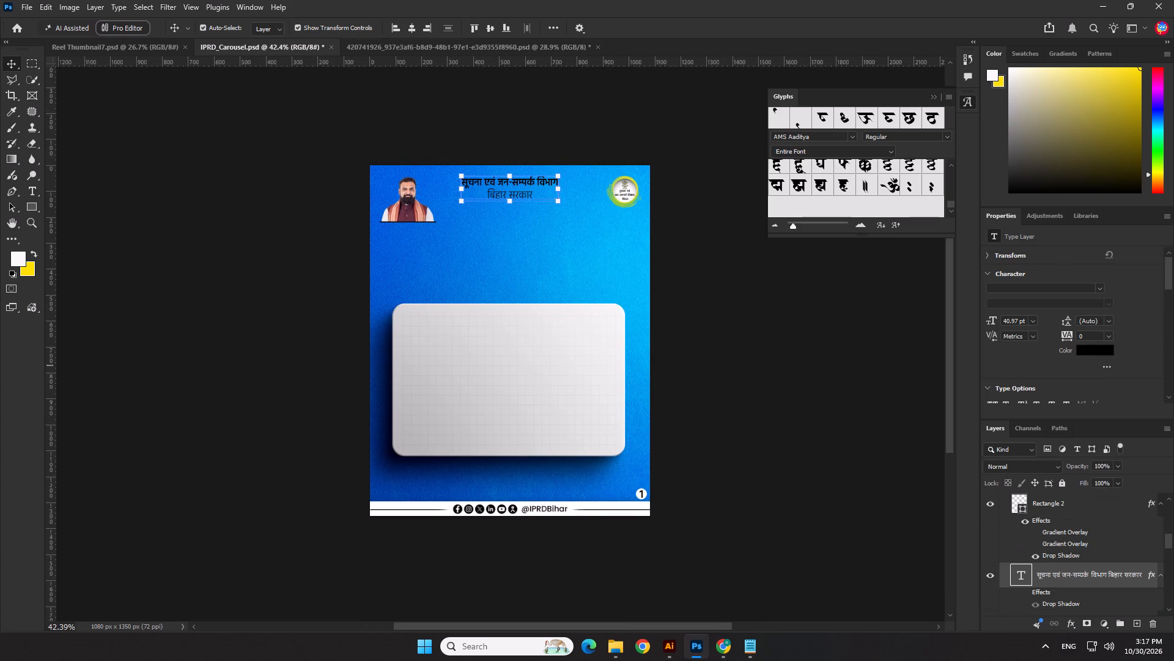
click(1088, 351)
drag(877, 469, 679, 350)
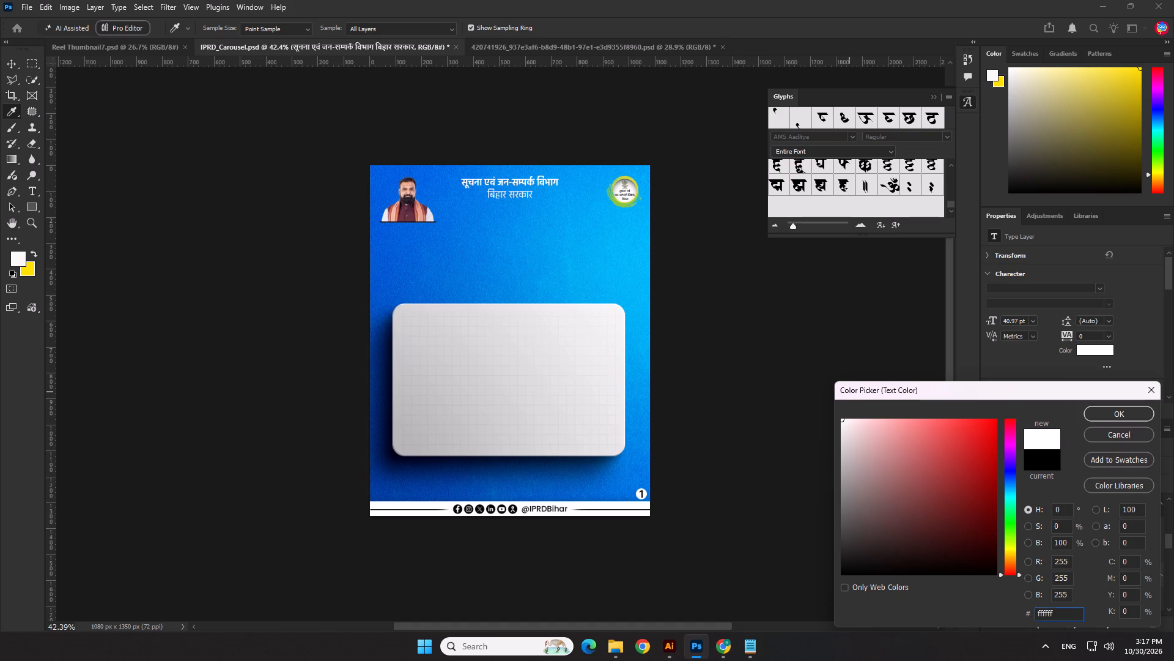
click(1118, 407)
click(858, 397)
Change the fill of the thin line under the portrait, Rectangle 7, to white.
scroll(500, 223, up, 10)
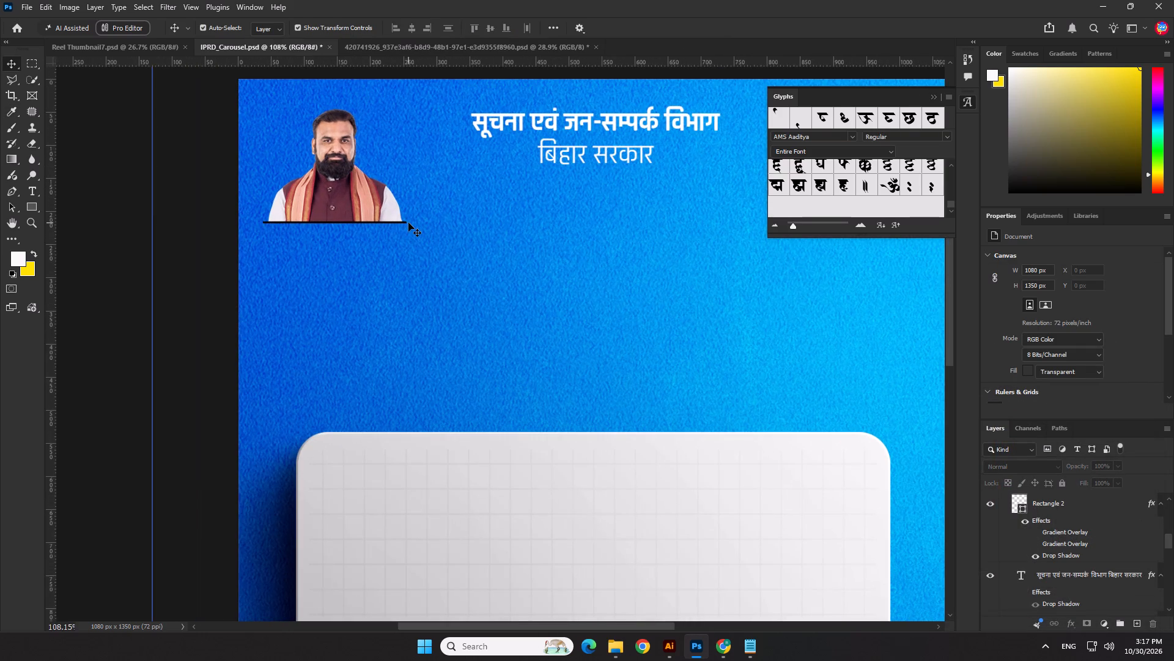
click(402, 223)
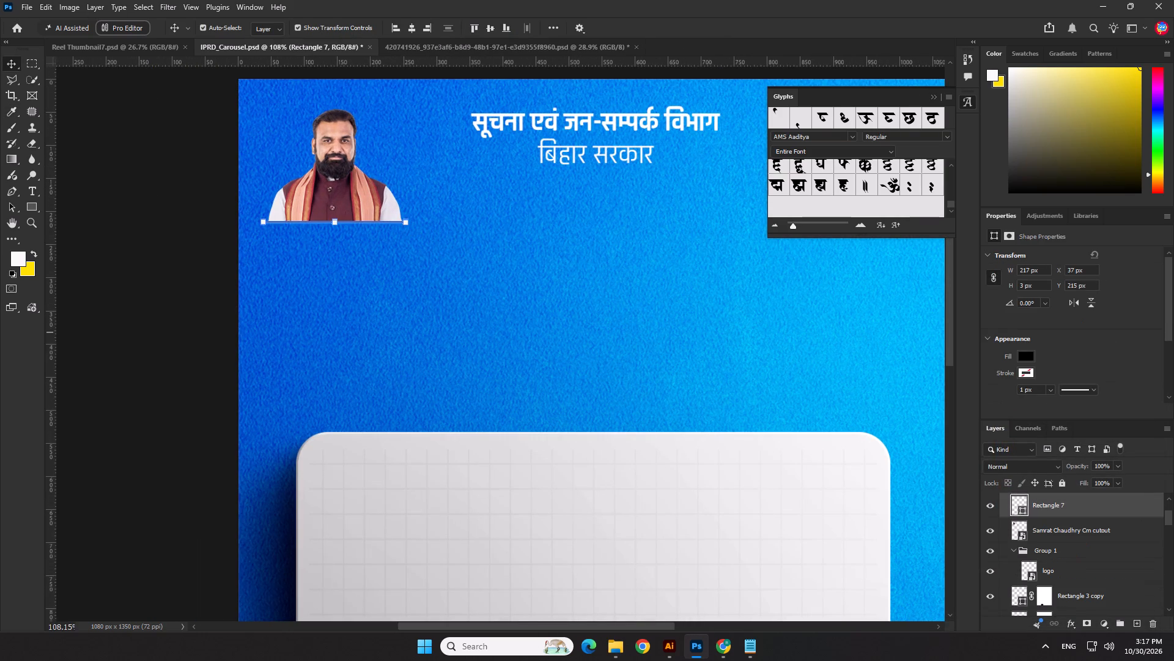
click(1030, 354)
click(995, 420)
click(664, 335)
scroll(643, 340, down, 10)
click(246, 318)
Save IPRD_Carousel.psd.
key(ctrl+s)
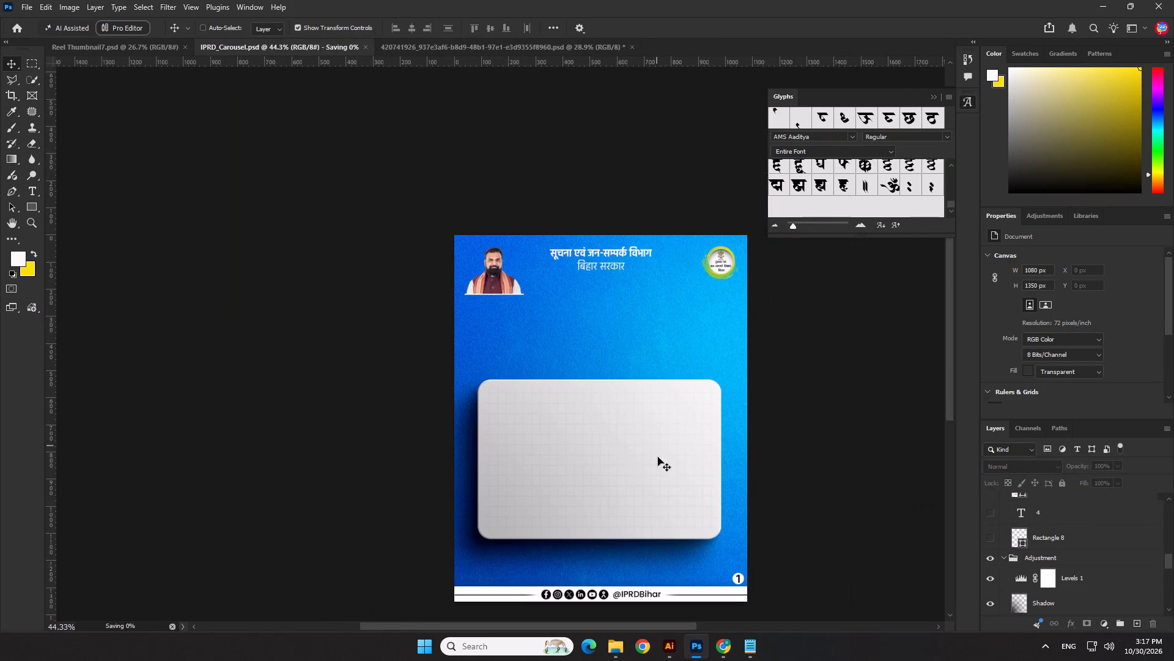
Switch to Notepad and copy the carouse 1 headline "एशिया में नंबर 1 अपना बिहार म्यूजियम".
click(750, 648)
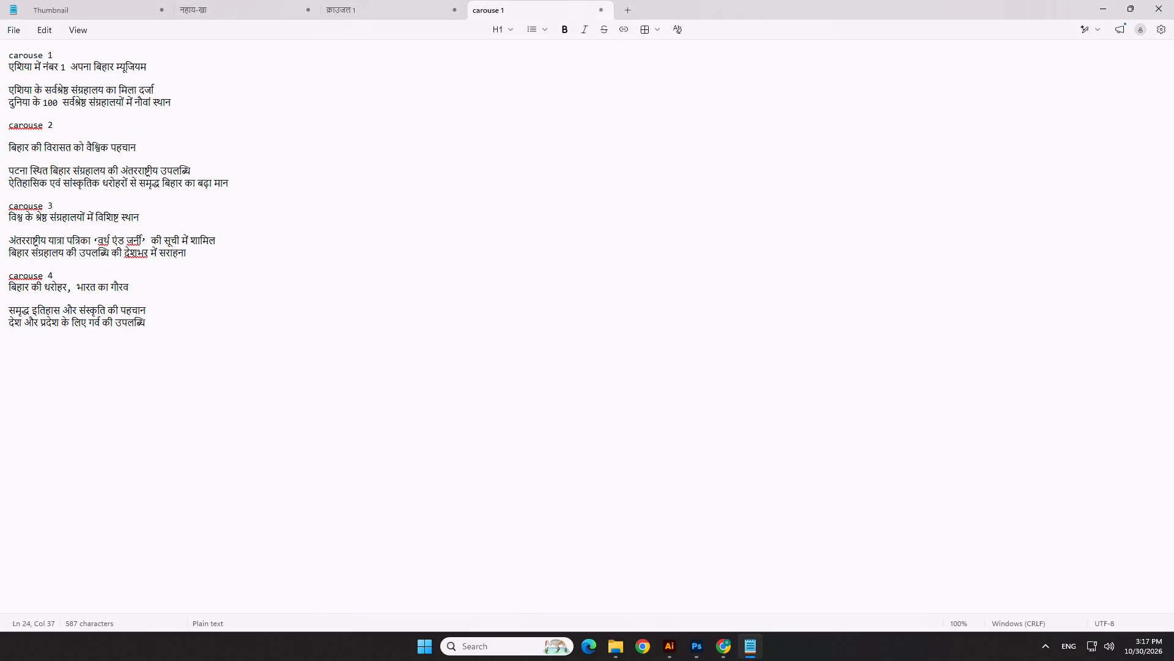
drag(149, 62, 0, 72)
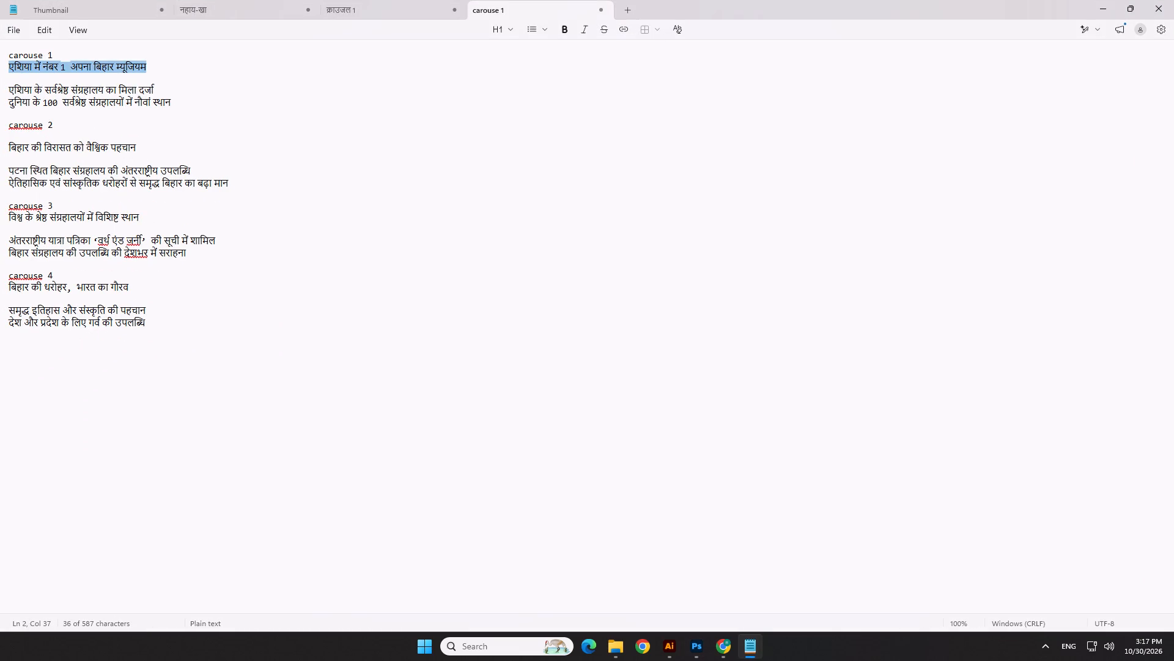
key(ctrl+c)
key(ctrl+c)
Back in Photoshop, paste the headline as a new text layer above the card and shift it right onto the canvas.
key(alt+Tab)
scroll(605, 264, up, 5)
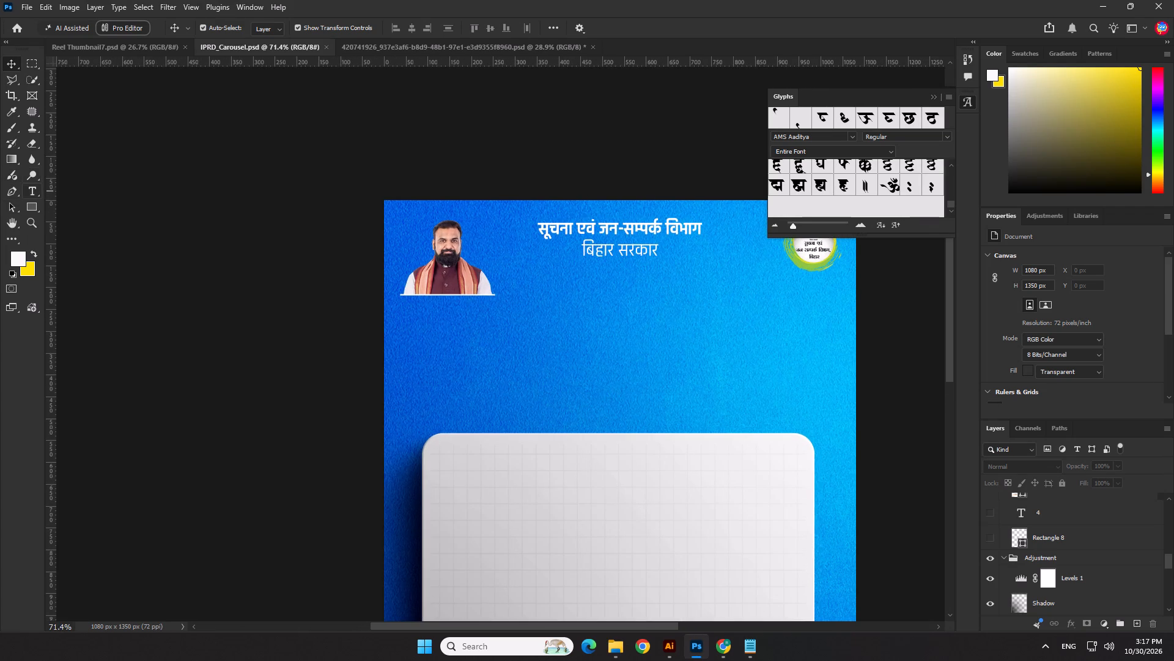
click(30, 189)
scroll(502, 360, up, 1)
click(494, 356)
key(ctrl+v)
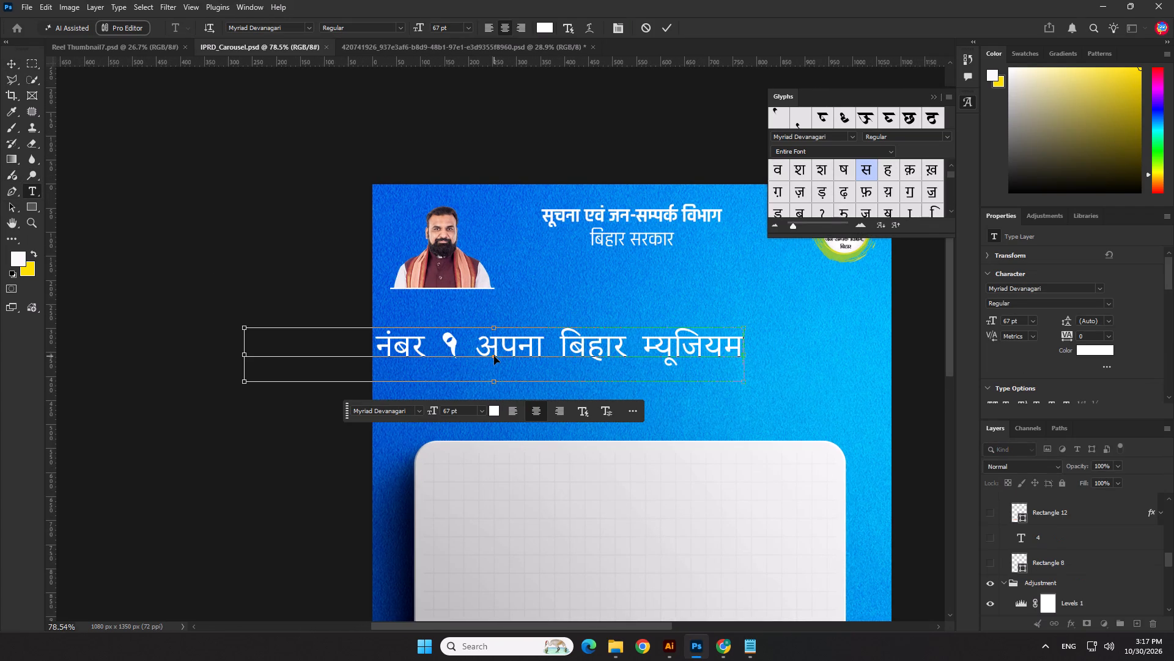
click(11, 65)
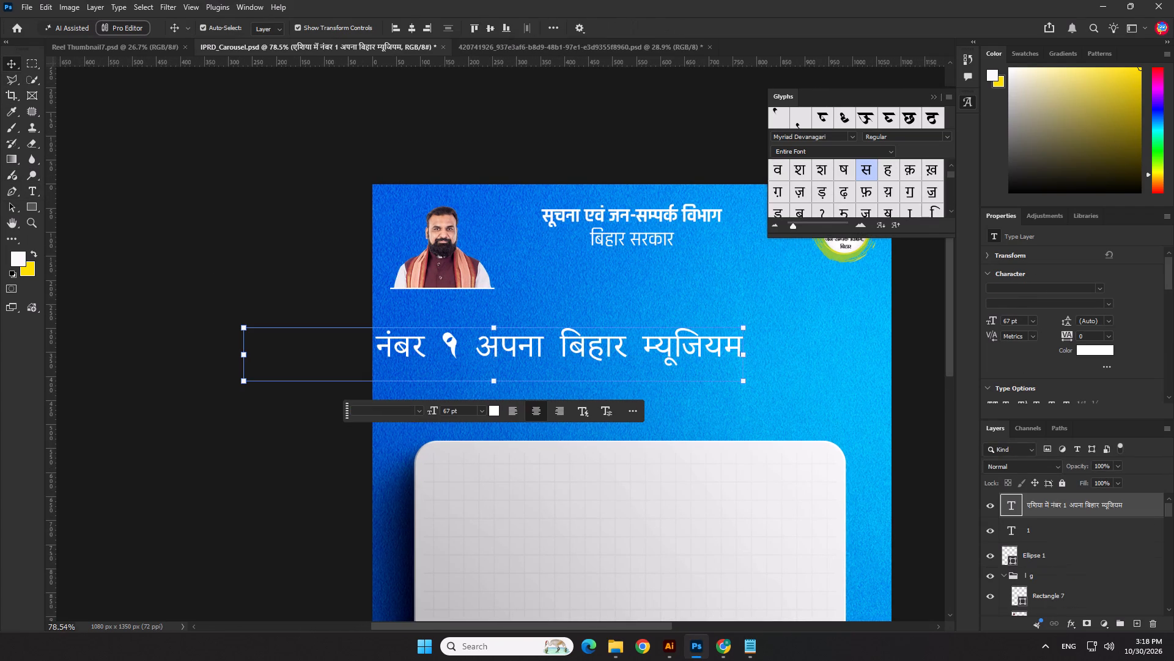
drag(465, 343, 619, 343)
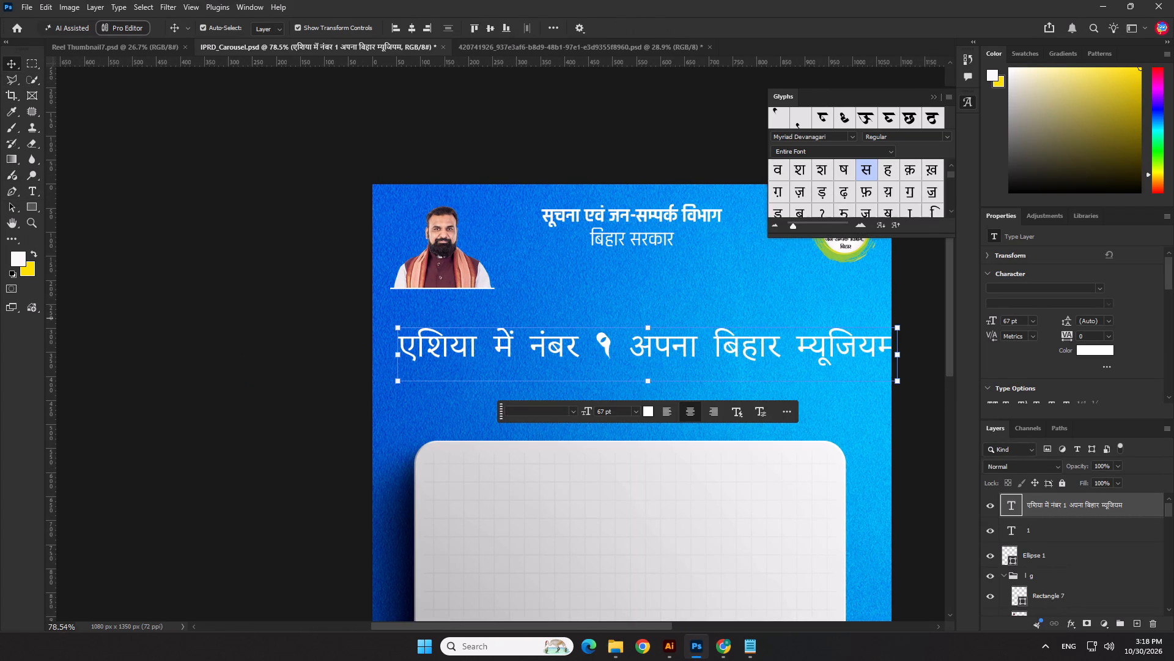
Set the headline's font to Anek Devanagari SemiBold.
click(1002, 289)
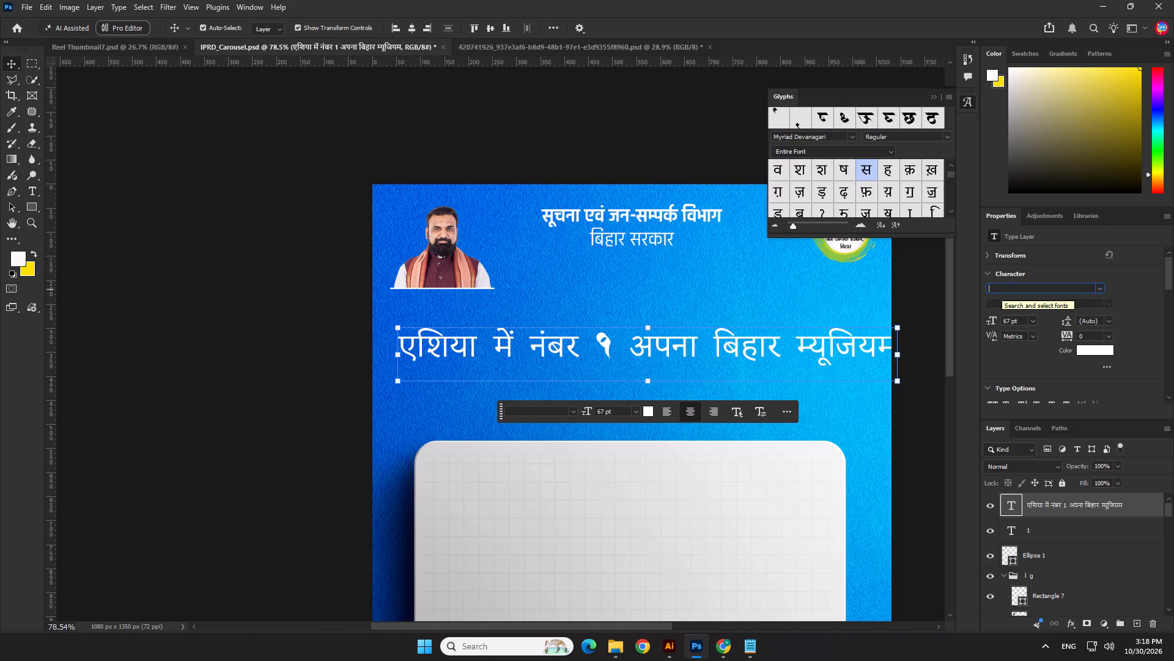
text(anek)
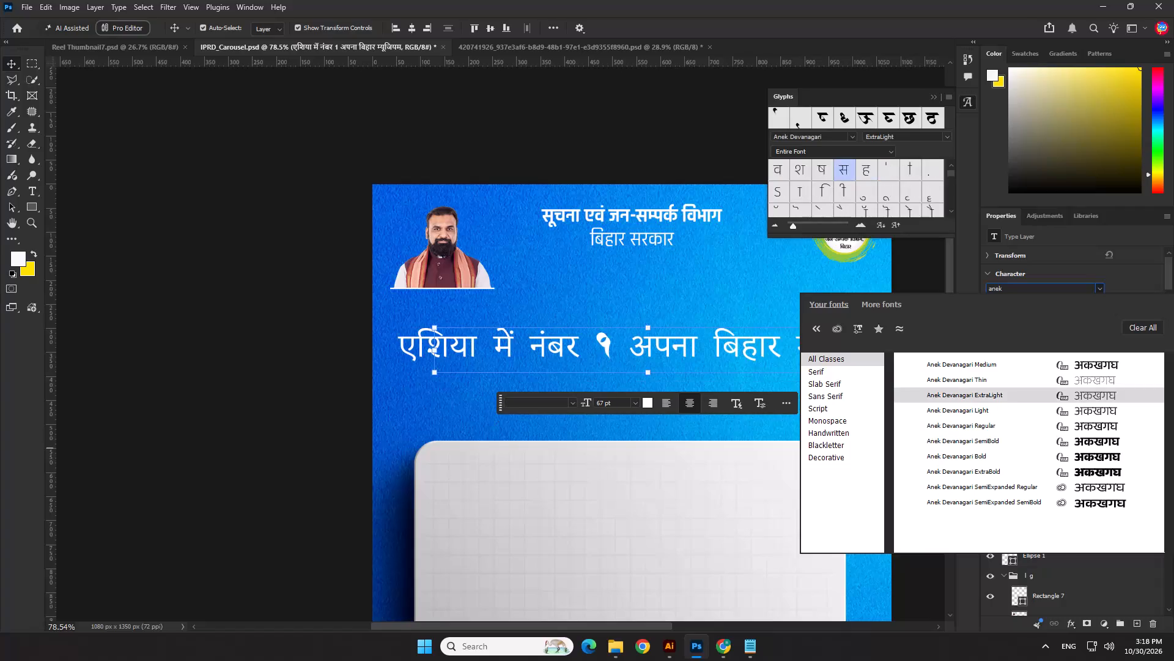
click(1089, 441)
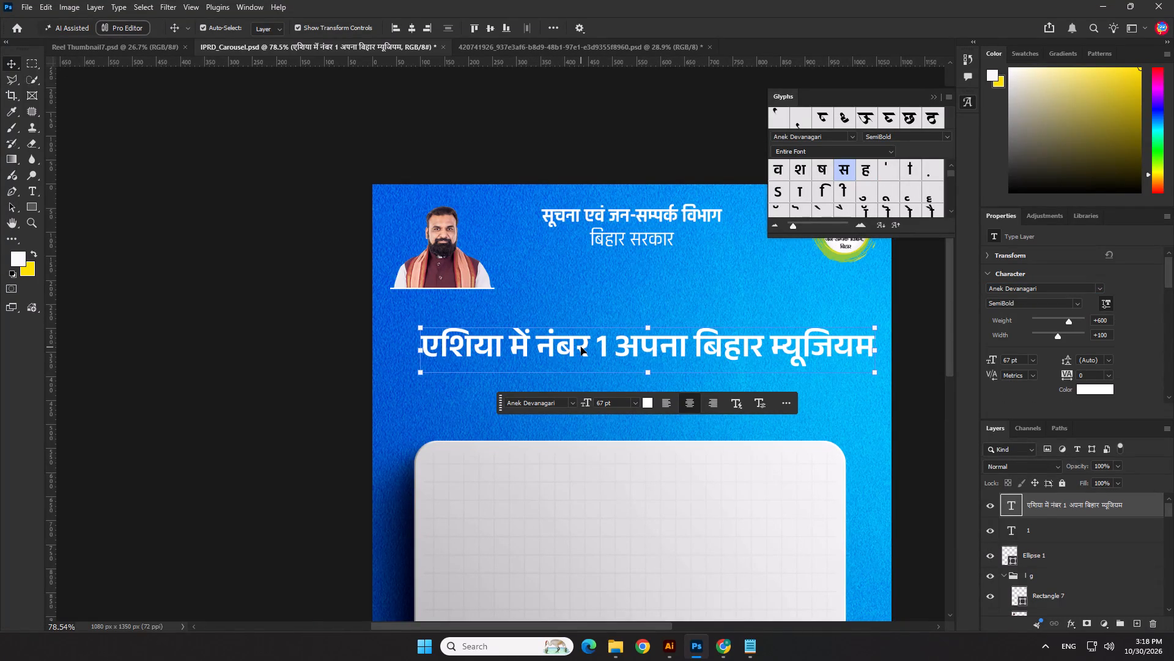
Cut "नंबर 1 अपना बिहार म्यूजियम" out of the headline, leaving "एशिया में", and move that text slightly up.
double_click(581, 347)
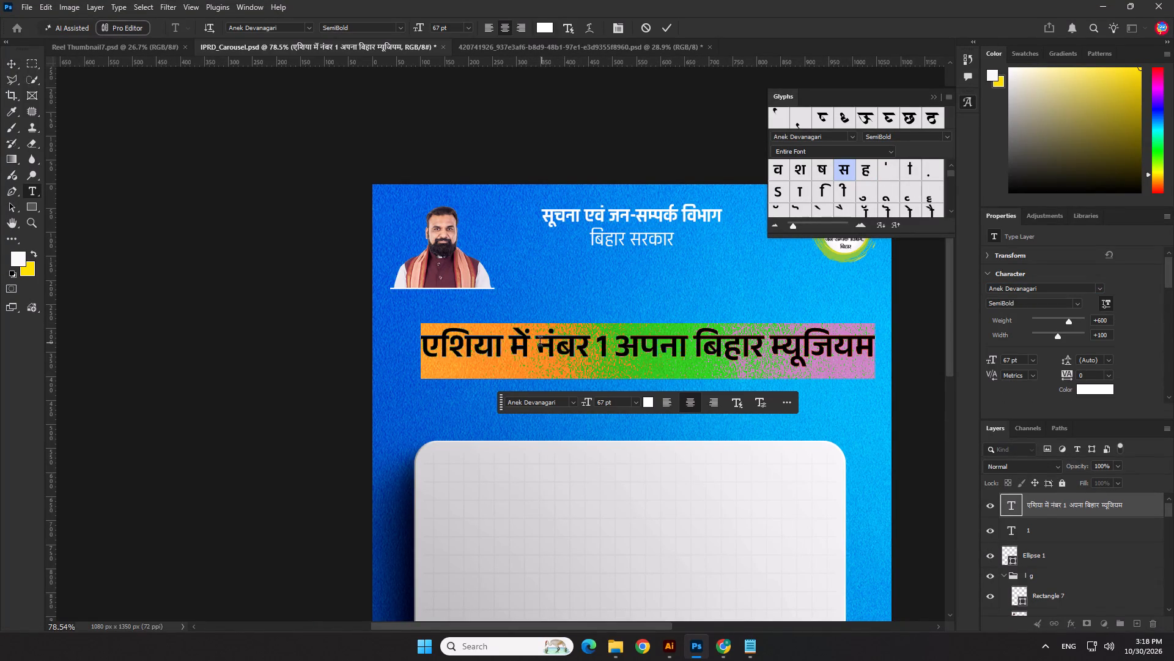
drag(540, 343, 876, 352)
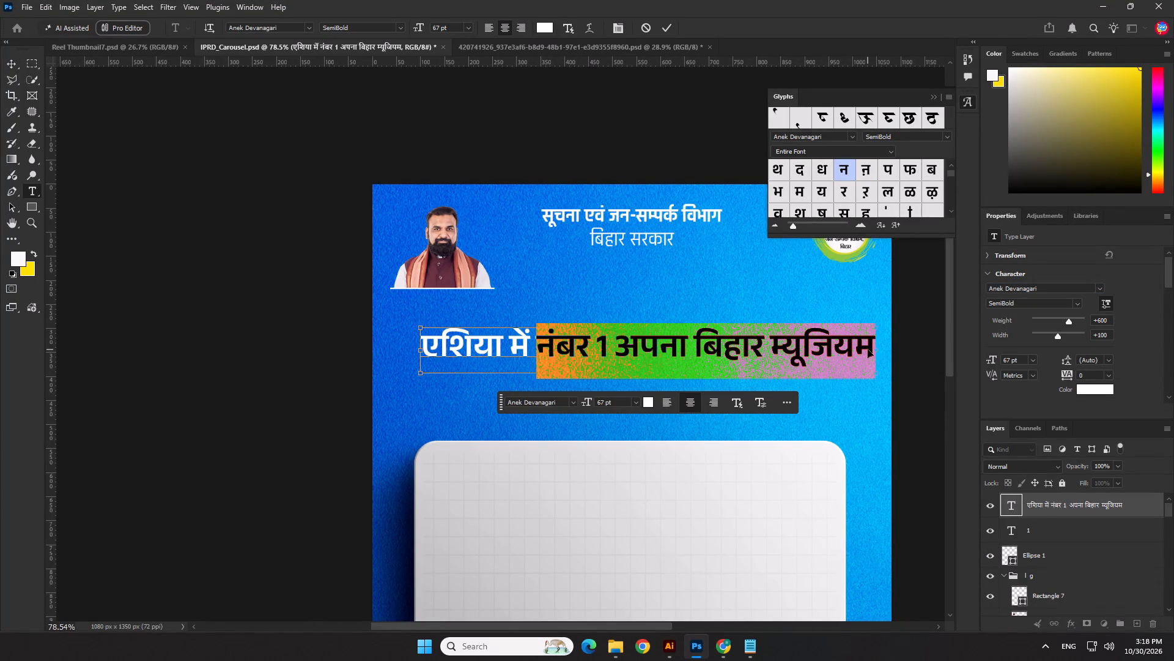
key(ctrl+x)
click(12, 64)
scroll(574, 315, up, 2)
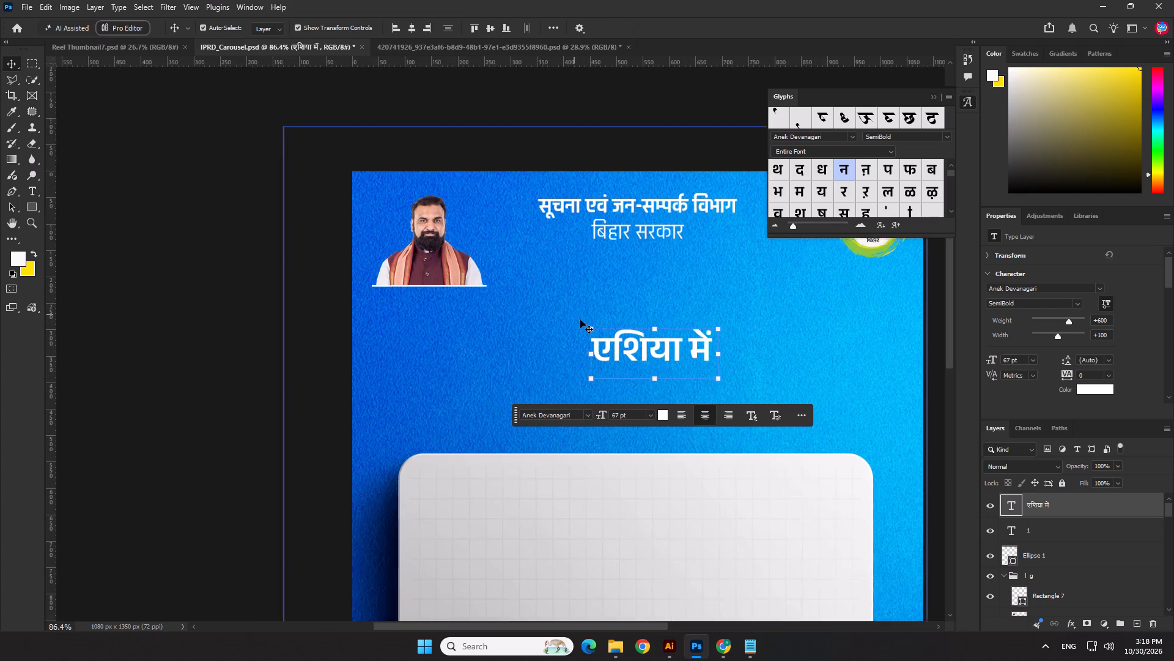
shift+drag(639, 348, 642, 315)
Duplicate "एशिया में" just below itself and replace the copy's text with "नंबर 1", cutting out "अपना बिहार म्यूजियम".
alt+shift+drag(651, 316, 654, 379)
double_click(654, 379)
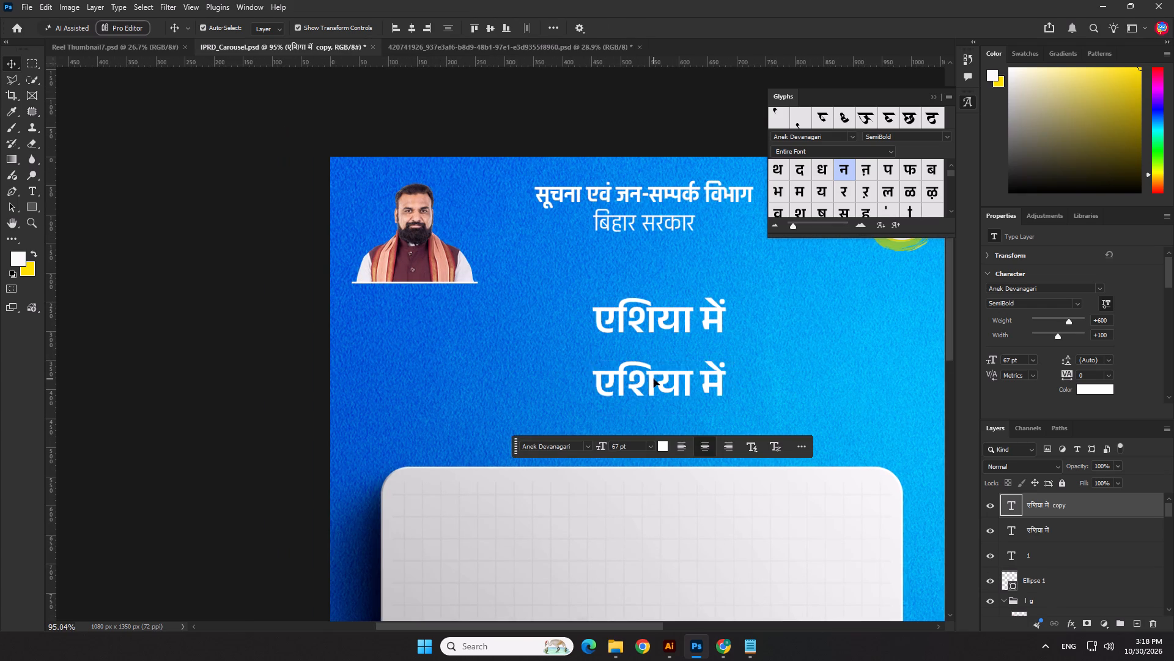
key(ctrl+v)
drag(556, 384, 983, 396)
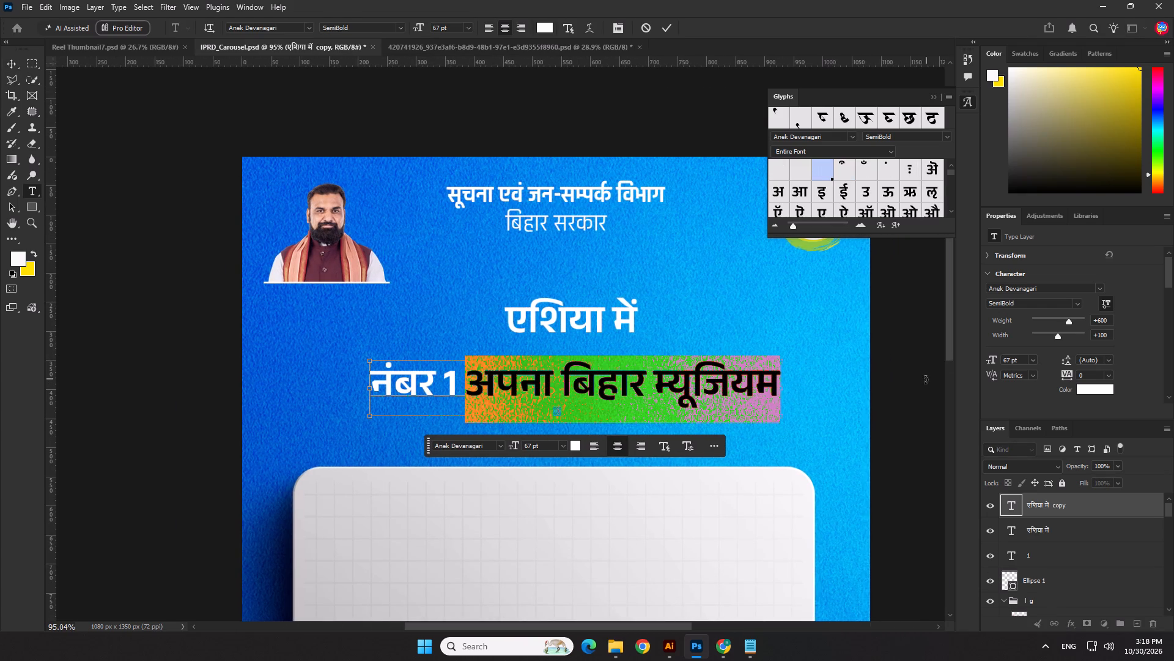
key(ctrl+z)
drag(470, 391, 853, 407)
key(ctrl+x)
key(BackSpace)
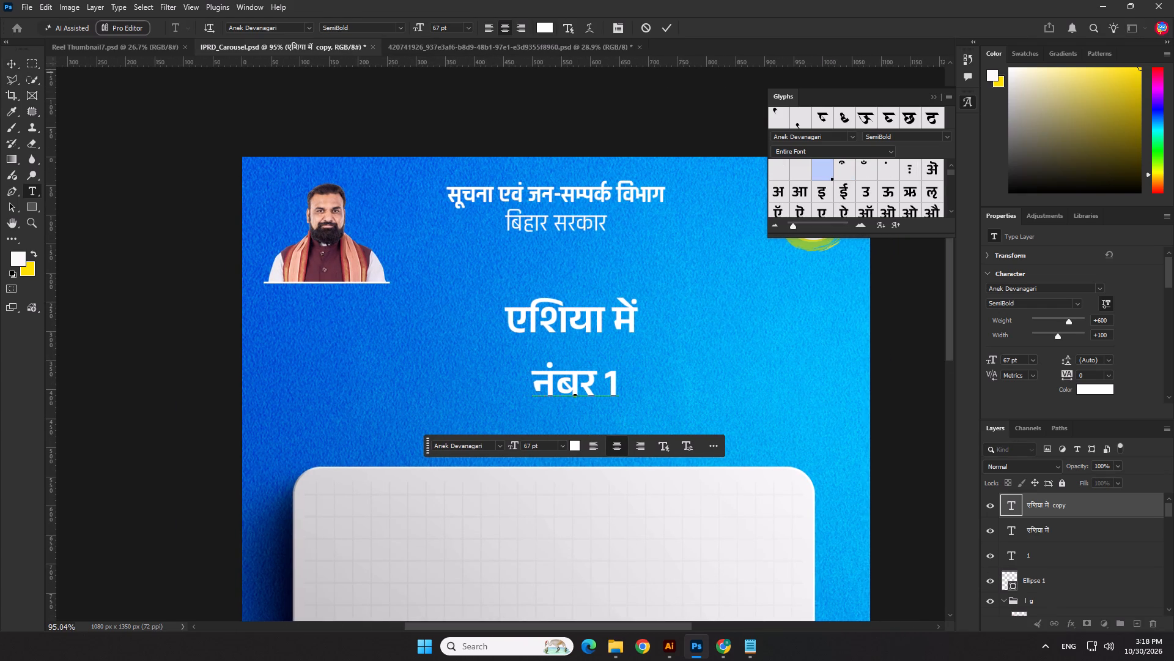
click(10, 69)
Enlarge the "नंबर 1" text to about 130 pt and place it just below "एशिया में".
drag(533, 388, 359, 372)
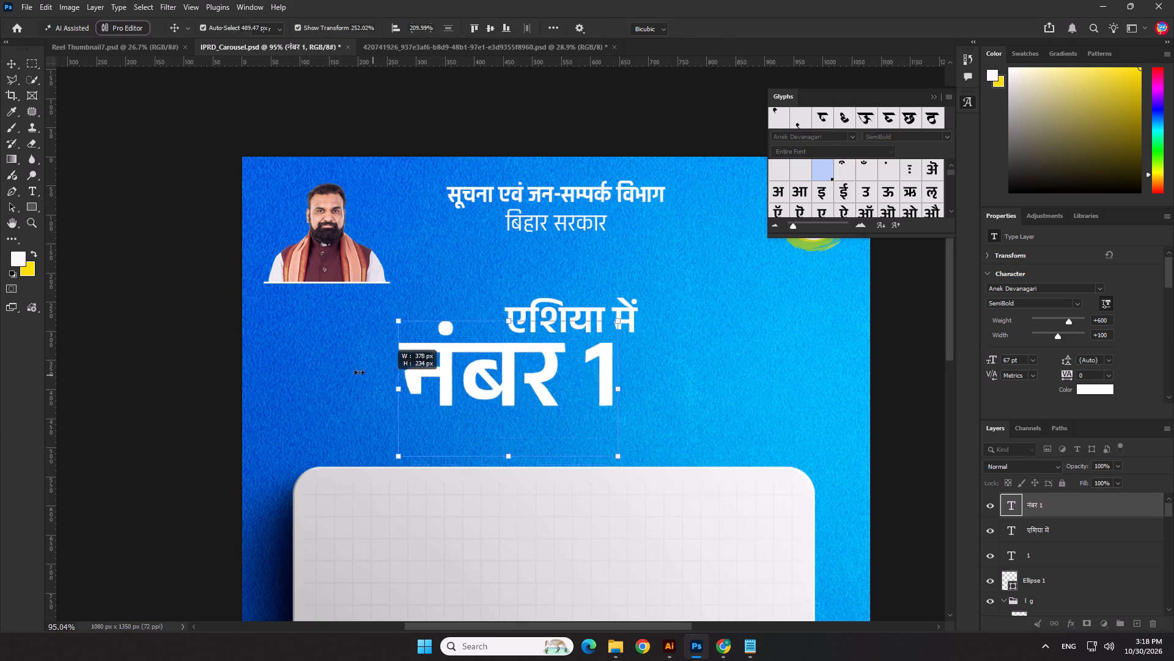
drag(359, 372, 349, 370)
drag(526, 369, 479, 378)
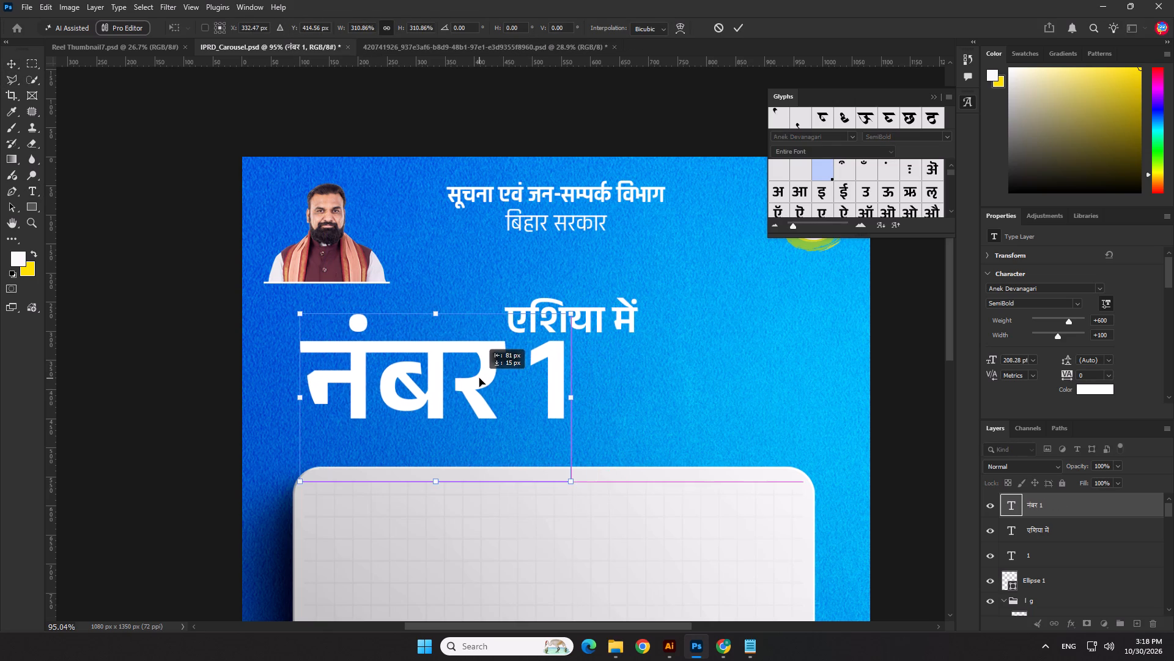
drag(479, 378, 515, 379)
drag(608, 401, 501, 383)
drag(459, 386, 626, 373)
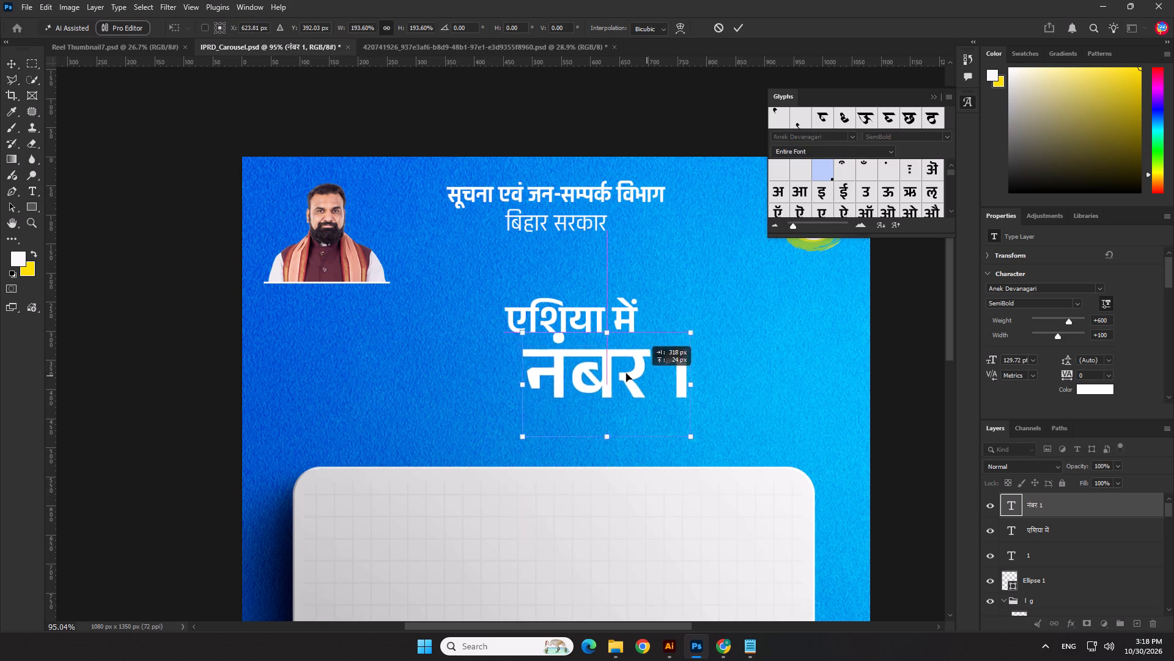
drag(626, 373, 575, 365)
scroll(575, 365, up, 6)
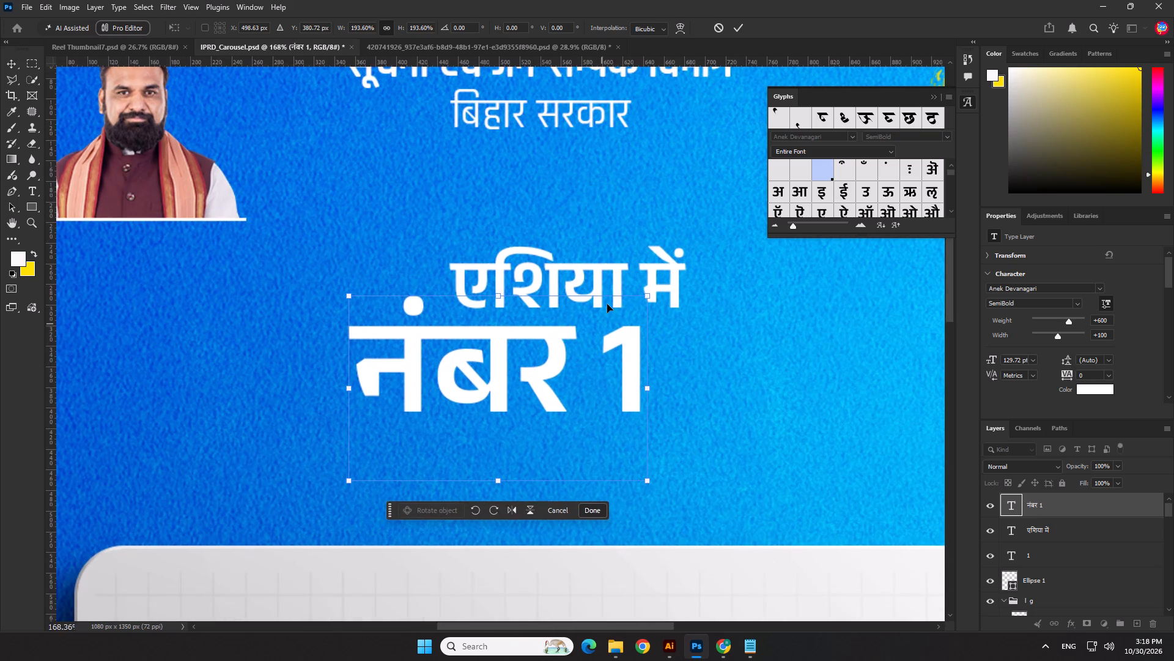
key(Return)
Duplicate "एशिया में" below "नंबर 1" and replace the copy's text with "अपना बिहार म्यूजियम".
click(583, 268)
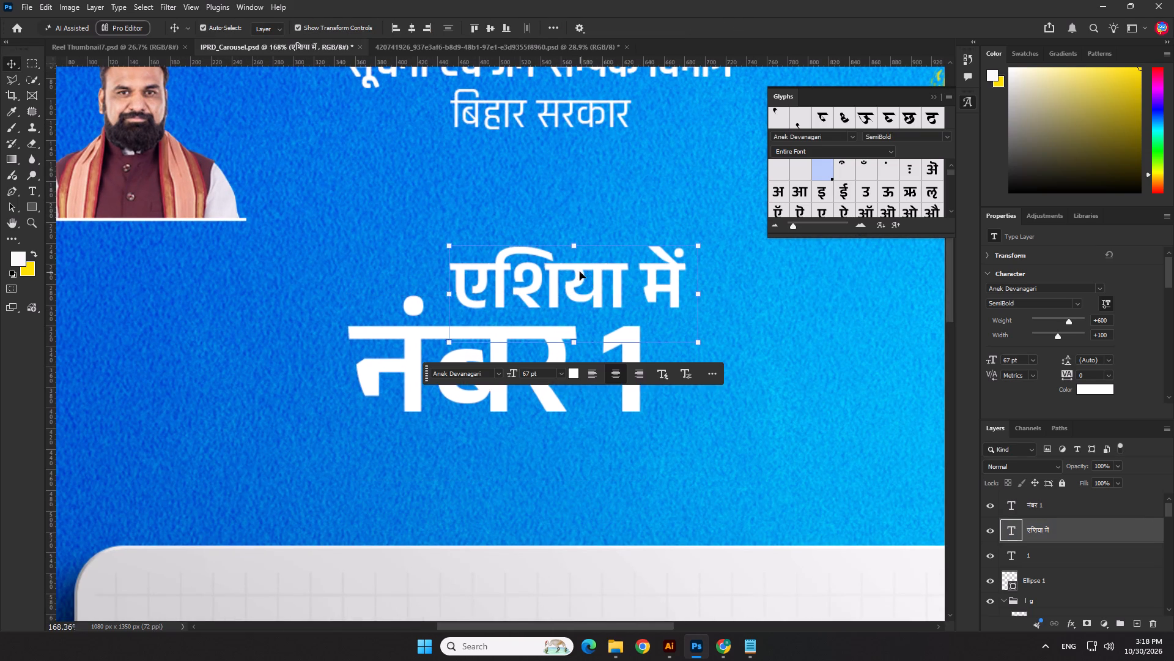
alt+shift+drag(580, 272, 579, 450)
double_click(579, 450)
key(ctrl+v)
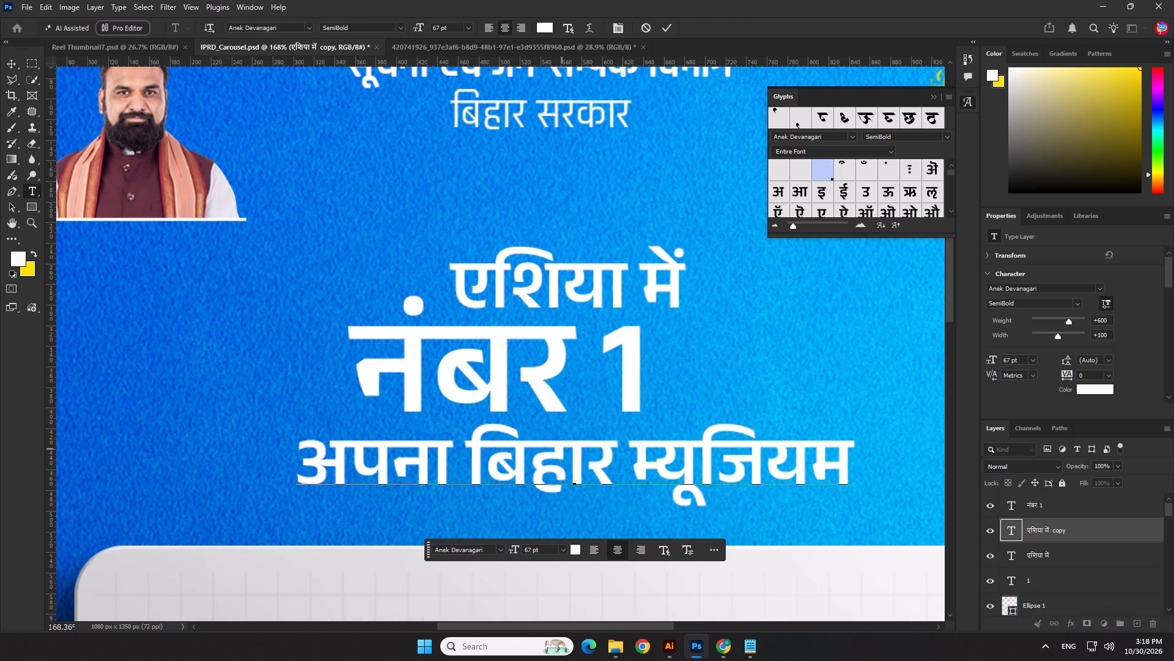
click(6, 61)
Shift "नंबर 1" right to centre it between the other two headline lines, and move "एशिया में" slightly up.
scroll(593, 320, down, 13)
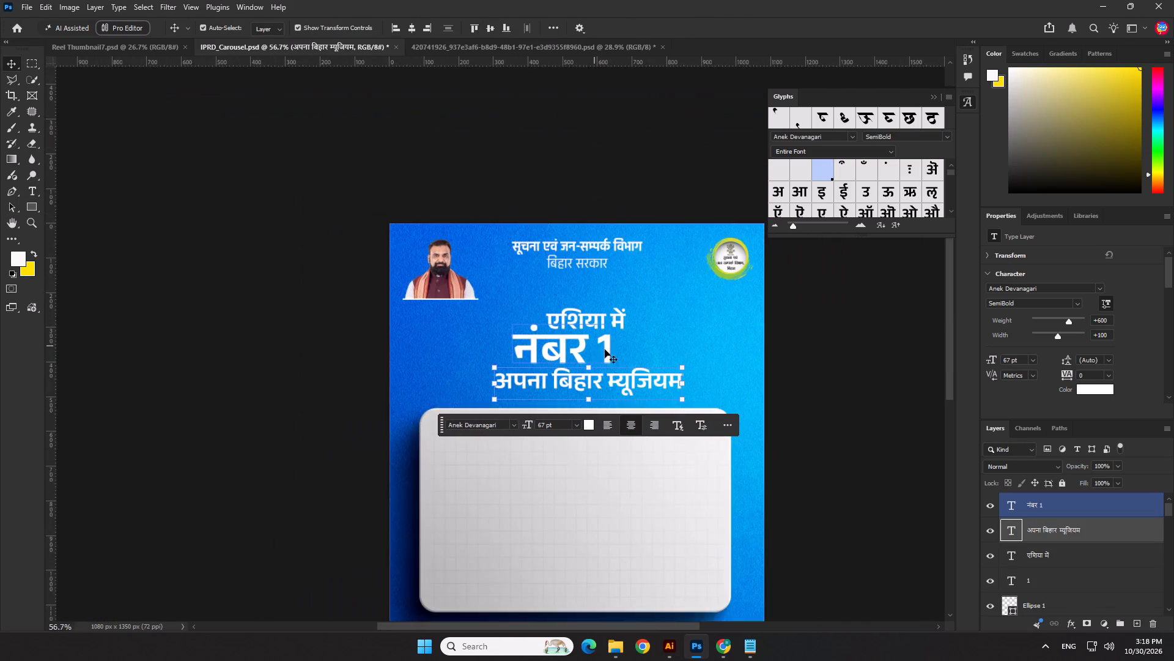
click(892, 362)
scroll(650, 350, up, 4)
drag(586, 347, 603, 348)
drag(601, 348, 611, 348)
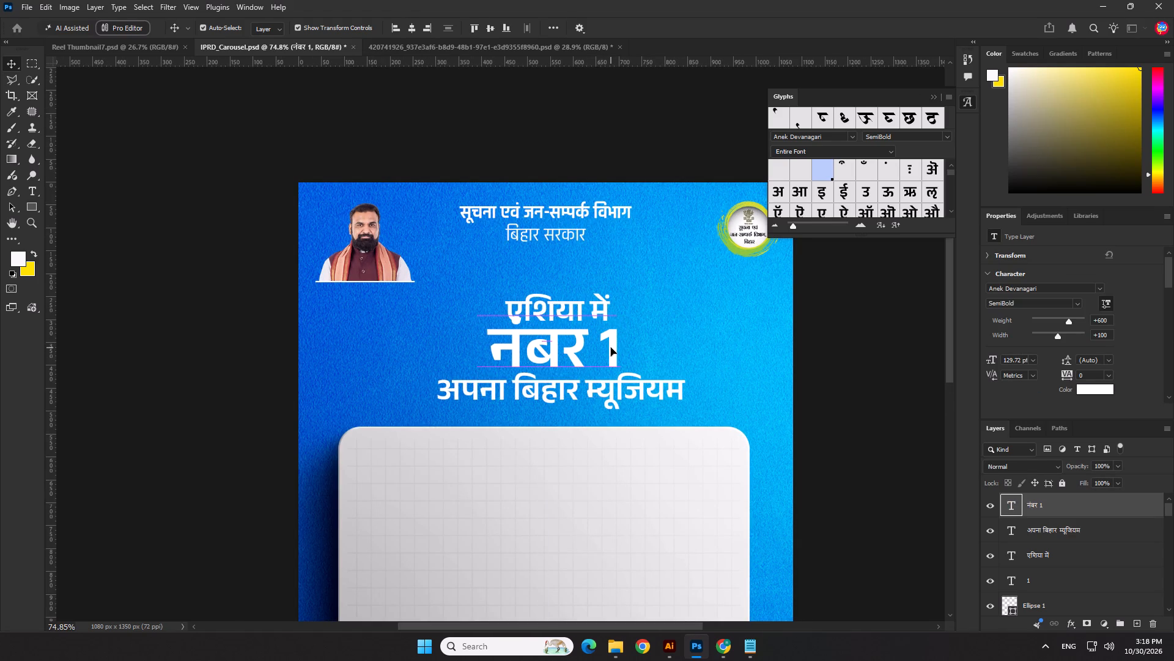
click(815, 329)
scroll(495, 313, up, 4)
drag(553, 301, 552, 286)
click(541, 393)
click(563, 378)
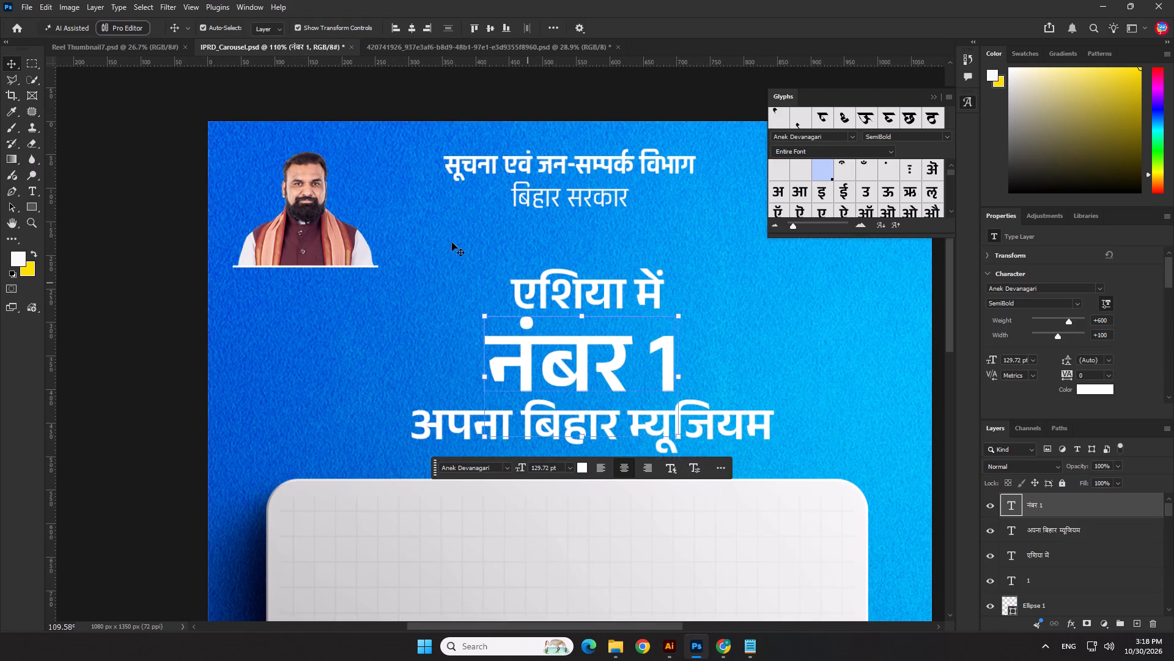
scroll(451, 242, down, 7)
click(830, 447)
scroll(719, 405, down, 6)
scroll(652, 529, up, 4)
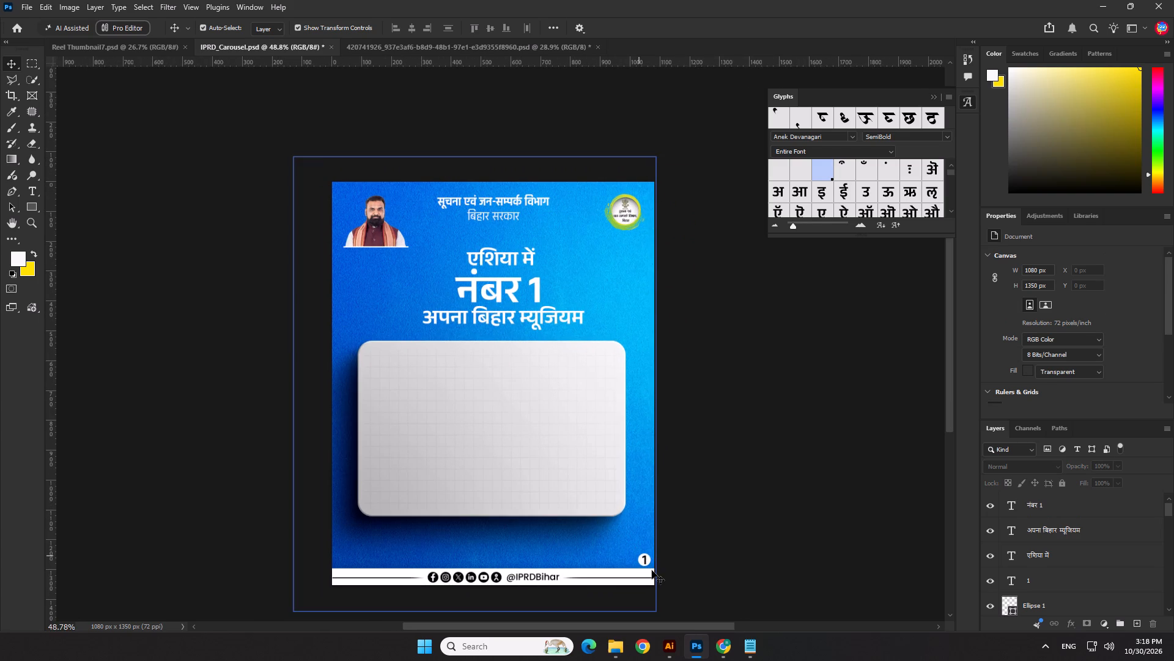
Duplicate the white page-number circle, enlarge the copy to about 181 px and move it over the headline's "1".
click(650, 558)
scroll(648, 561, up, 7)
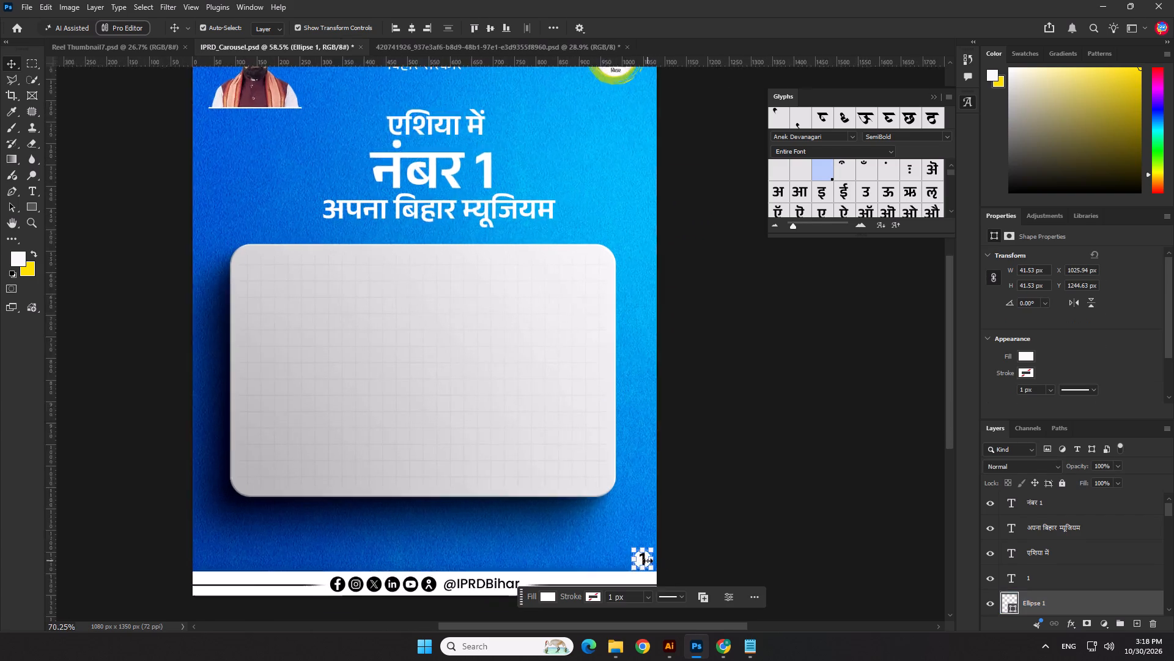
alt+click(646, 559)
scroll(648, 561, up, 8)
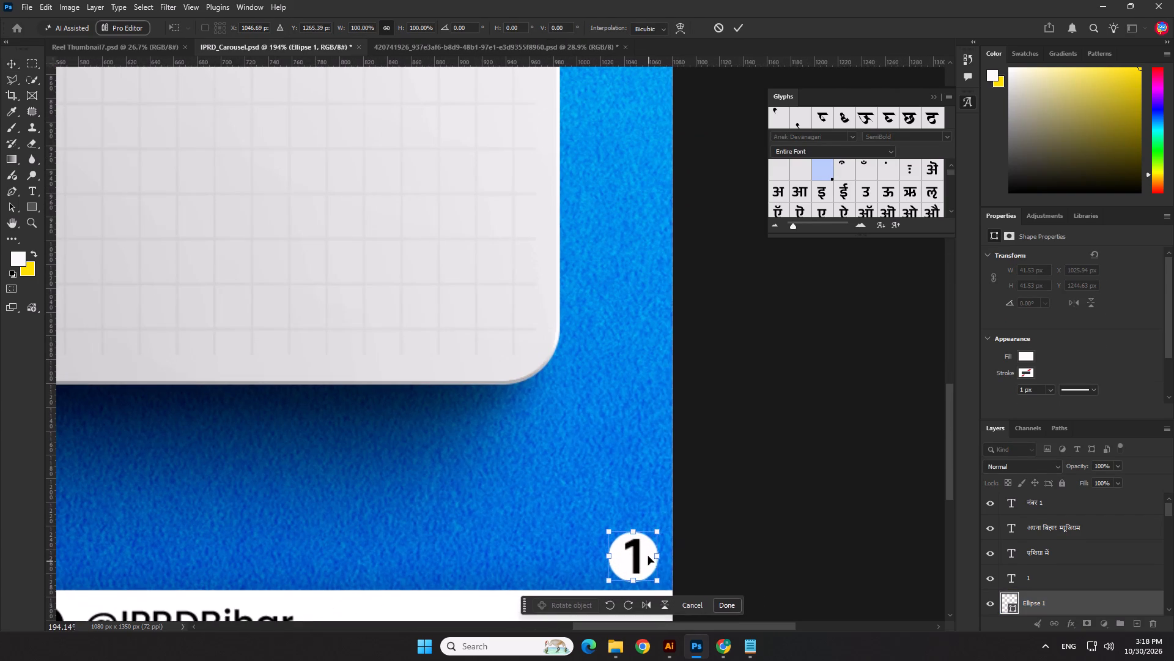
alt+drag(648, 555, 662, 463)
key(Return)
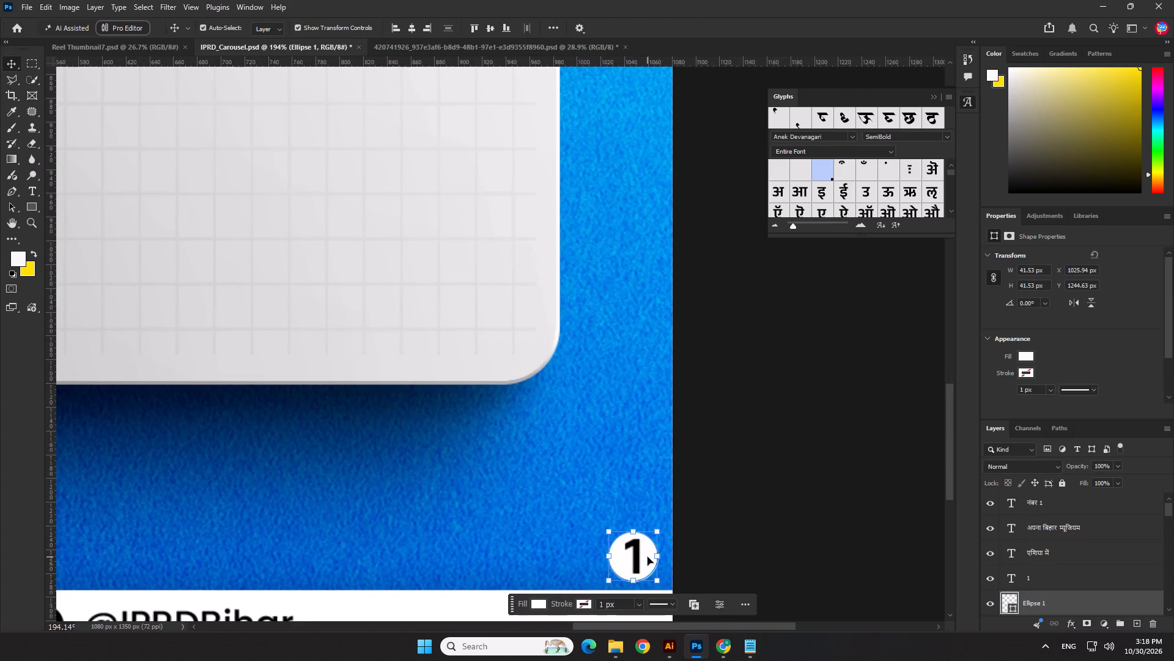
alt+drag(649, 550, 586, 301)
scroll(585, 317, down, 14)
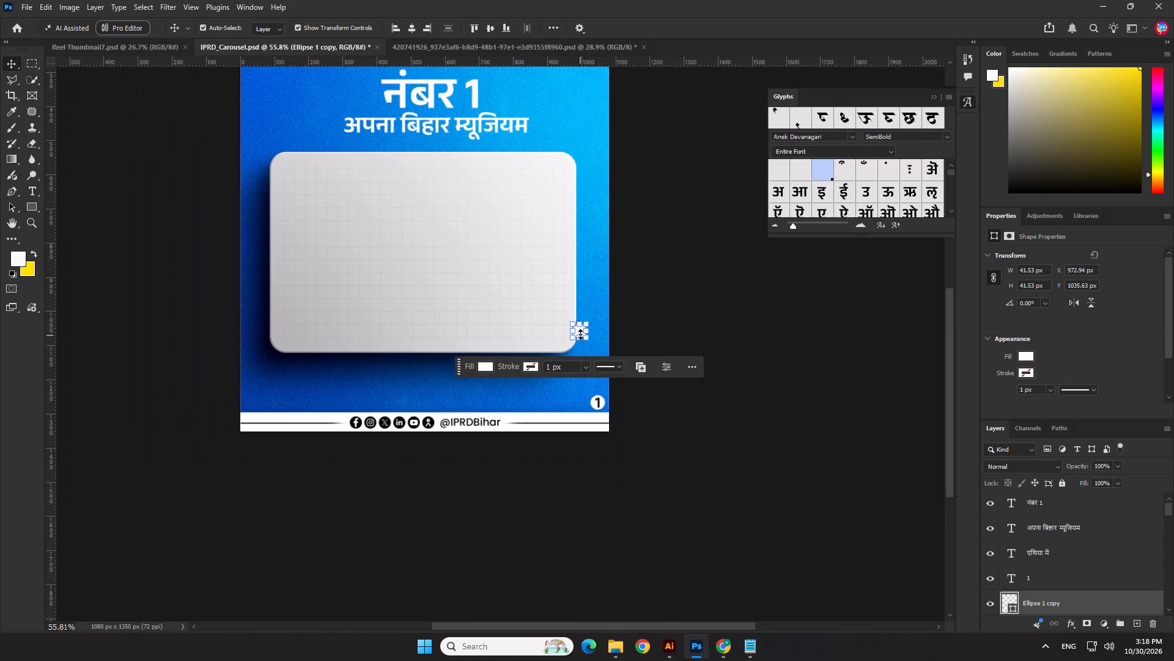
drag(581, 325, 587, 277)
drag(589, 307, 483, 84)
drag(950, 339, 956, 251)
click(818, 395)
scroll(453, 282, up, 4)
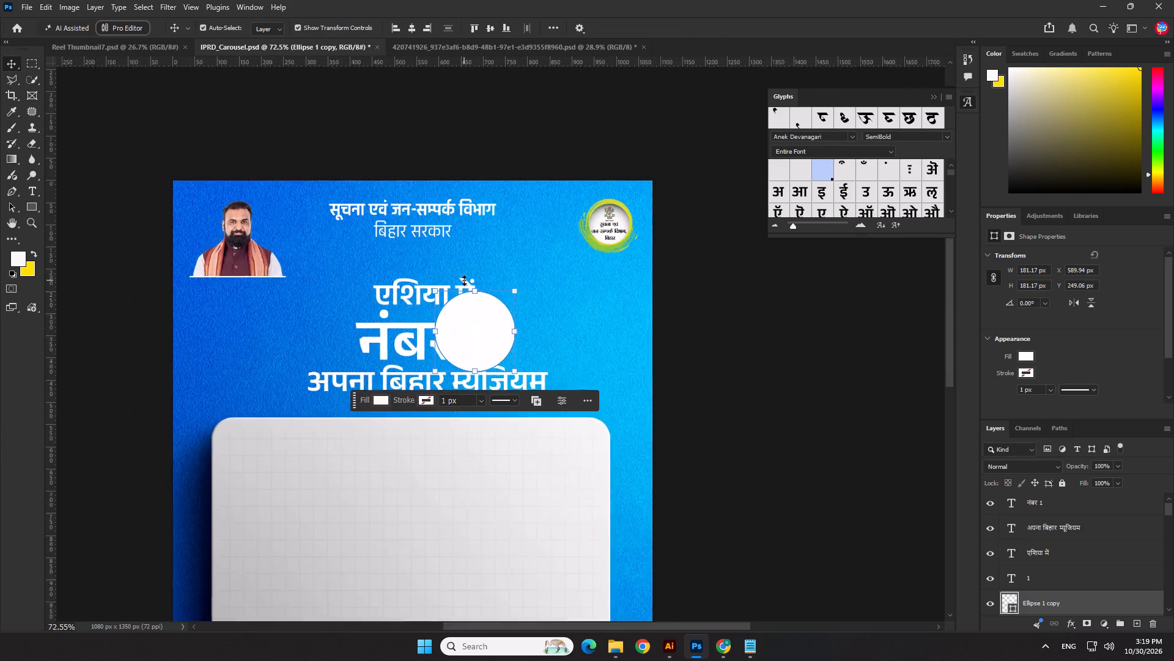
Shrink the circle copy to about 89 px and position it over the "1" beside "नंबर".
scroll(464, 280, up, 7)
drag(493, 301, 520, 392)
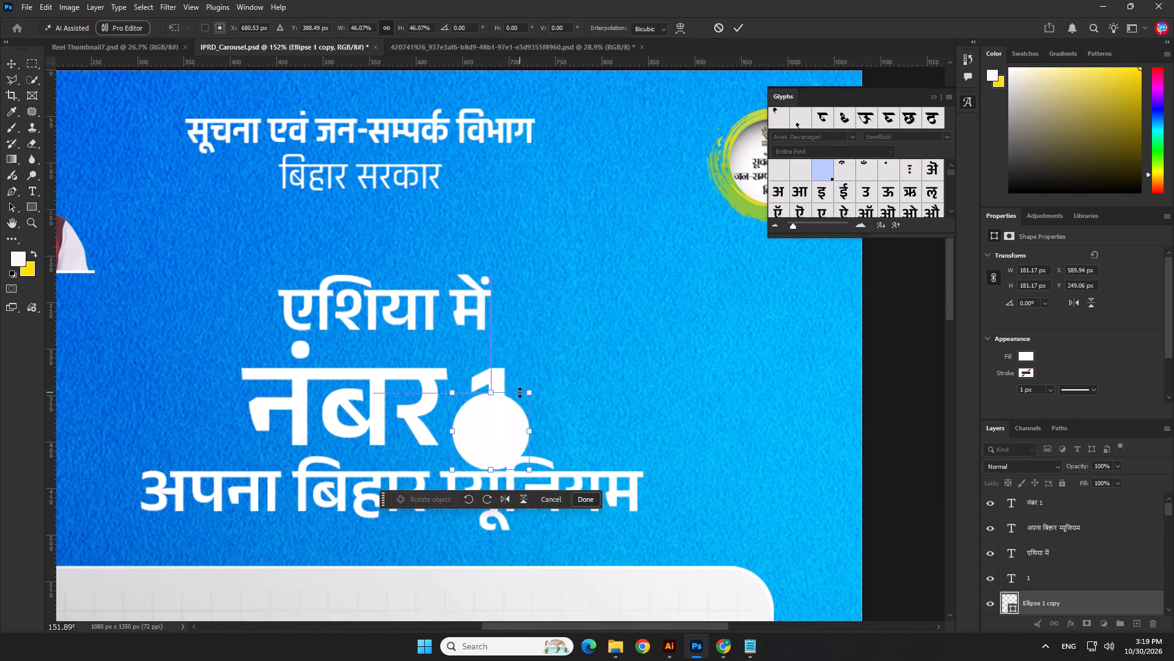
drag(505, 422, 509, 391)
drag(497, 439, 497, 439)
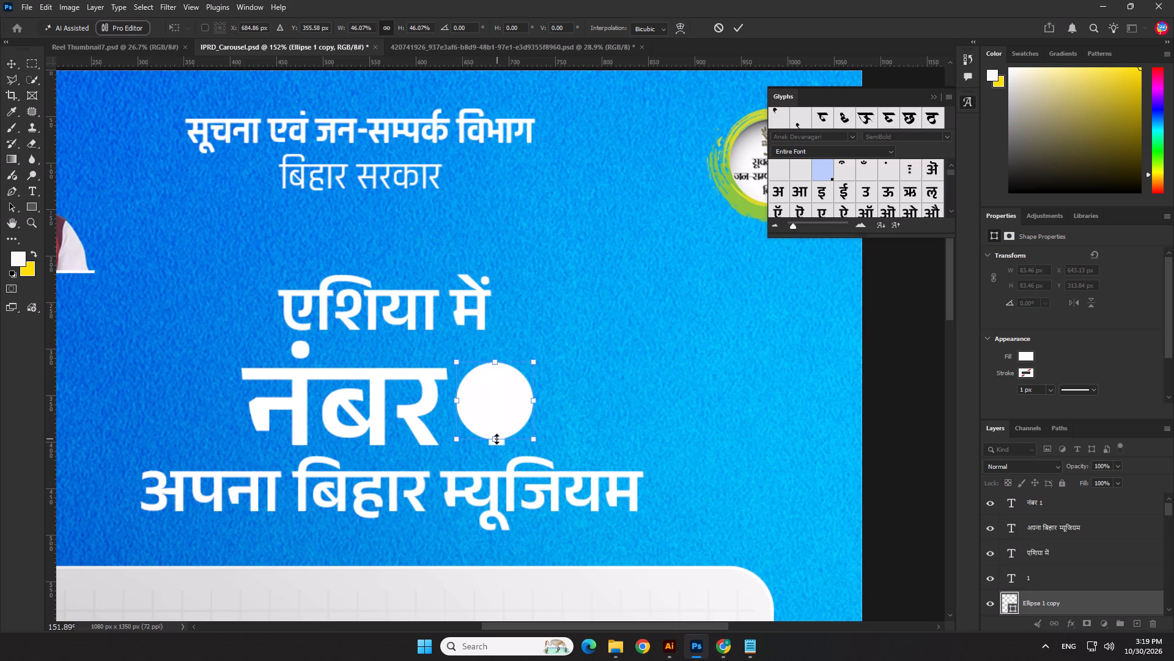
drag(497, 439, 496, 446)
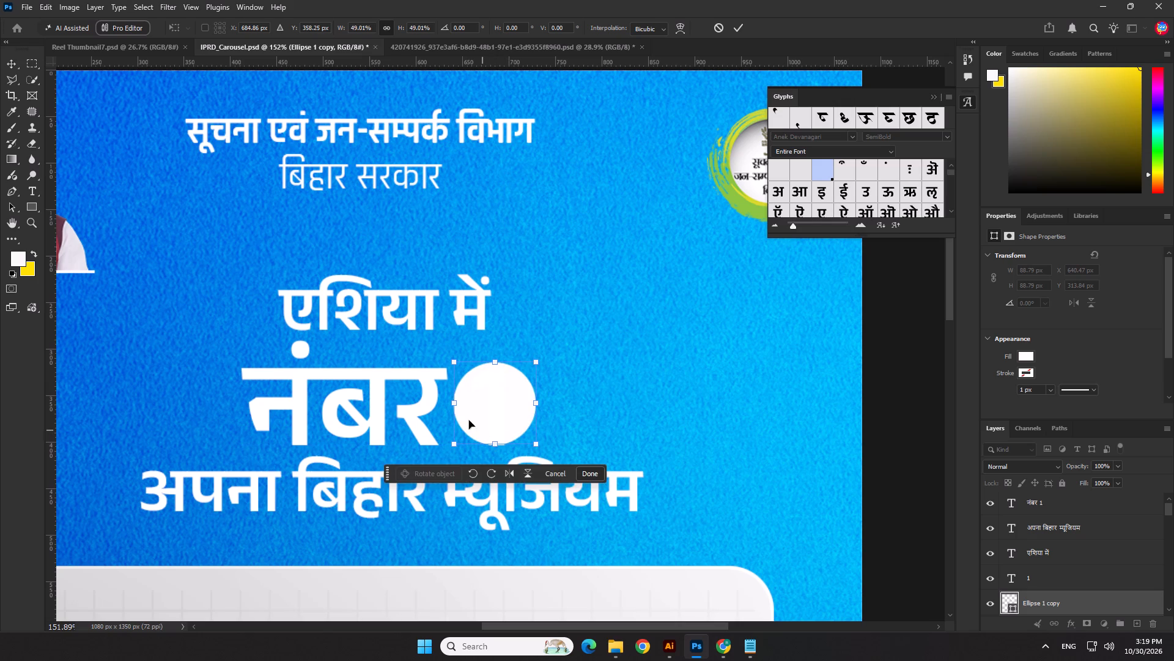
key(Return)
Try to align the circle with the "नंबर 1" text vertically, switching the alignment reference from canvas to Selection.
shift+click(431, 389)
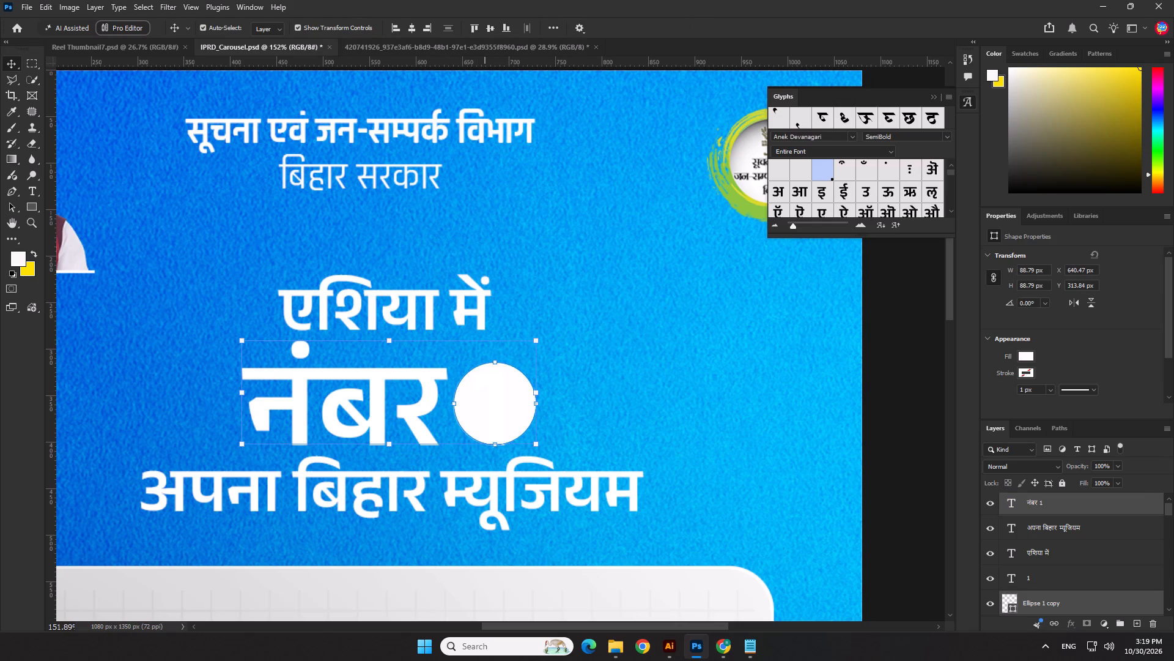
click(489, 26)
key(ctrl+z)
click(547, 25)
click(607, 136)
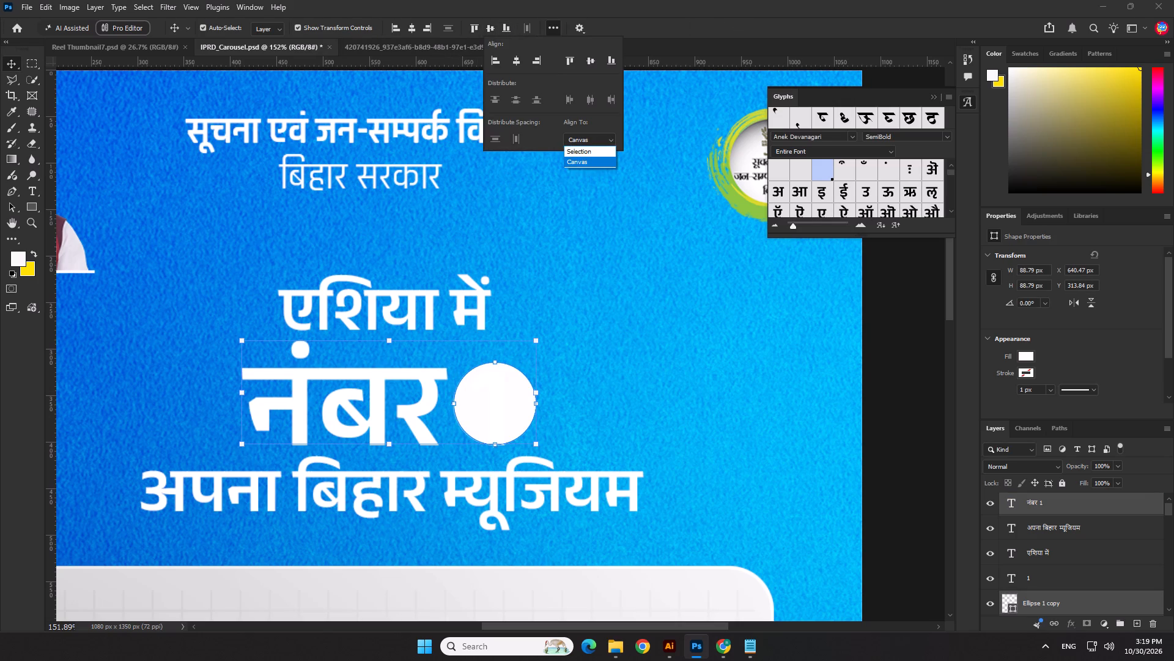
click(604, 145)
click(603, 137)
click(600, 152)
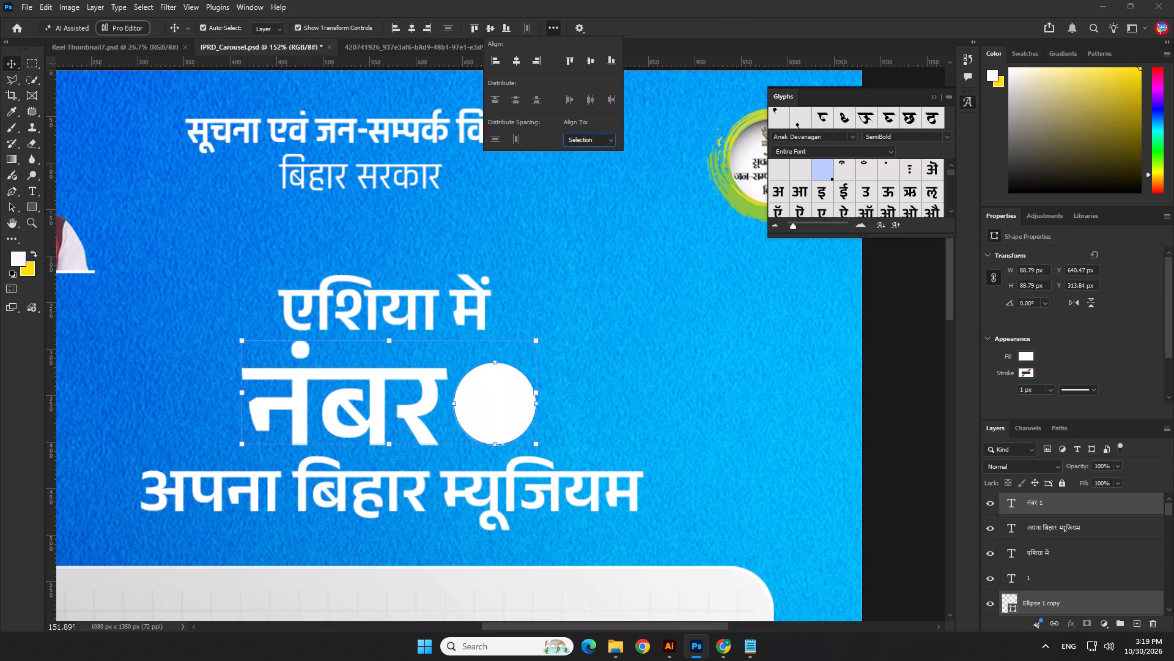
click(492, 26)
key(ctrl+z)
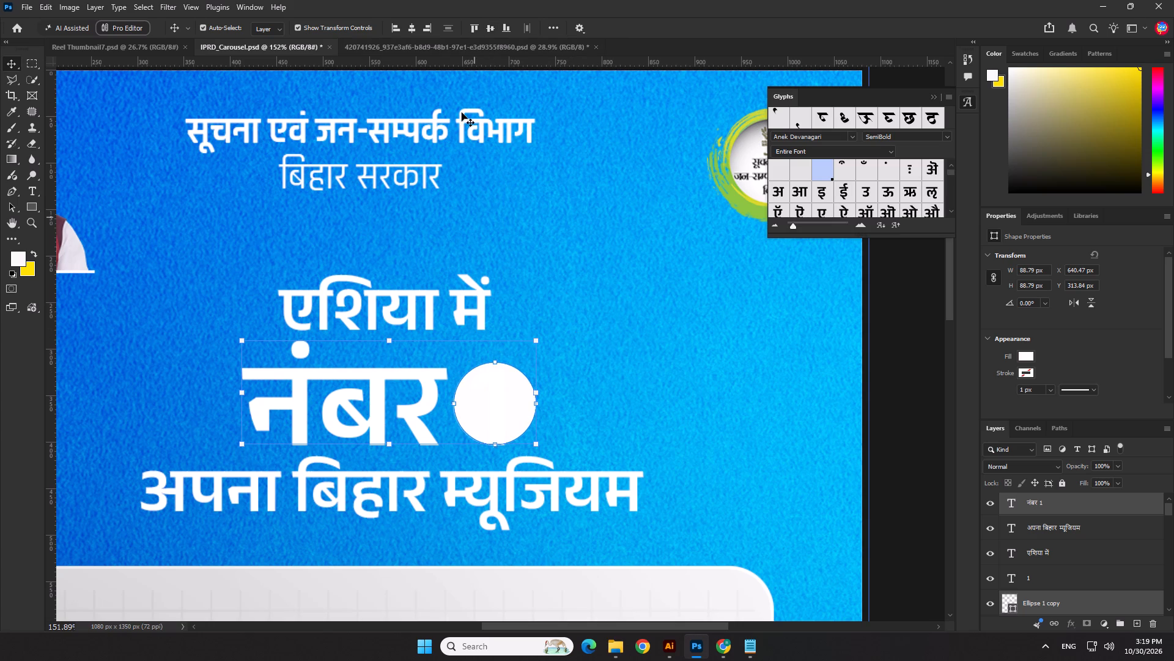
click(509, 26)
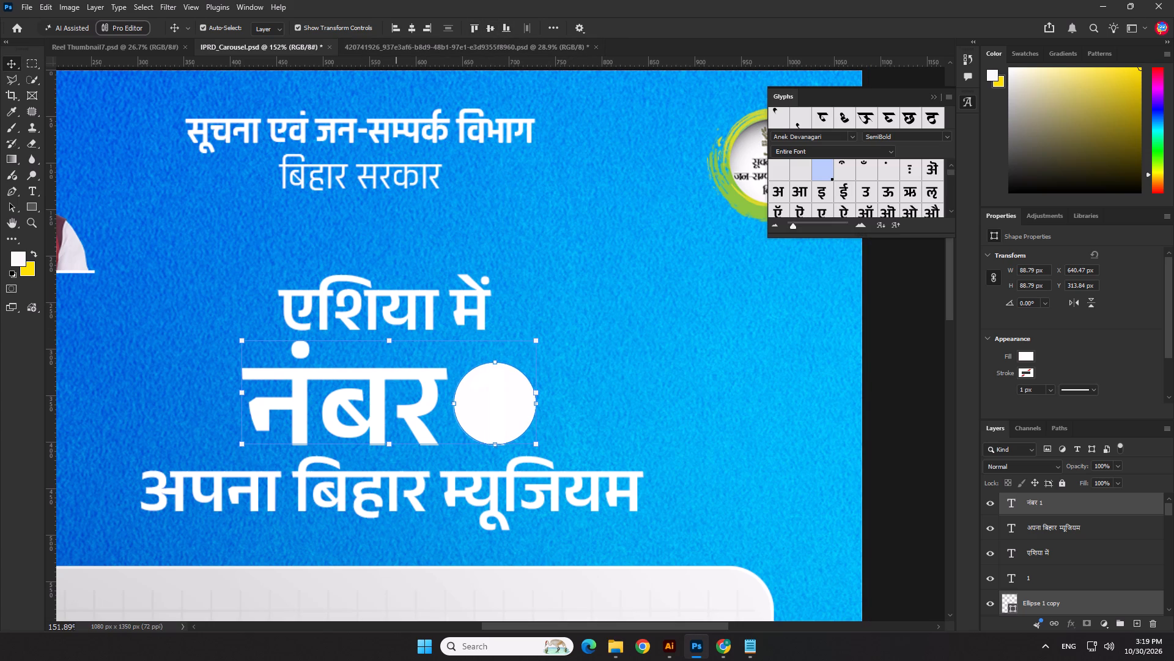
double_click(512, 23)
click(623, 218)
Nudge the headline circle 4 px down and 3 px right.
scroll(494, 431, up, 3)
click(509, 415)
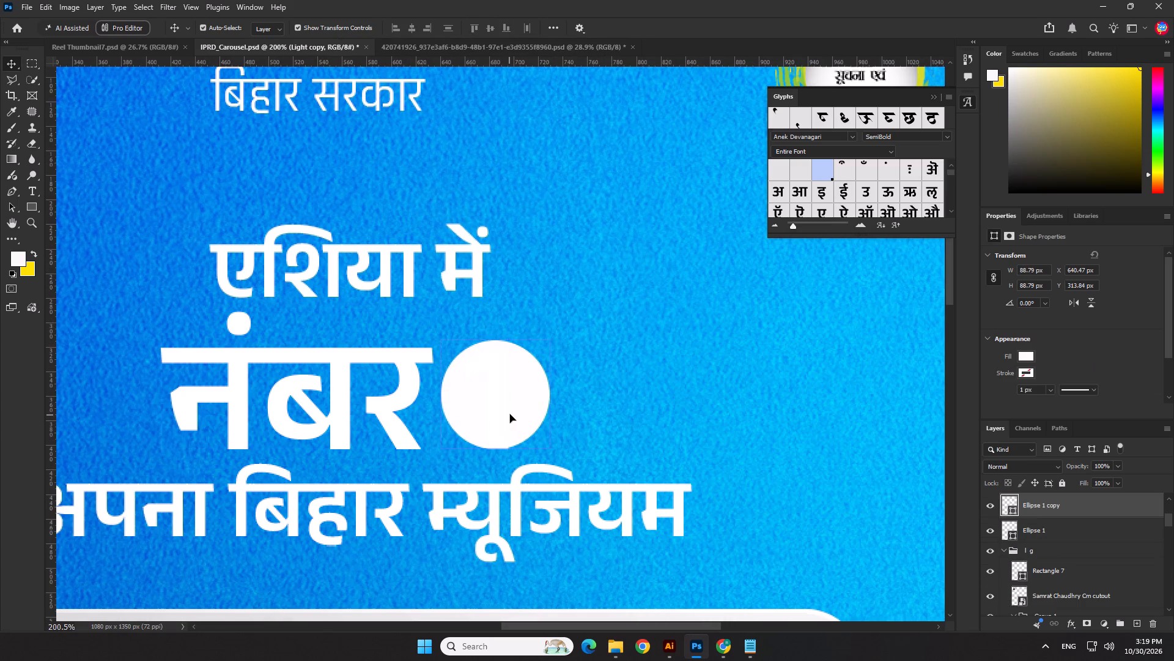
key(Down)
key(Down)
key(Down)
key(Right)
key(Right)
key(Right)
key(Down)
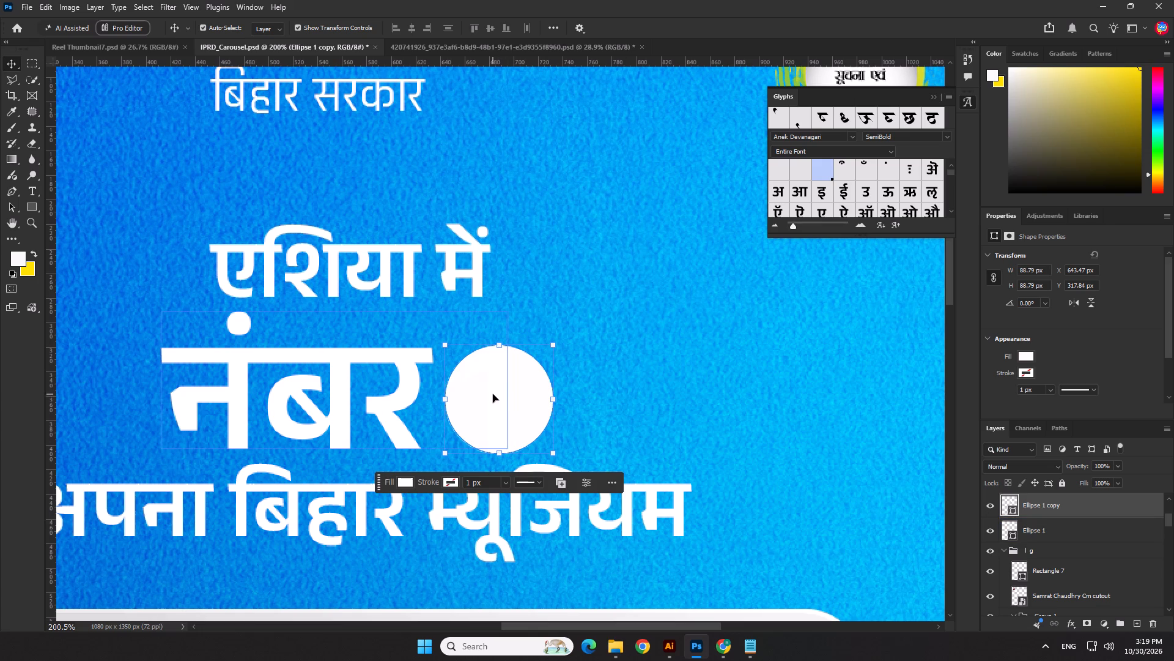
Cut the "1" out of the "नंबर 1" text and move "नंबर" left, clear of the circle.
click(415, 373)
scroll(1051, 518, up, 5)
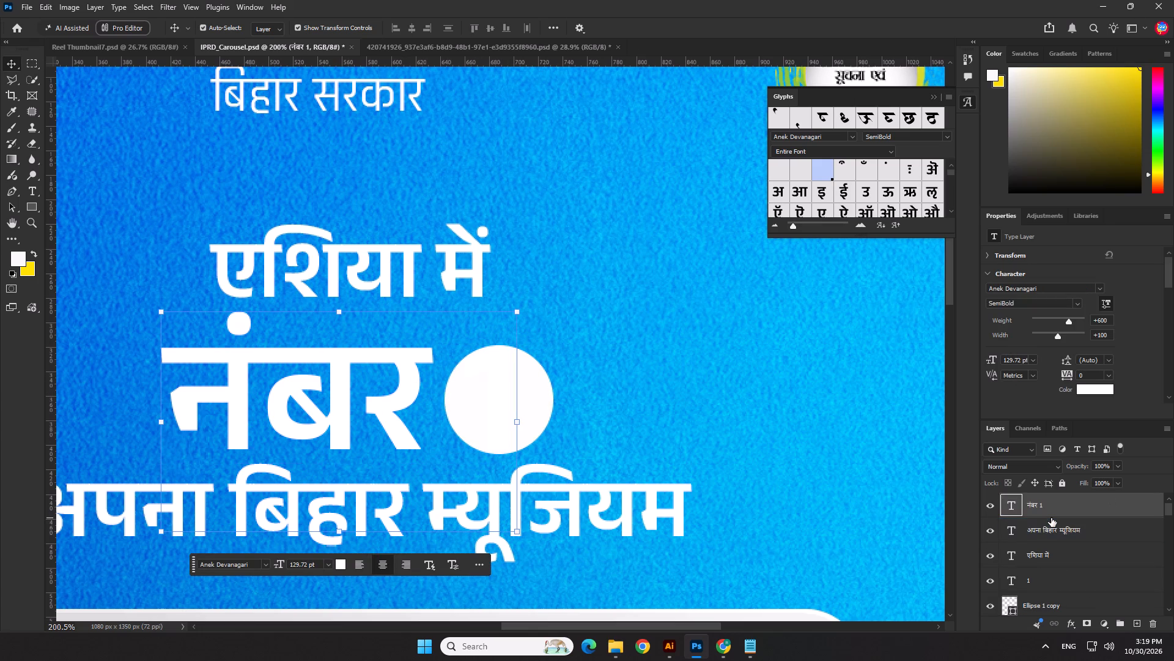
scroll(1051, 518, down, 2)
click(1036, 559)
scroll(1050, 484, down, 1)
scroll(1050, 484, up, 6)
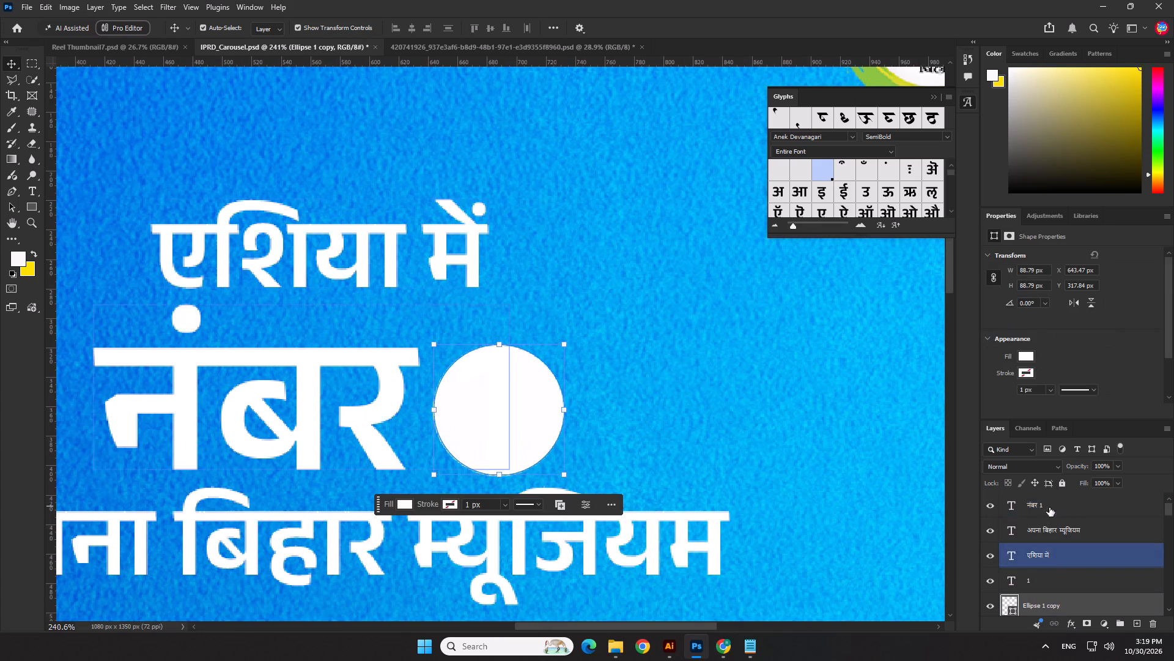
scroll(1049, 507, up, 4)
click(1044, 513)
double_click(462, 411)
drag(446, 409, 559, 422)
key(ctrl+x)
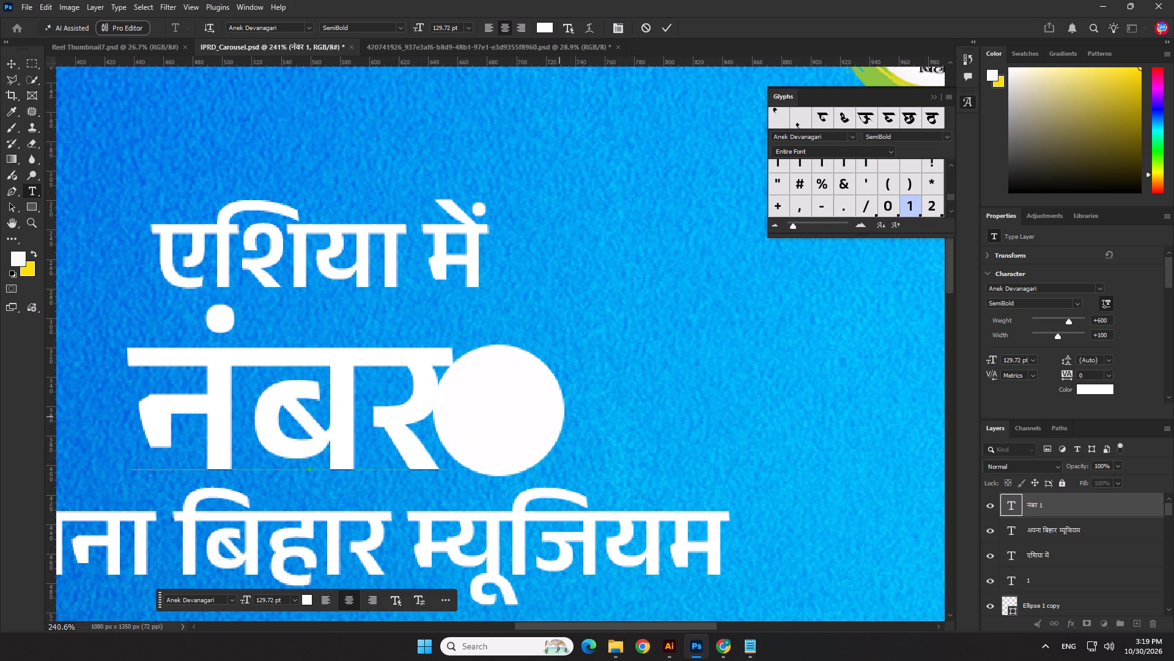
key(BackSpace)
click(665, 21)
scroll(397, 337, down, 3)
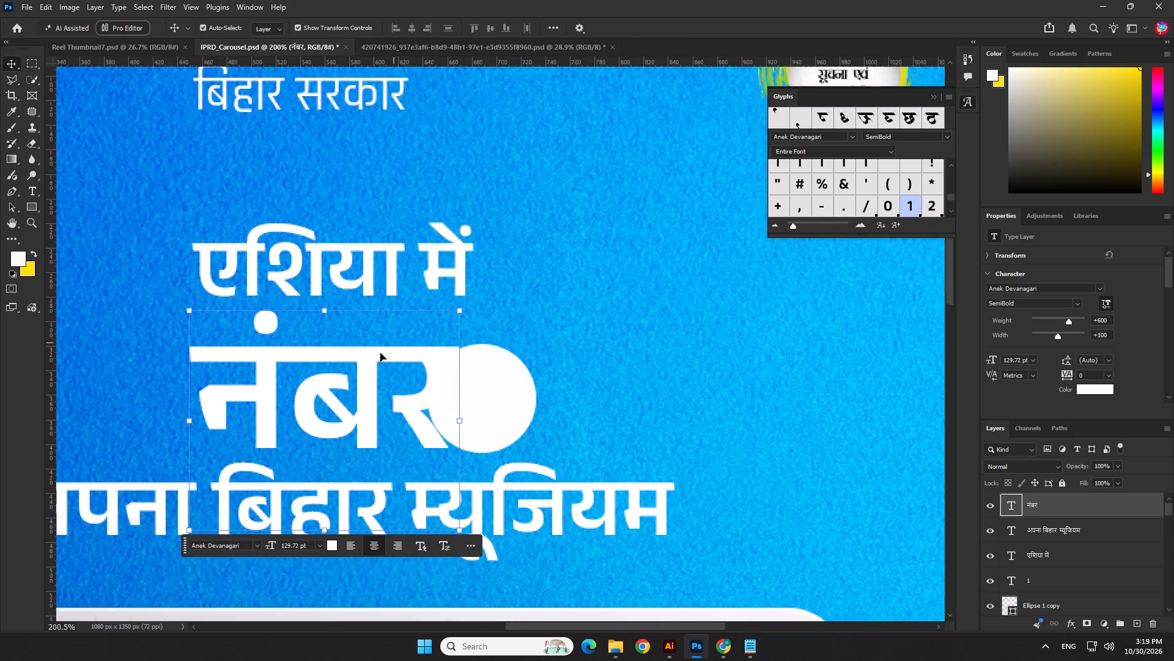
drag(377, 357, 325, 356)
Duplicate "एशिया में" onto the circle, replace the copy's text with "1" and bring its layer to the top.
click(403, 256)
click(374, 272)
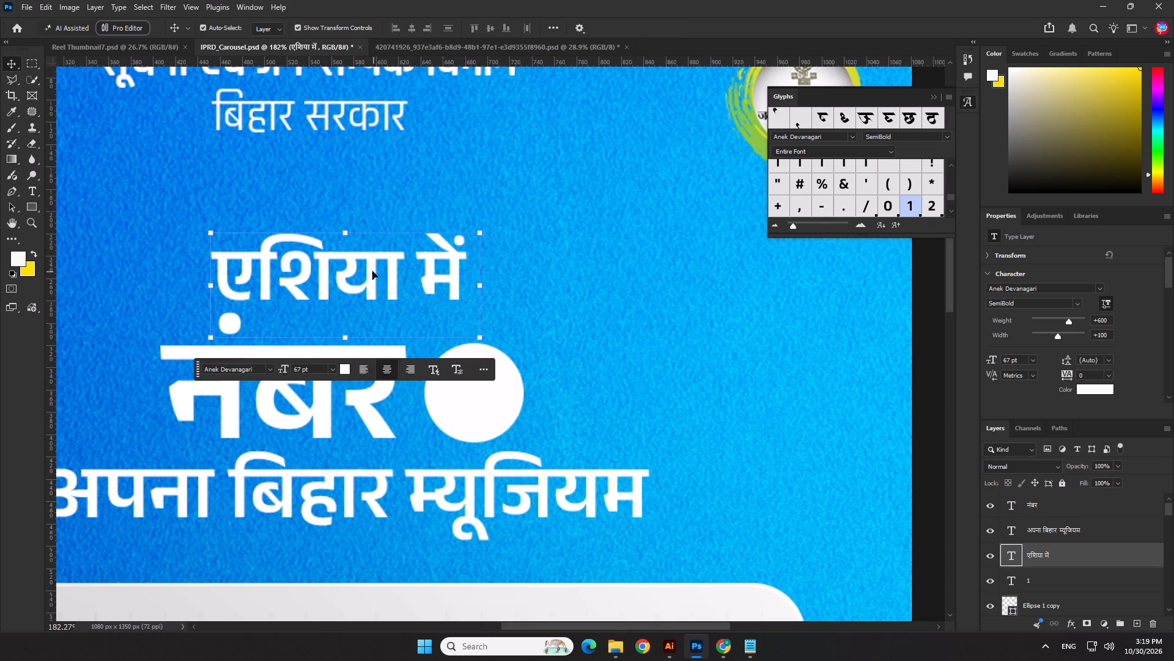
alt+shift+drag(367, 270, 561, 415)
double_click(561, 412)
key(ctrl+v)
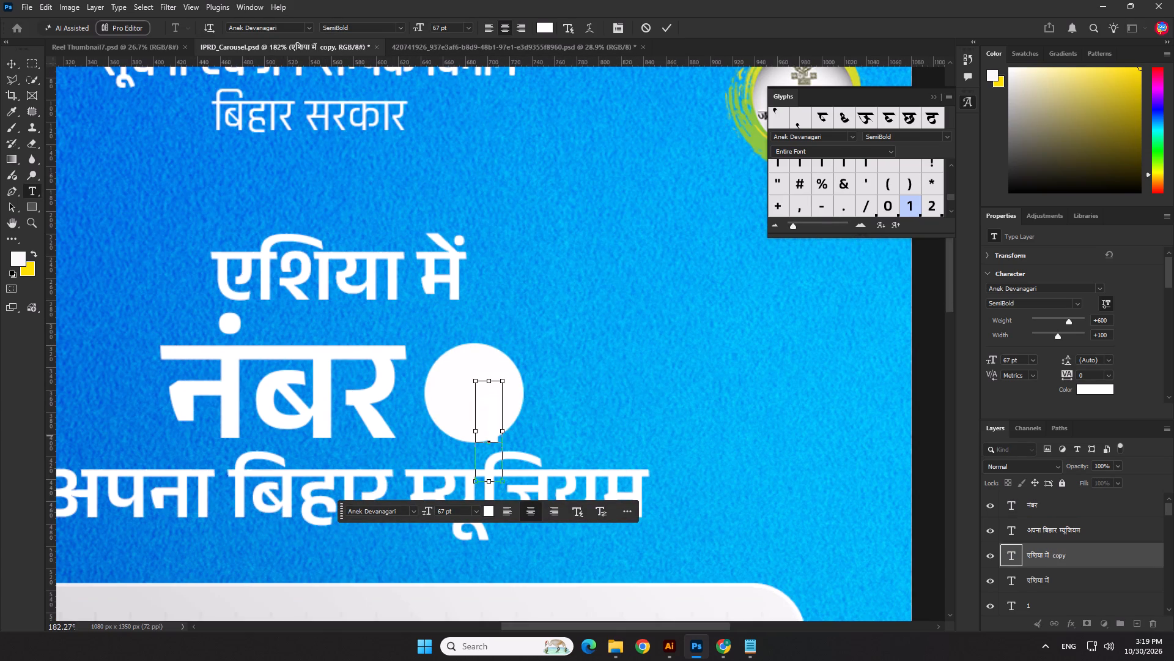
drag(1041, 558, 1043, 496)
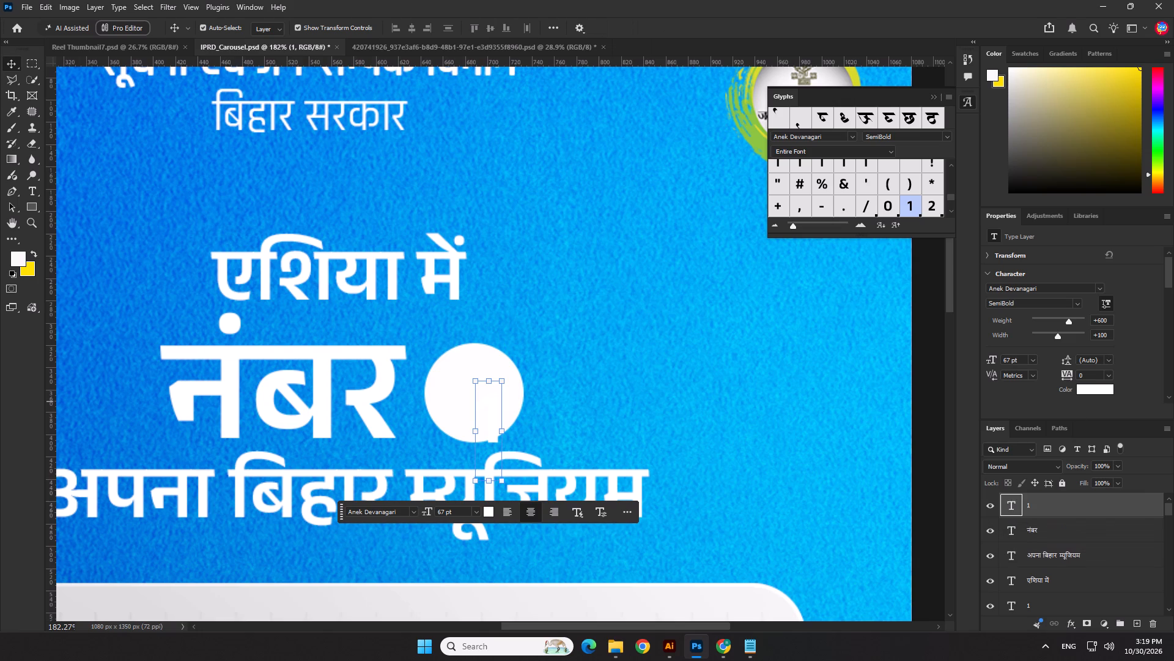
Recolour the new "1" with a darker blue sampled from the background below the headline.
click(1090, 385)
click(464, 332)
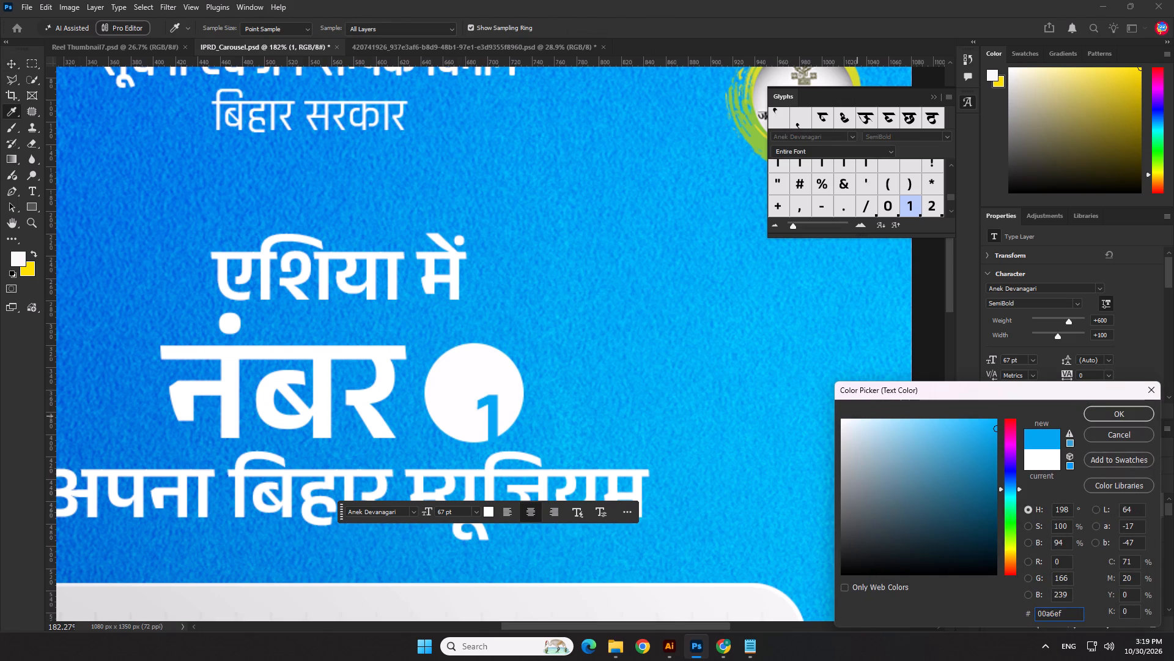
click(243, 555)
click(1108, 414)
Move the blue "1" onto the white circle, enlarge it to about 148% and nudge it into the circle's centre.
drag(492, 403, 466, 370)
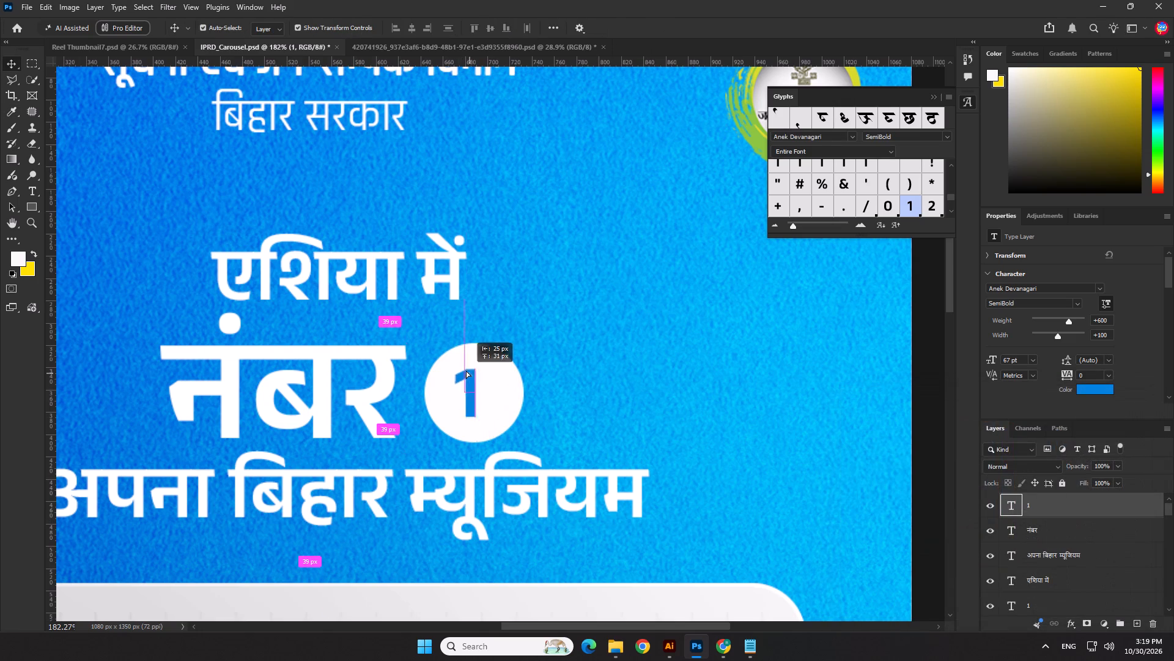
drag(466, 370, 477, 367)
drag(478, 446, 476, 456)
click(483, 402)
click(475, 446)
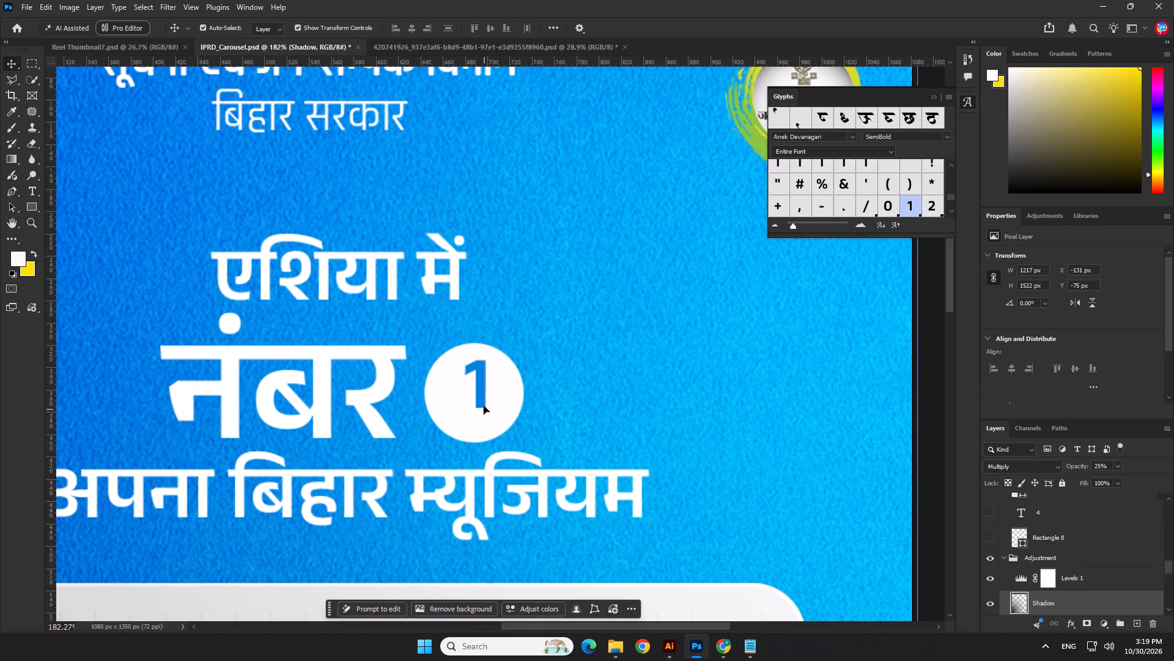
click(484, 404)
drag(476, 448, 478, 495)
drag(485, 401, 478, 390)
key(Right)
key(Right)
key(Right)
key(Down)
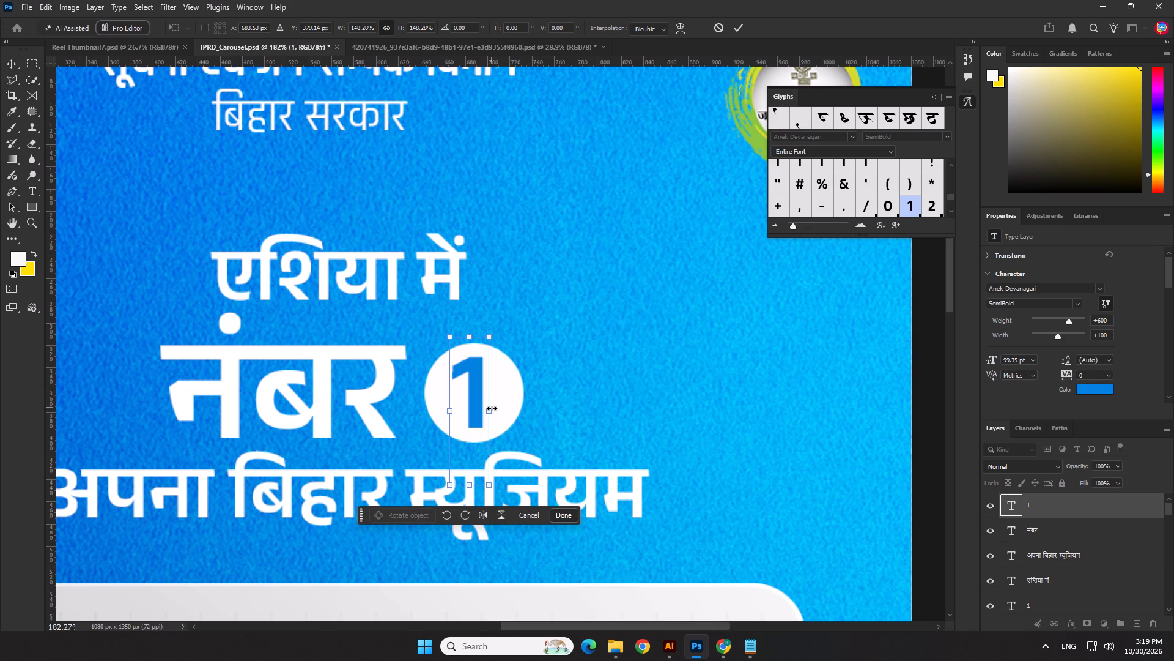
key(Right)
key(Return)
Resize the white circle behind the "1" to about 97 px and nudge it 1 px right.
shift+click(514, 397)
scroll(509, 381, down, 2)
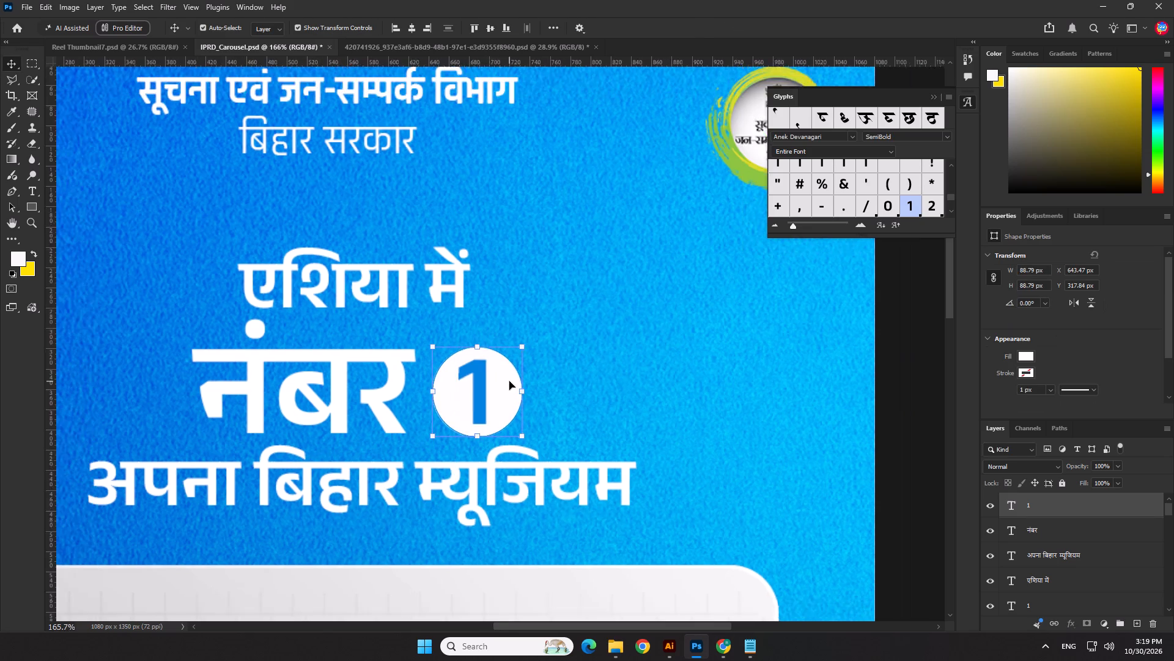
scroll(509, 381, down, 2)
drag(487, 354, 489, 343)
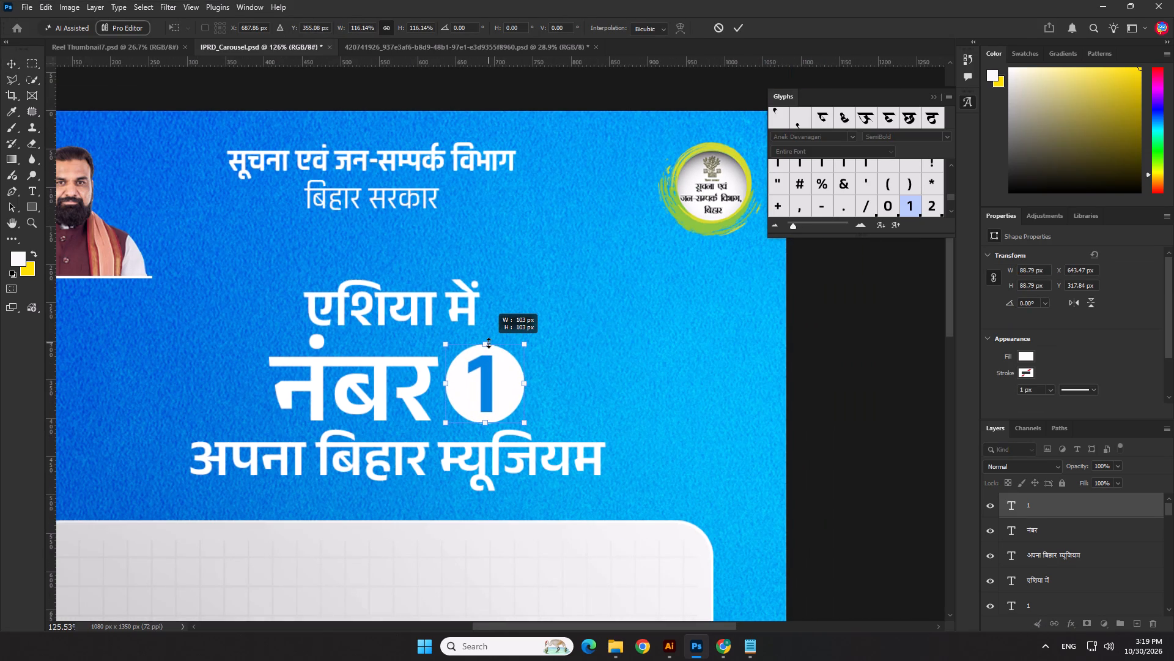
drag(489, 343, 488, 348)
key(Right)
key(Return)
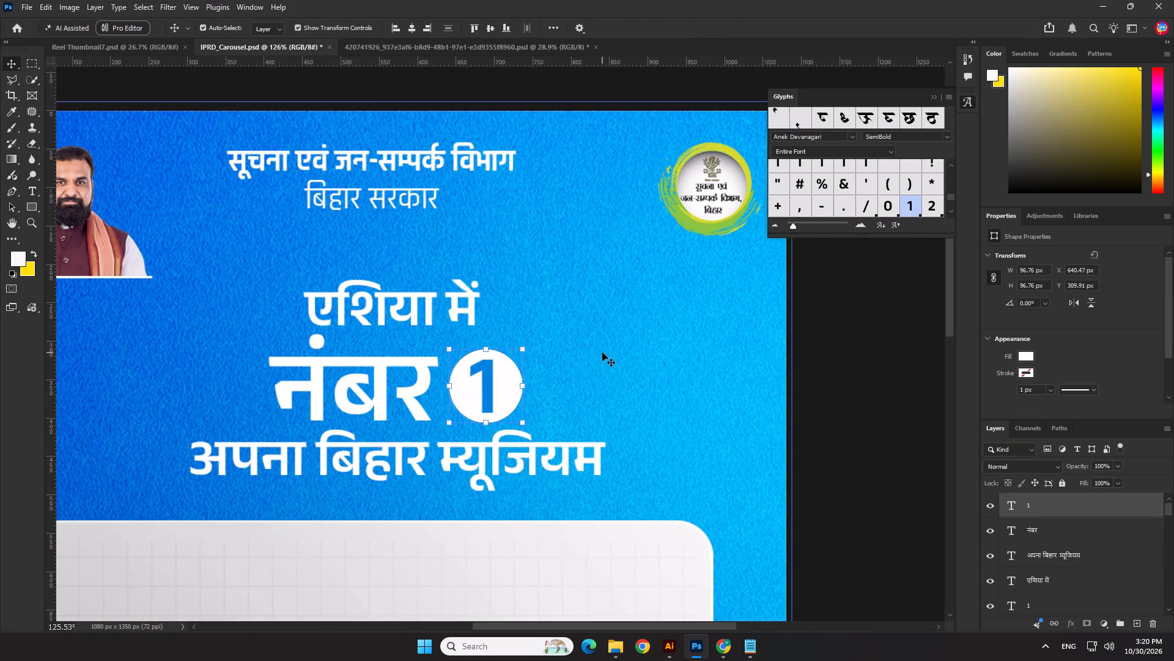
Move "एशिया में" down to the left of "नंबर" on the same line and nudge it right.
click(602, 353)
scroll(621, 365, down, 10)
click(804, 403)
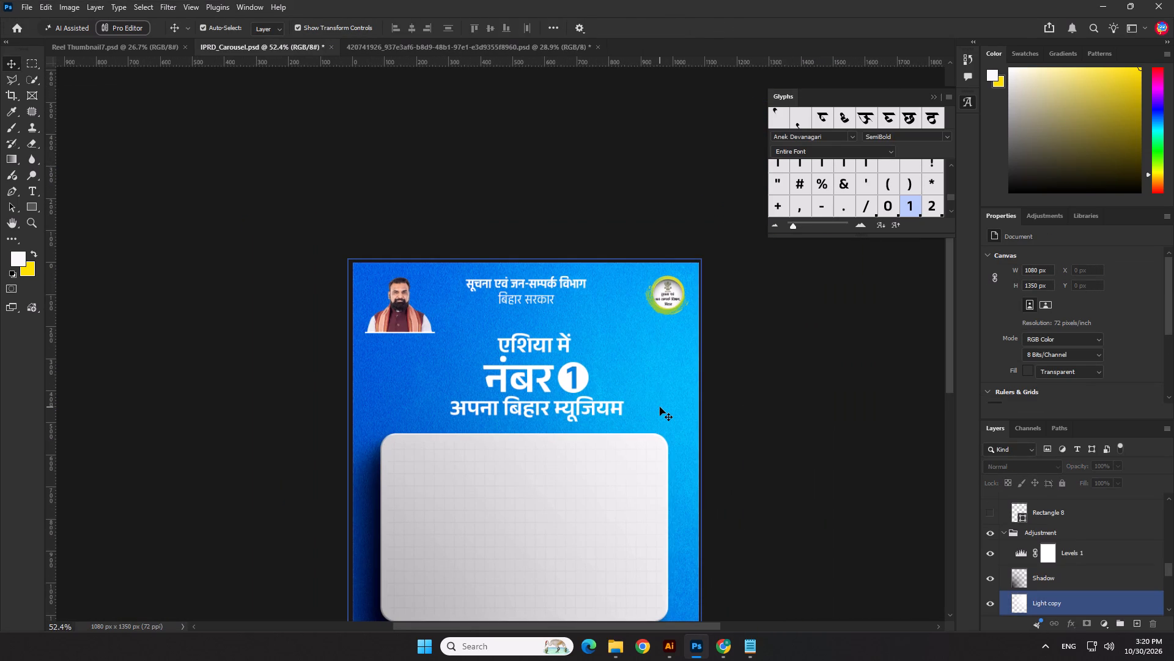
scroll(583, 367, up, 3)
click(528, 335)
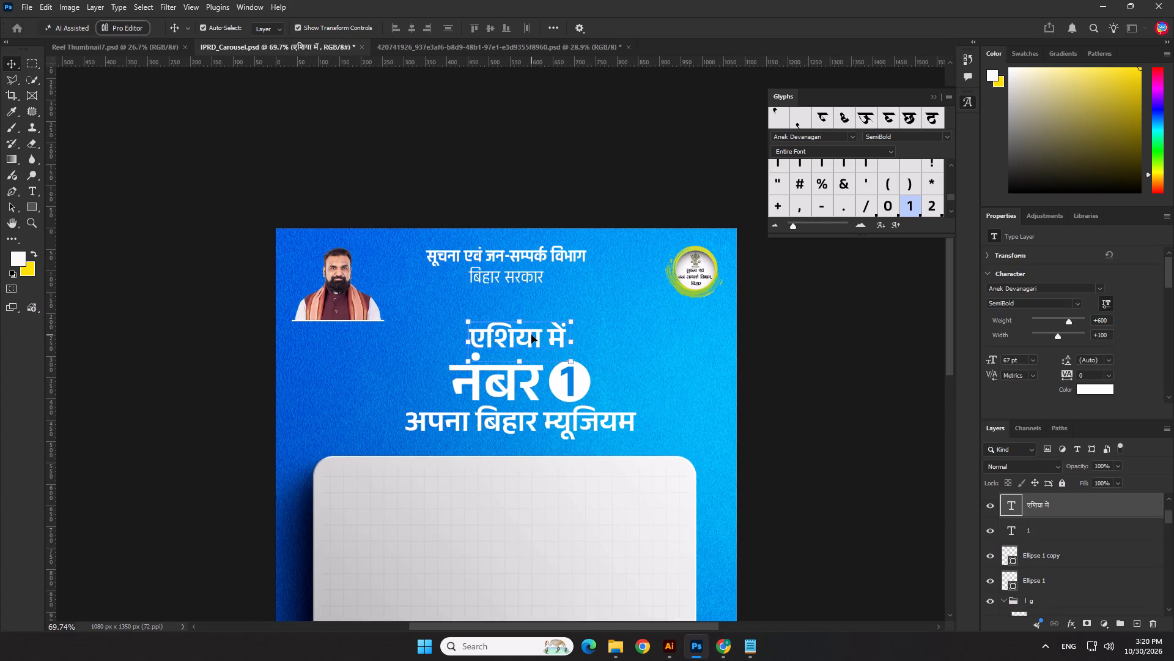
drag(530, 335, 410, 390)
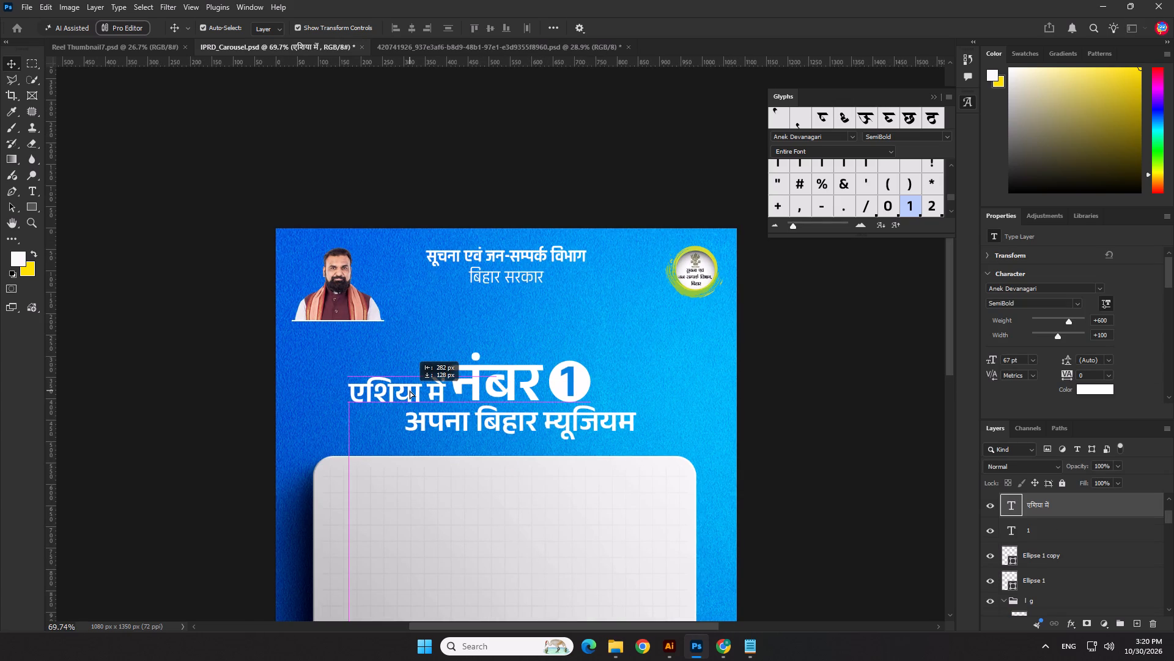
drag(410, 390, 407, 387)
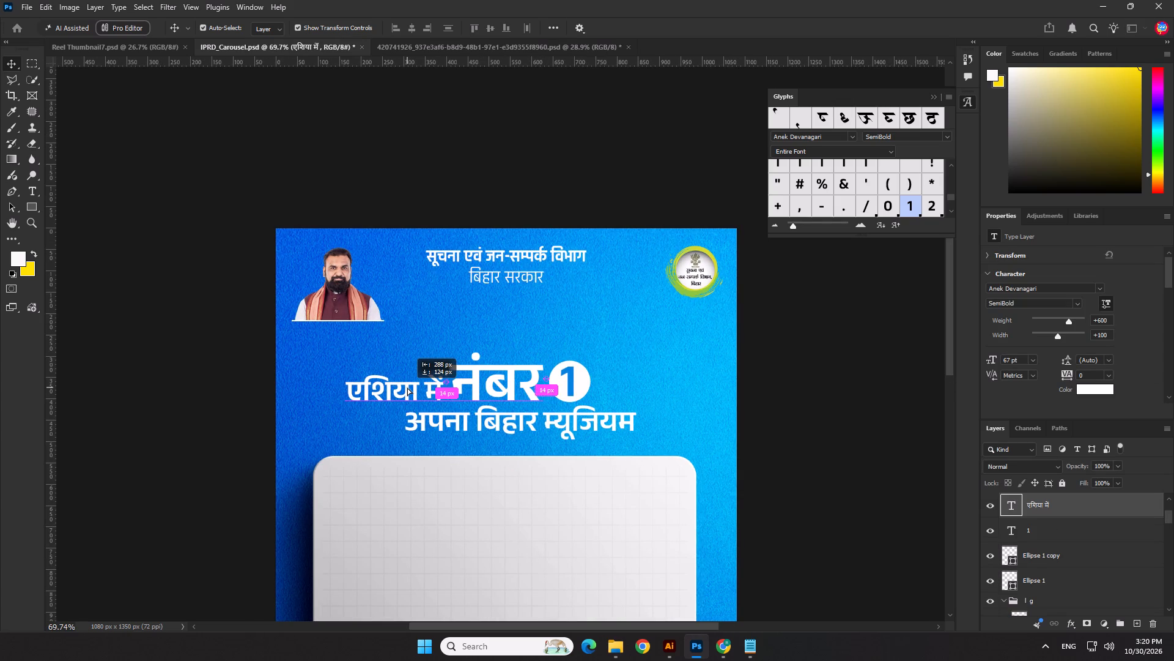
drag(407, 387, 404, 387)
key(Right)
key(Right)
key(Right)
key(Right)
key(Right)
key(Right)
key(Right)
Move "अपना बिहार म्यूजियम" about 120 px left, beneath the combined first headline line.
click(564, 423)
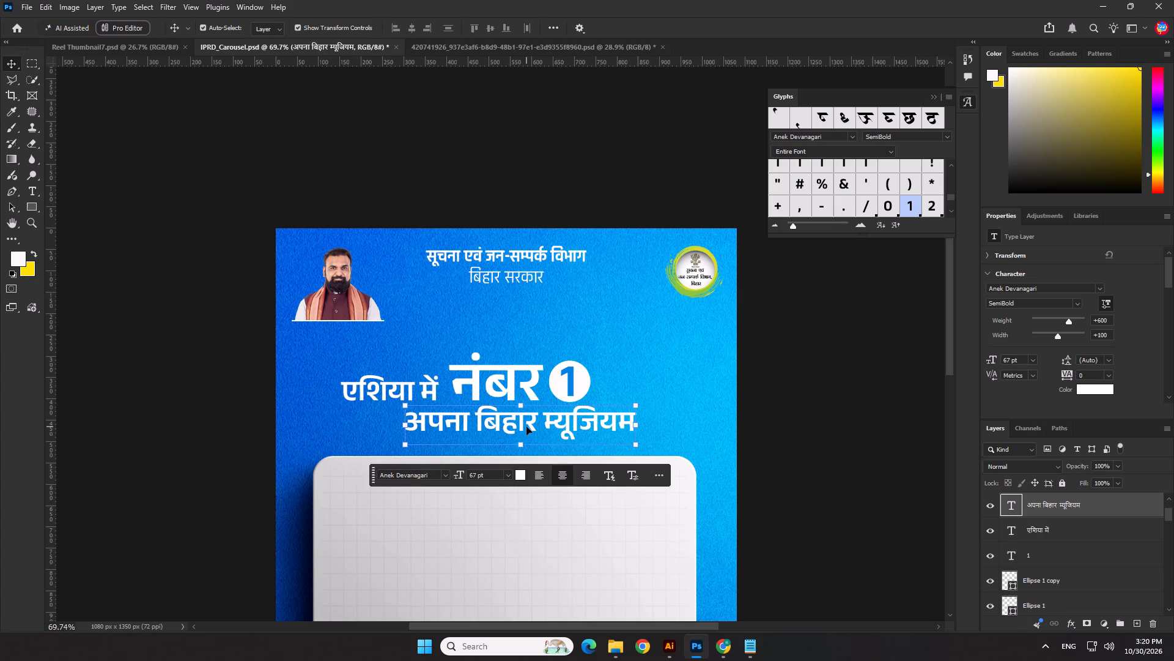
drag(526, 427, 476, 427)
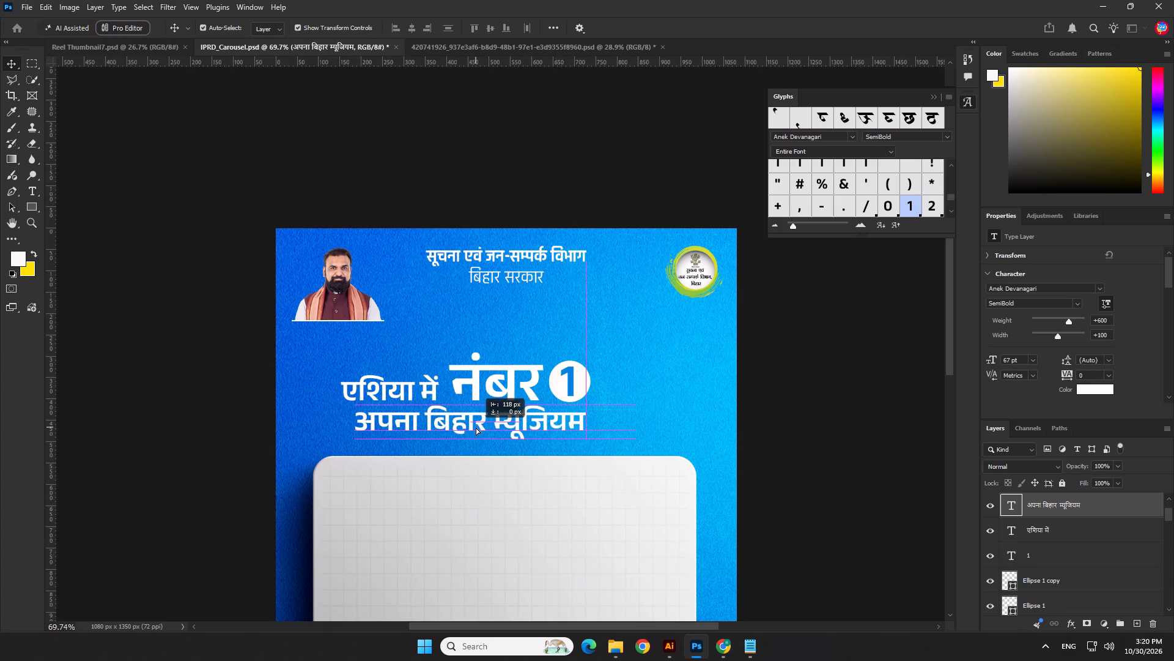
drag(476, 427, 473, 427)
Nudge "एशिया में" 1 px up and 7 px right, and align its bottom edge with "नंबर".
click(421, 387)
key(Up)
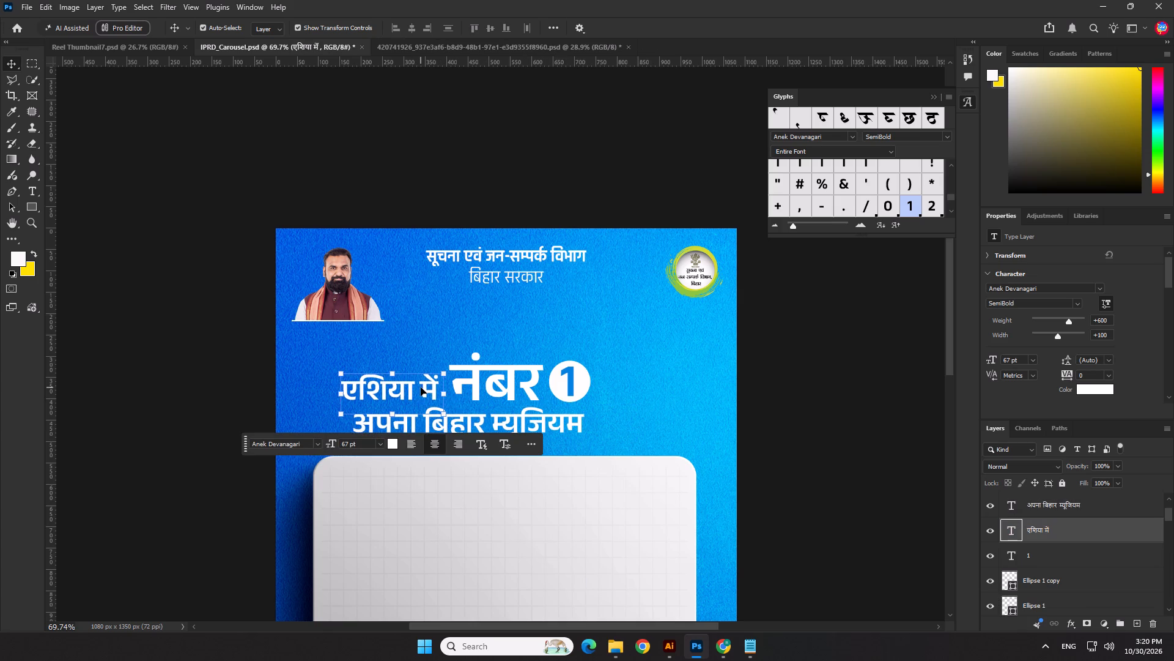
key(Right)
key(Right)
key(Right)
key(Right)
key(Right)
key(Right)
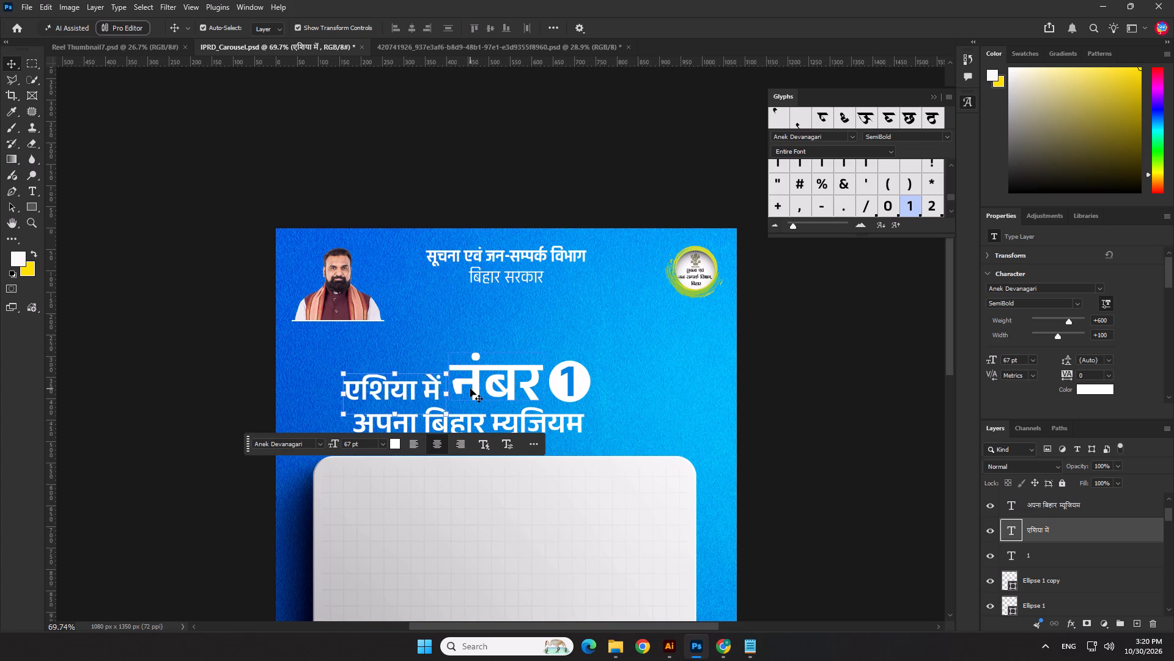
key(Right)
shift+click(476, 392)
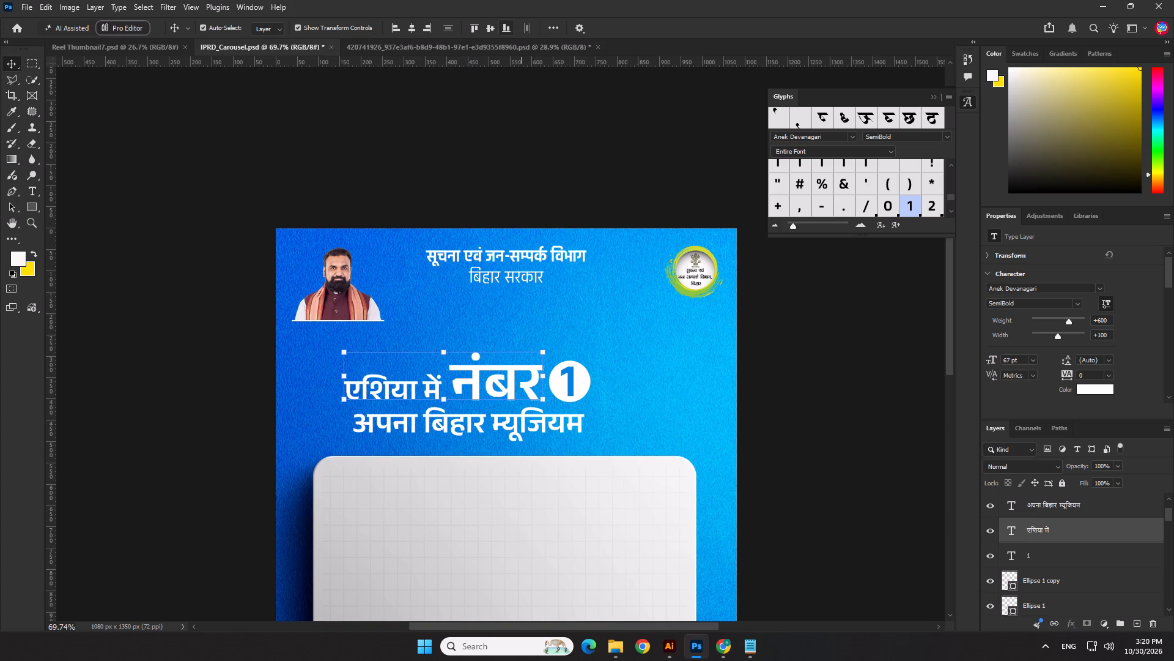
click(506, 24)
click(522, 156)
Collapse the Adjustment group and move the Image Frame group directly above it in the layer order.
scroll(561, 357, down, 7)
click(333, 383)
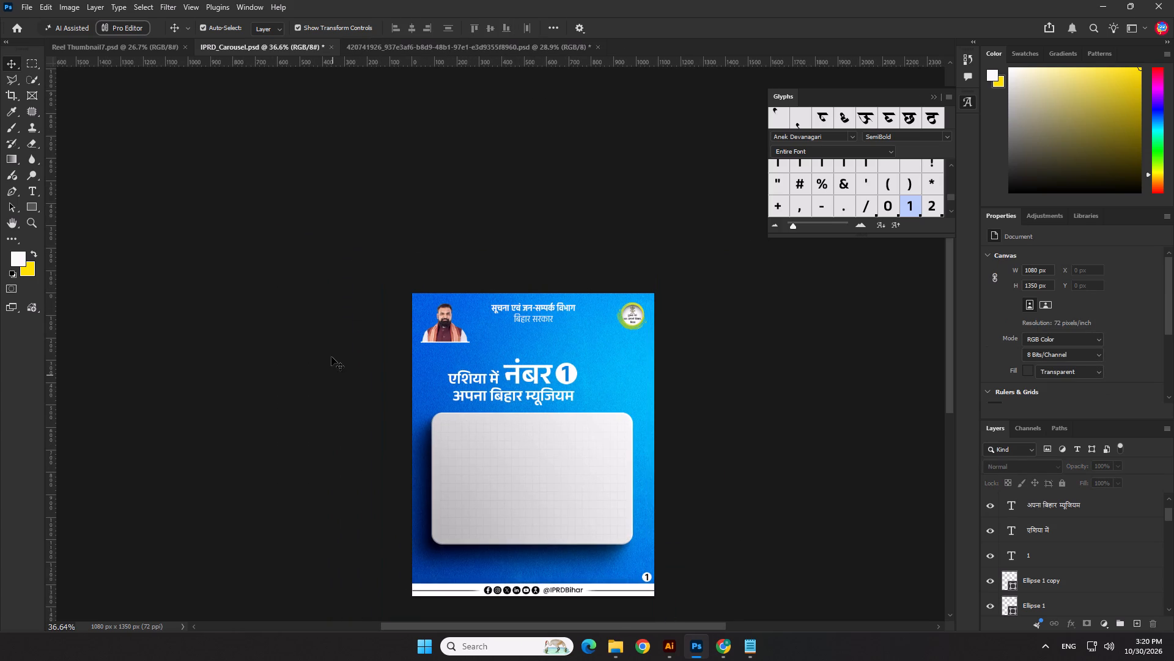
drag(690, 357, 630, 379)
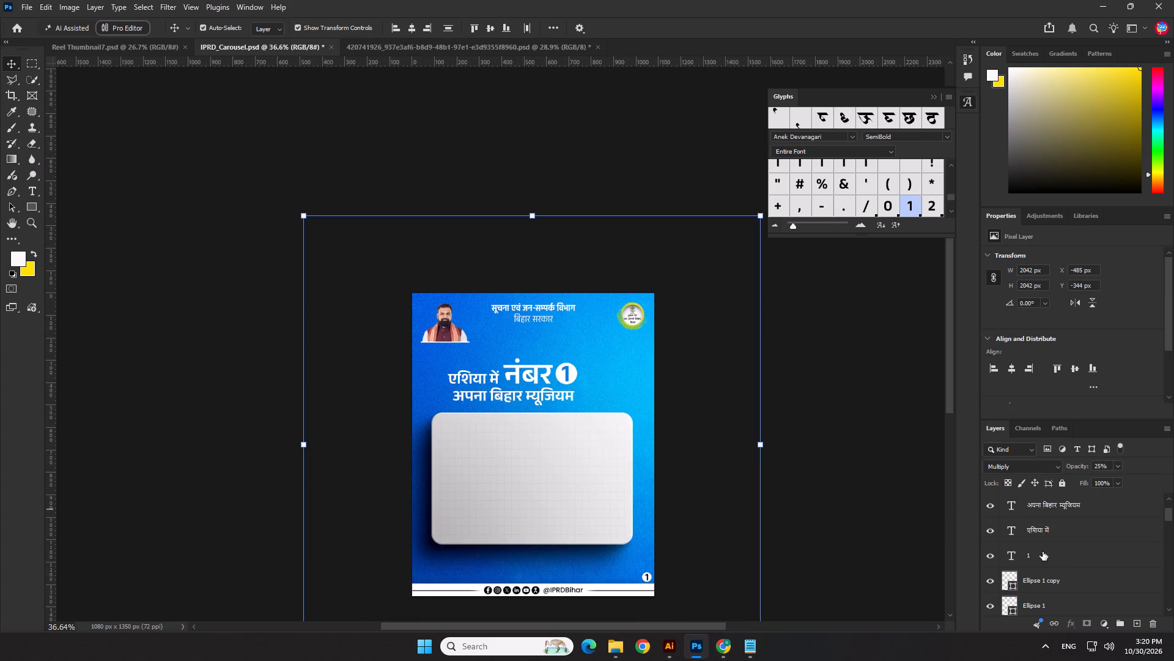
scroll(1043, 554, down, 4)
scroll(1042, 559, up, 1)
scroll(1042, 559, down, 7)
scroll(1032, 551, down, 15)
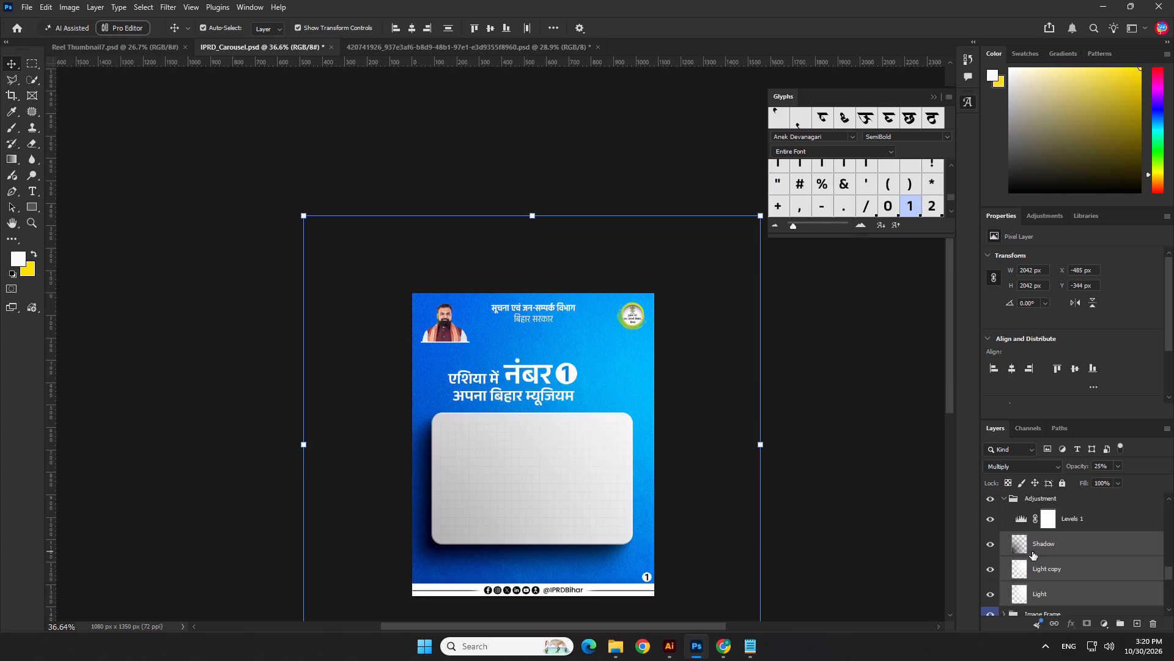
scroll(1032, 551, down, 3)
scroll(1038, 537, up, 7)
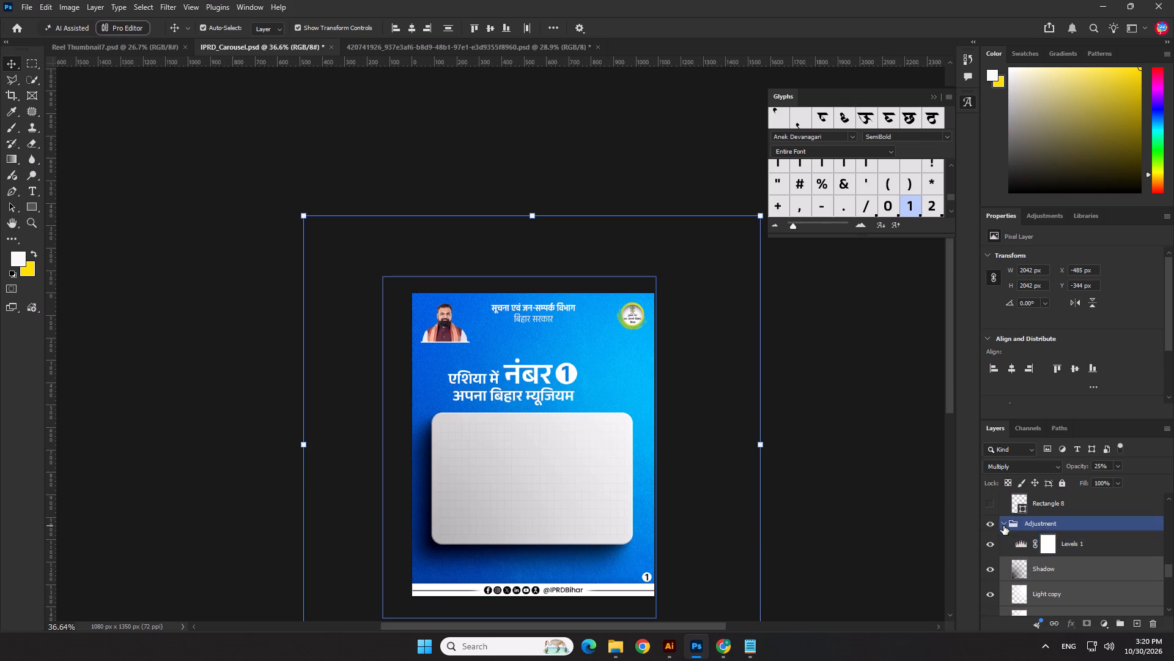
click(1003, 526)
click(1039, 524)
click(1038, 540)
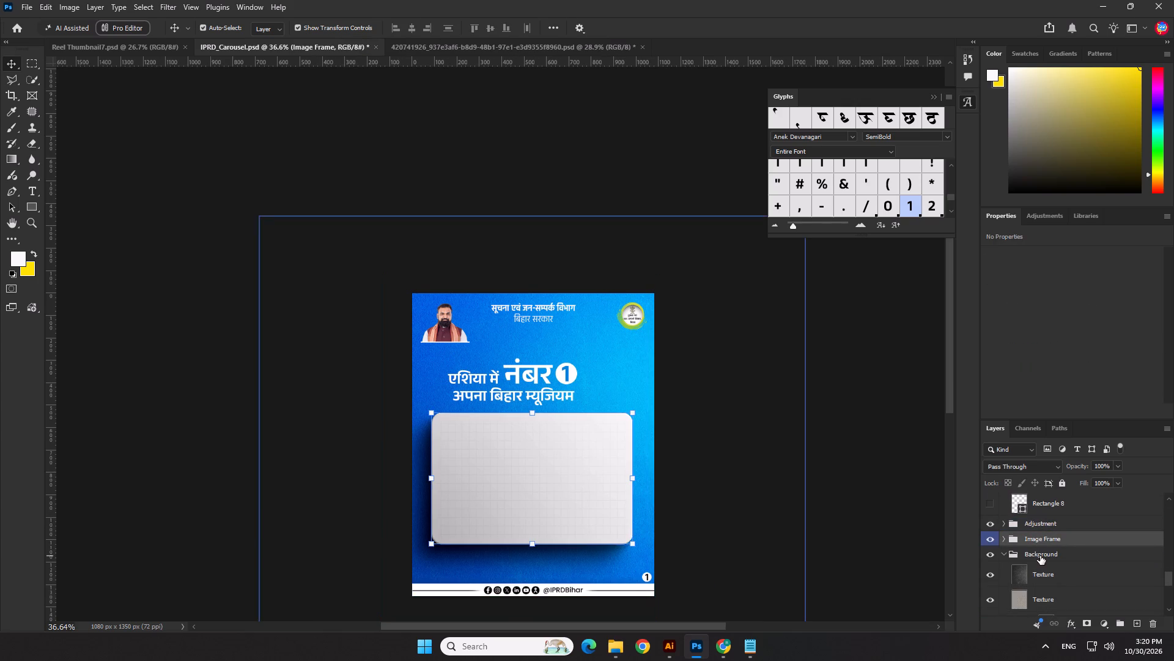
drag(1043, 539, 1043, 523)
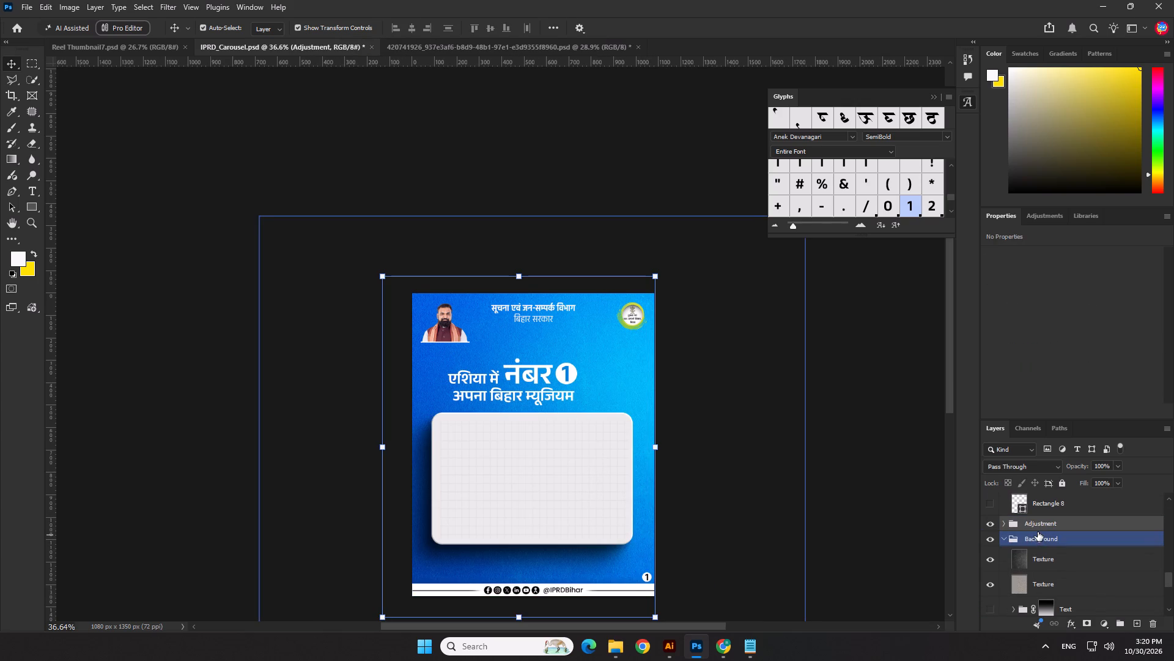
key(ctrl+z)
click(1035, 543)
drag(1030, 542, 1030, 521)
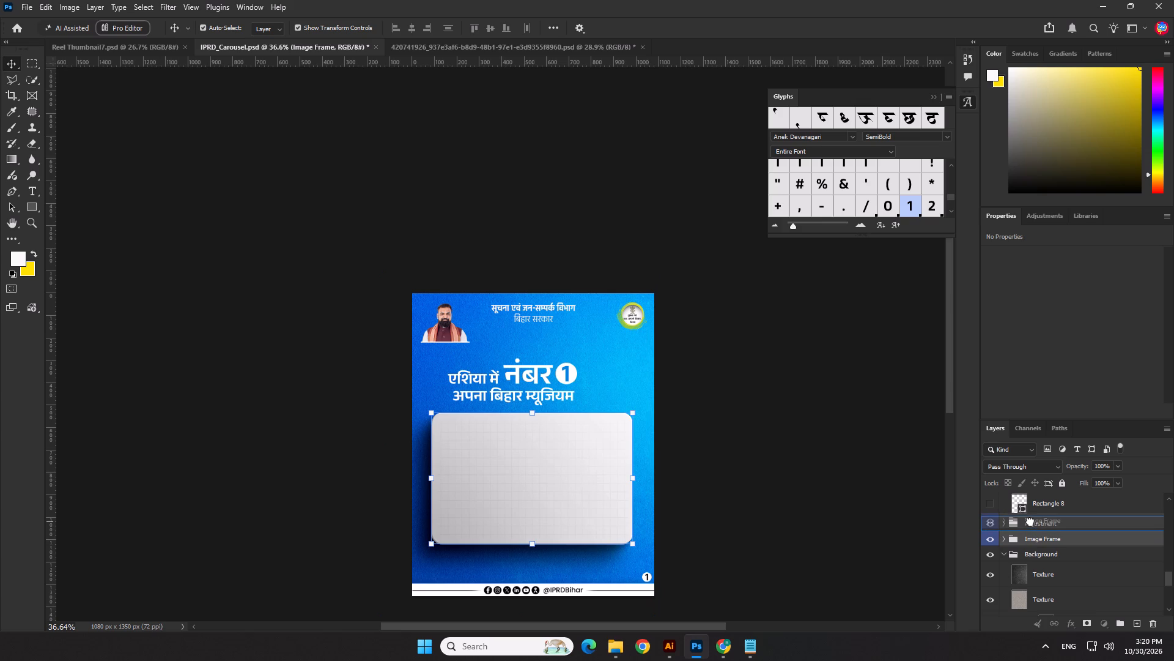
drag(1030, 521, 1030, 518)
Lock the Adjustment and Background groups.
click(1036, 542)
click(1057, 490)
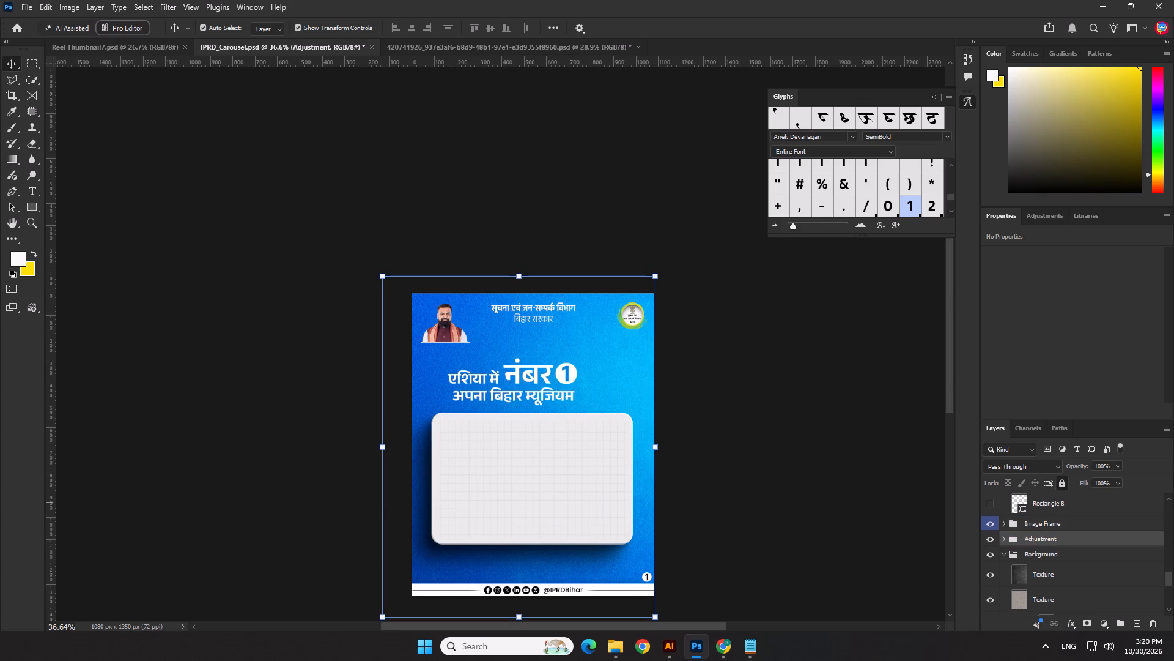
click(1044, 552)
click(1062, 486)
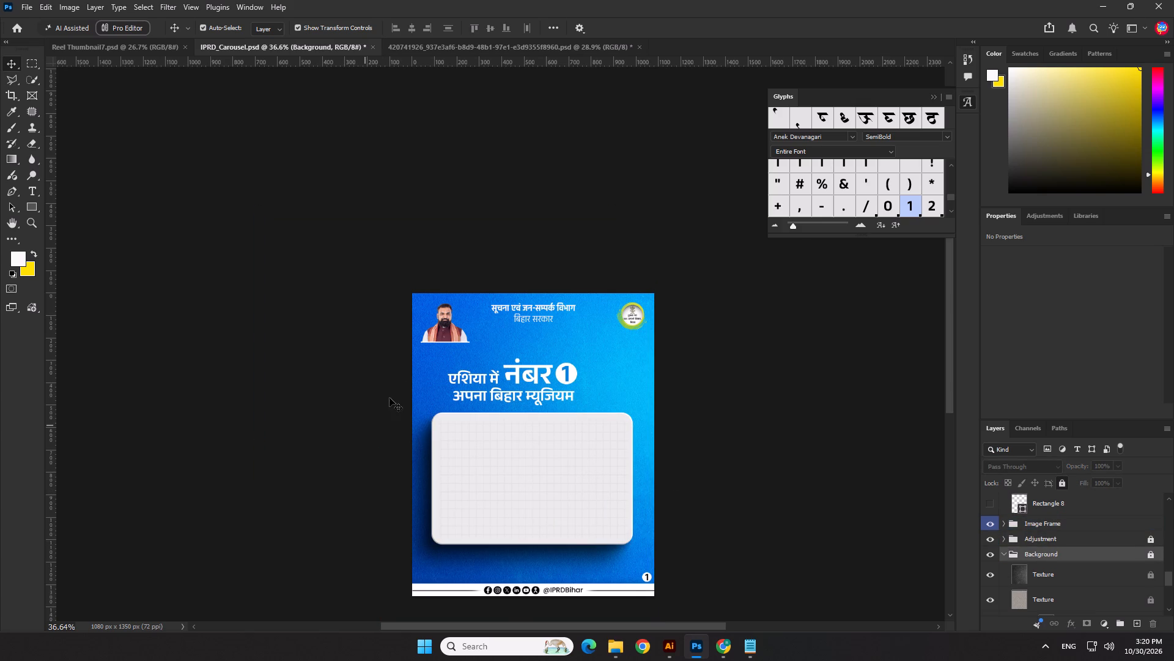
Group all the headline text with its circle and centre the group horizontally on the canvas.
drag(404, 366, 608, 398)
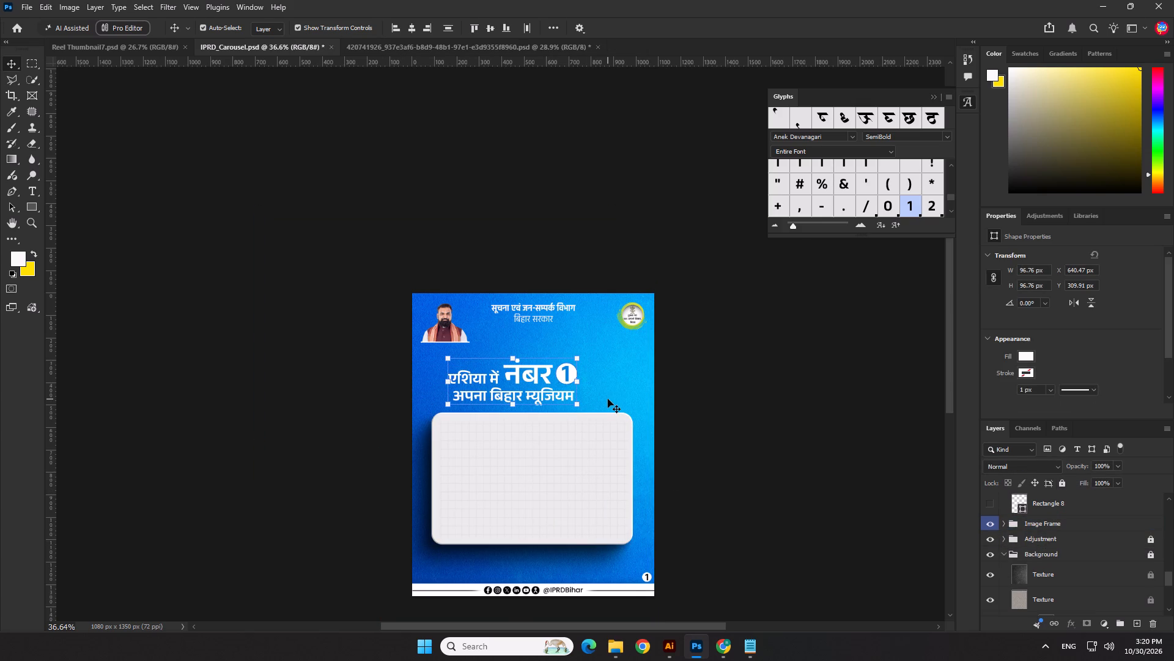
key(ctrl+g)
click(548, 25)
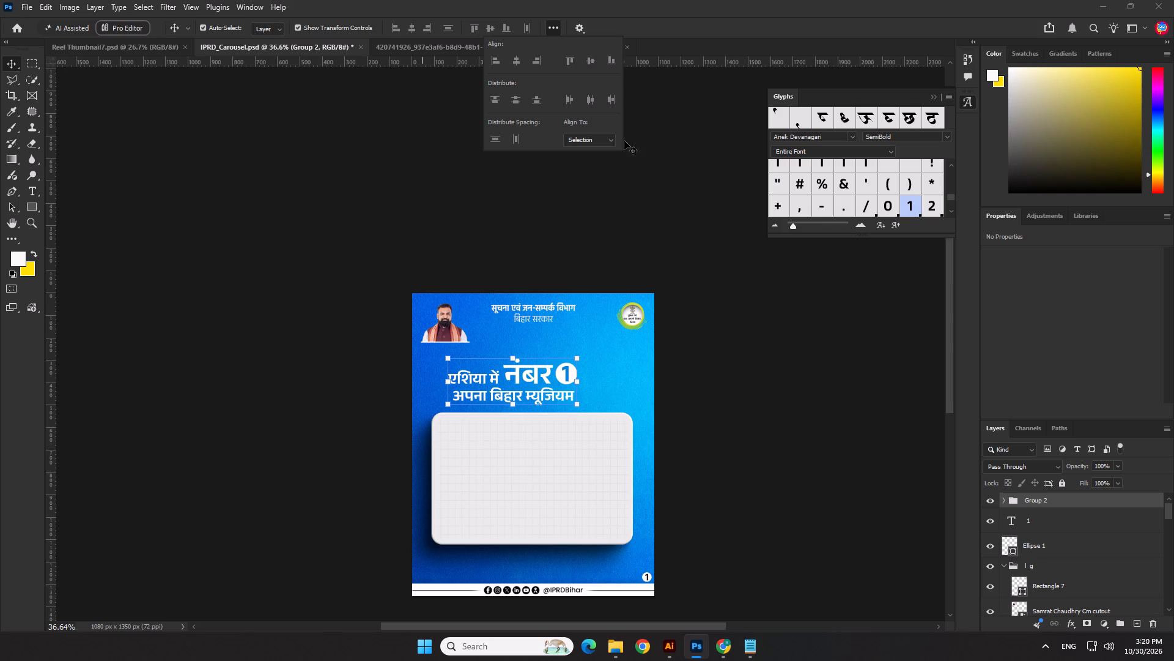
click(602, 142)
click(596, 161)
click(410, 23)
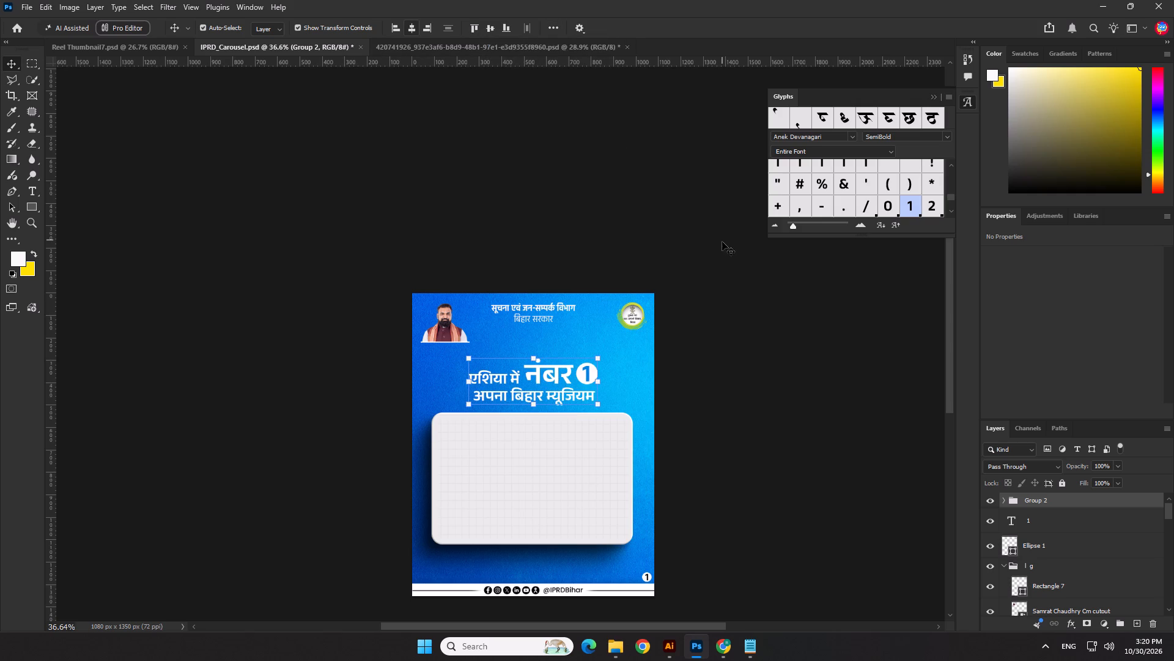
Move the headline group 20 px up and enlarge it to about 111%, centred horizontally on the canvas.
key(shift+Up)
key(shift+Up)
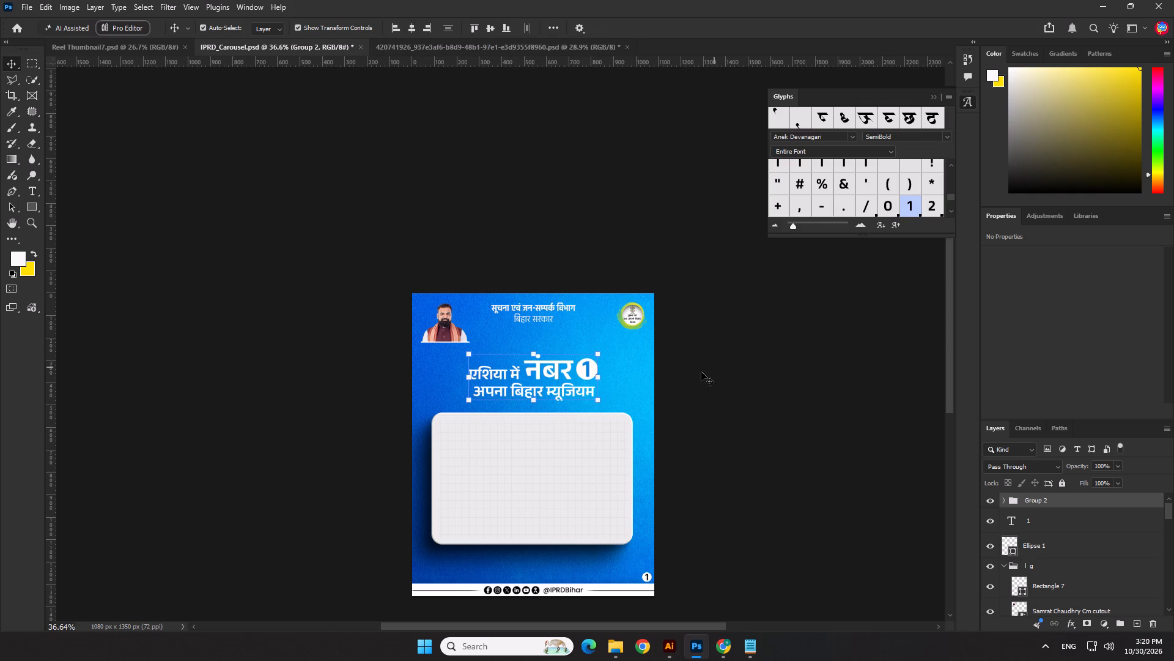
drag(600, 402, 613, 411)
key(Return)
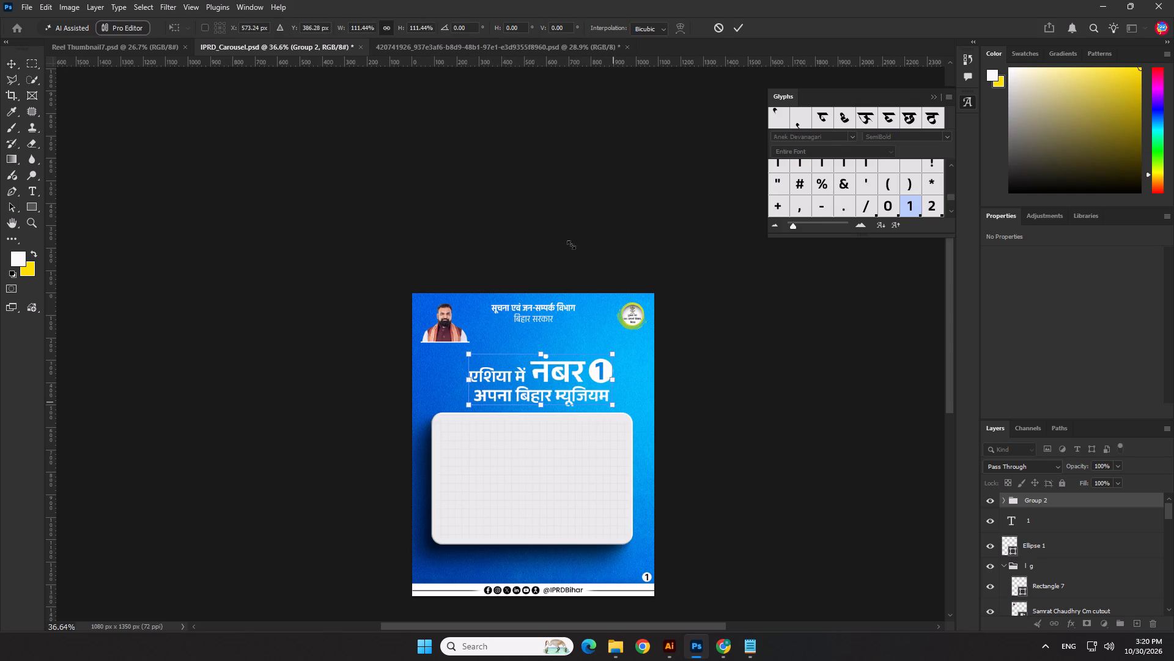
click(415, 25)
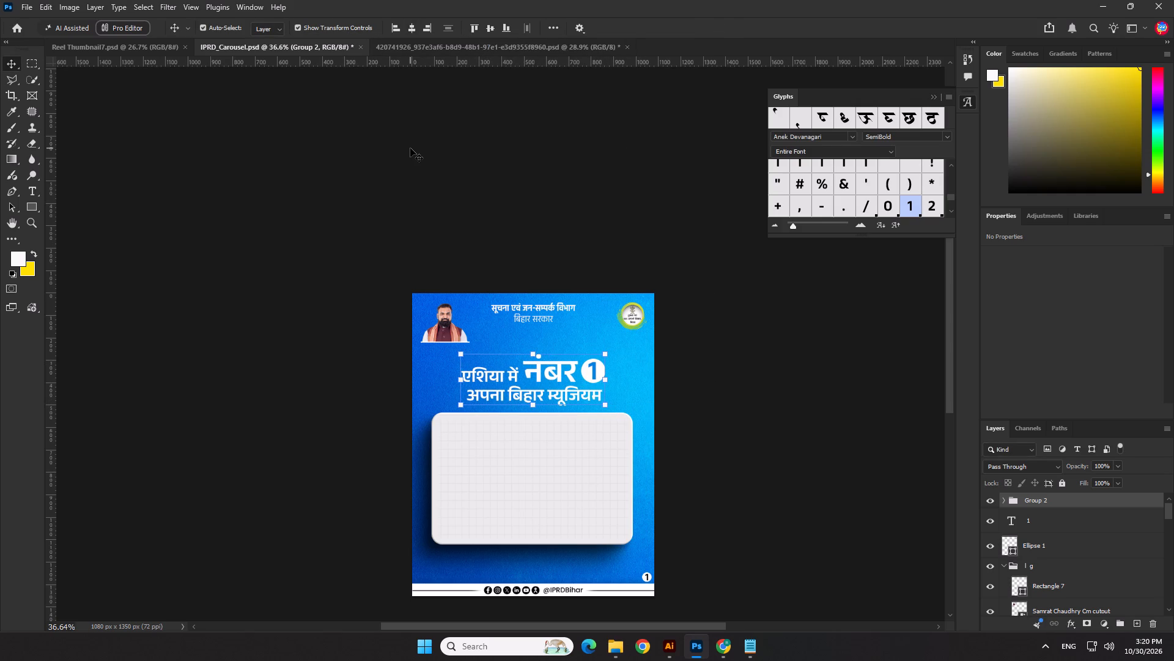
Move the headline group further up, away from the card and closer to the department name.
key(Up)
key(Up)
key(Up)
key(Up)
key(Up)
key(Up)
key(Up)
key(Up)
key(Up)
key(Up)
key(Up)
key(Up)
key(Up)
key(Up)
key(Up)
key(Up)
key(Up)
key(Up)
key(Up)
key(Up)
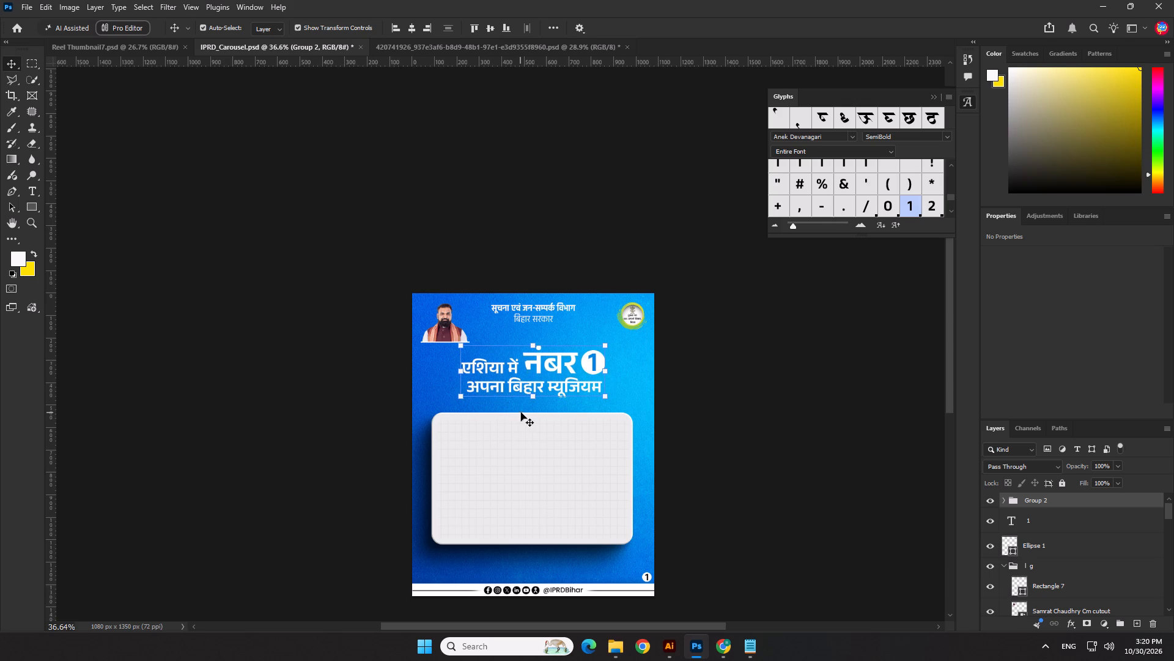
key(Up)
key(Up)
Enlarge the headline group by another 11% or so, recentre it horizontally on the canvas and lower it 20 px.
drag(537, 400, 538, 405)
key(Return)
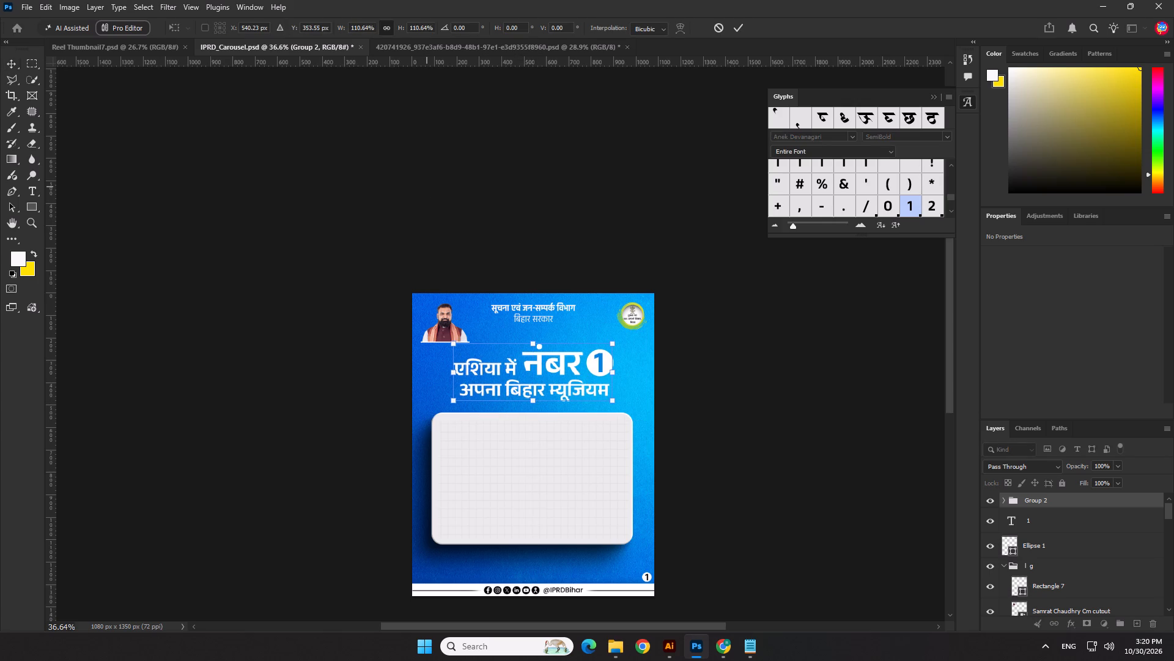
click(413, 30)
key(shift+Down)
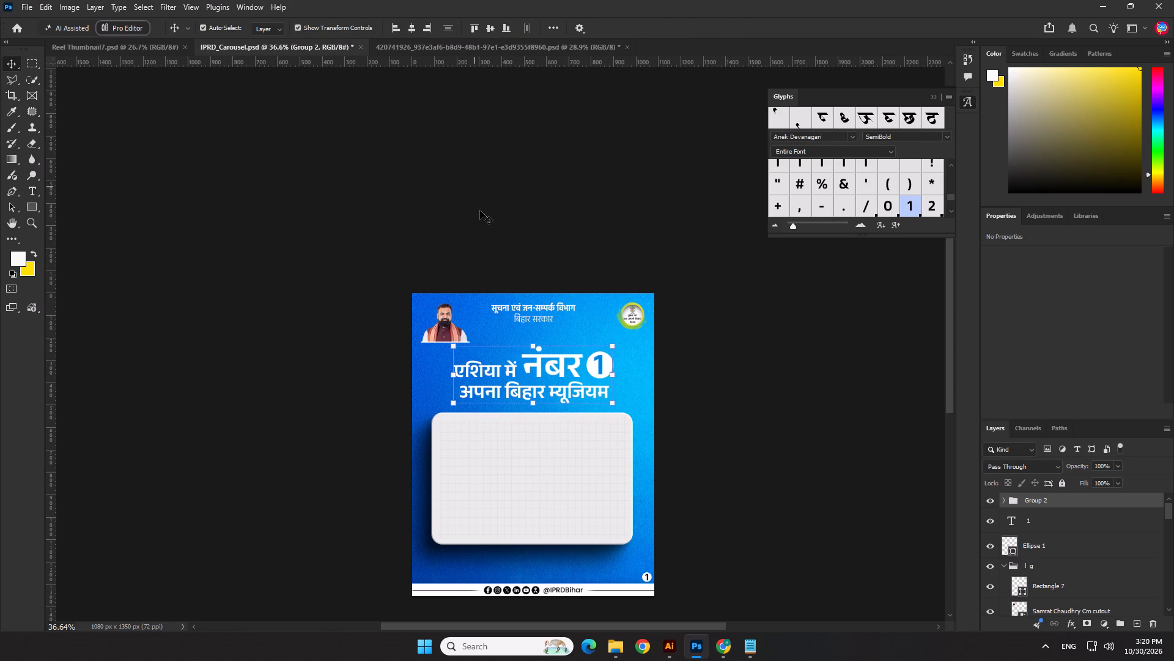
key(shift+Down)
click(484, 223)
Nudge the "1" inside the headline circle 1 px down.
scroll(596, 398, up, 5)
click(600, 359)
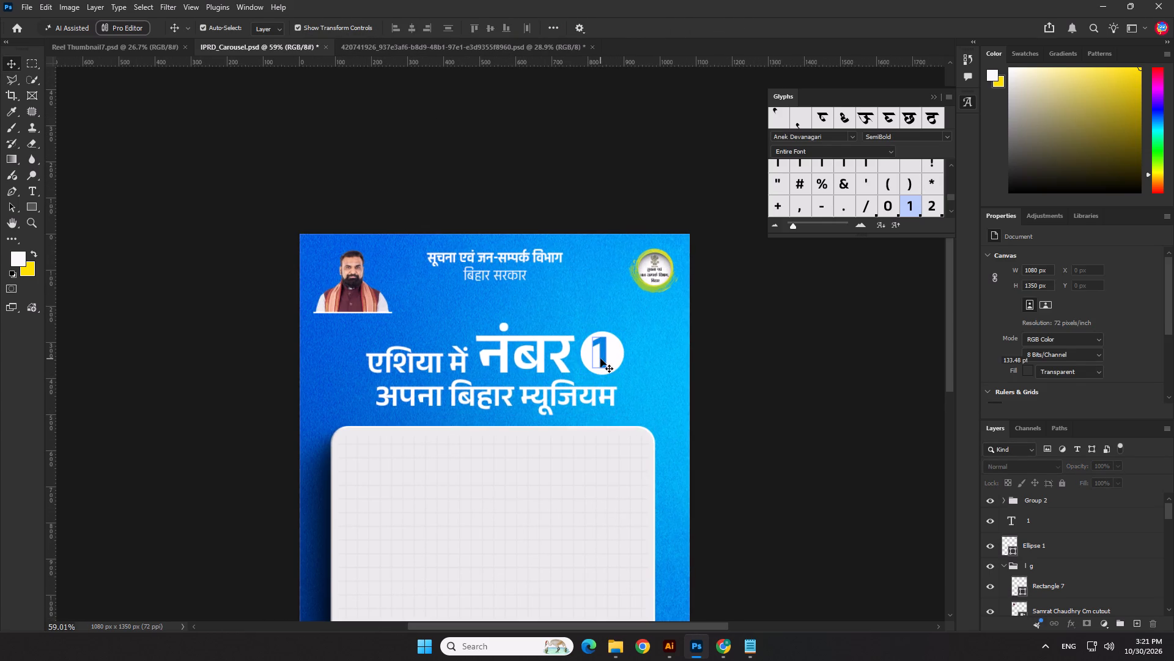
key(Down)
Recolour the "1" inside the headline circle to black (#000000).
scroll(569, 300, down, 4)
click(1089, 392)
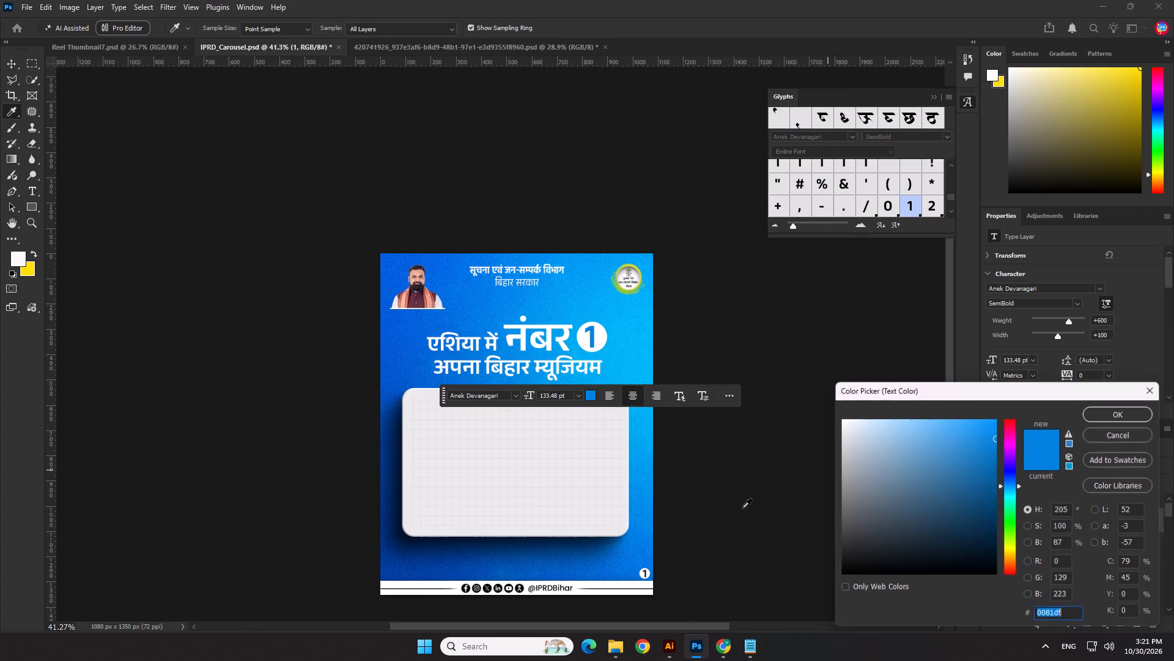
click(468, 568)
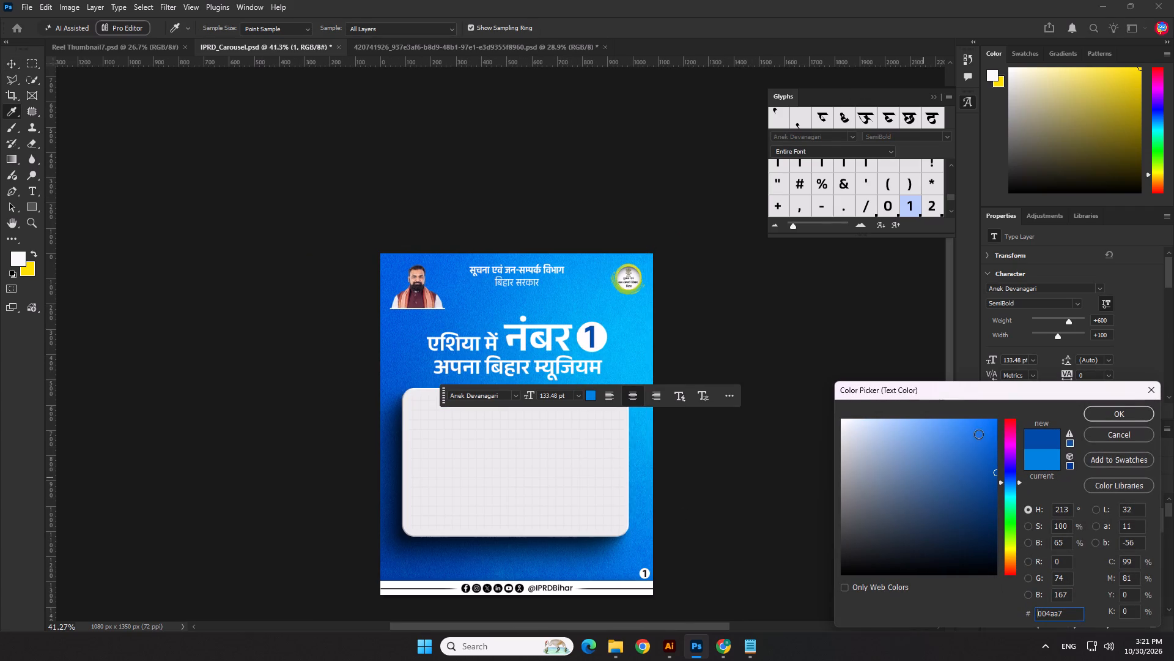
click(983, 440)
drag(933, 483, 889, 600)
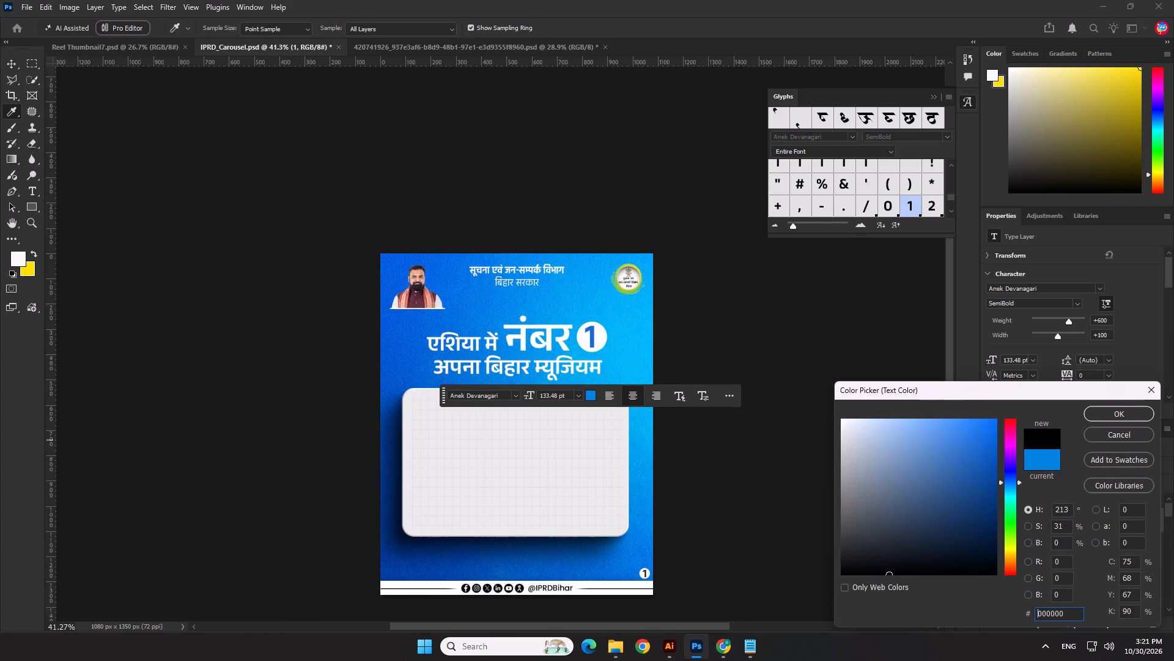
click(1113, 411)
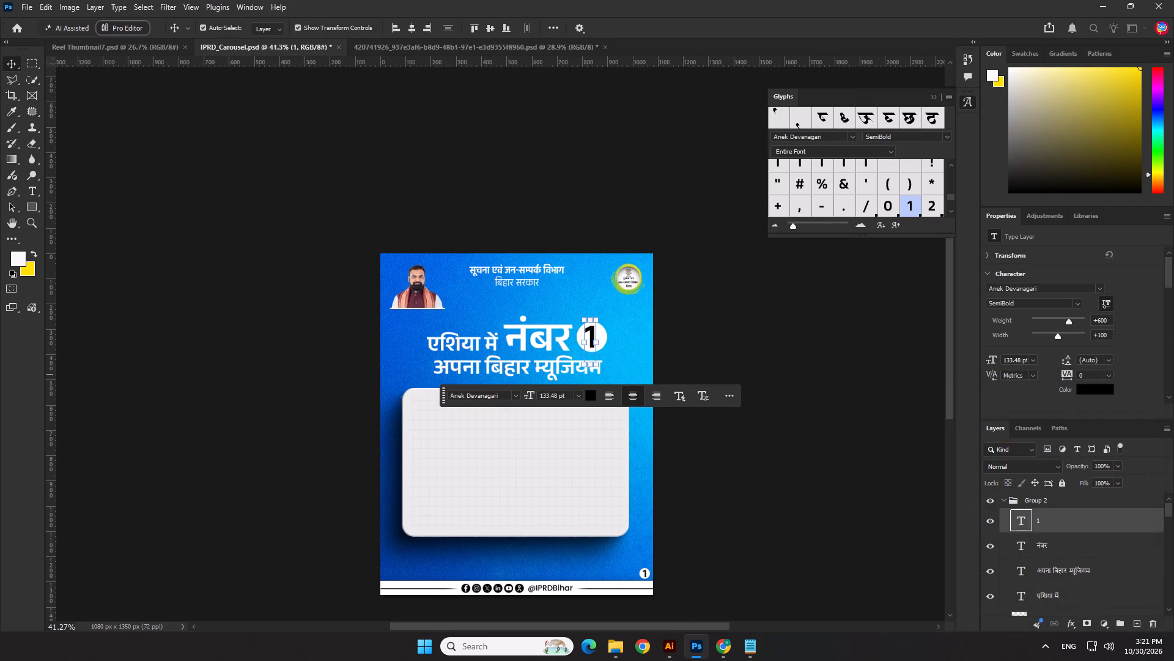
Change the font of the "1" in the headline circle to Pravah Regular.
click(1098, 287)
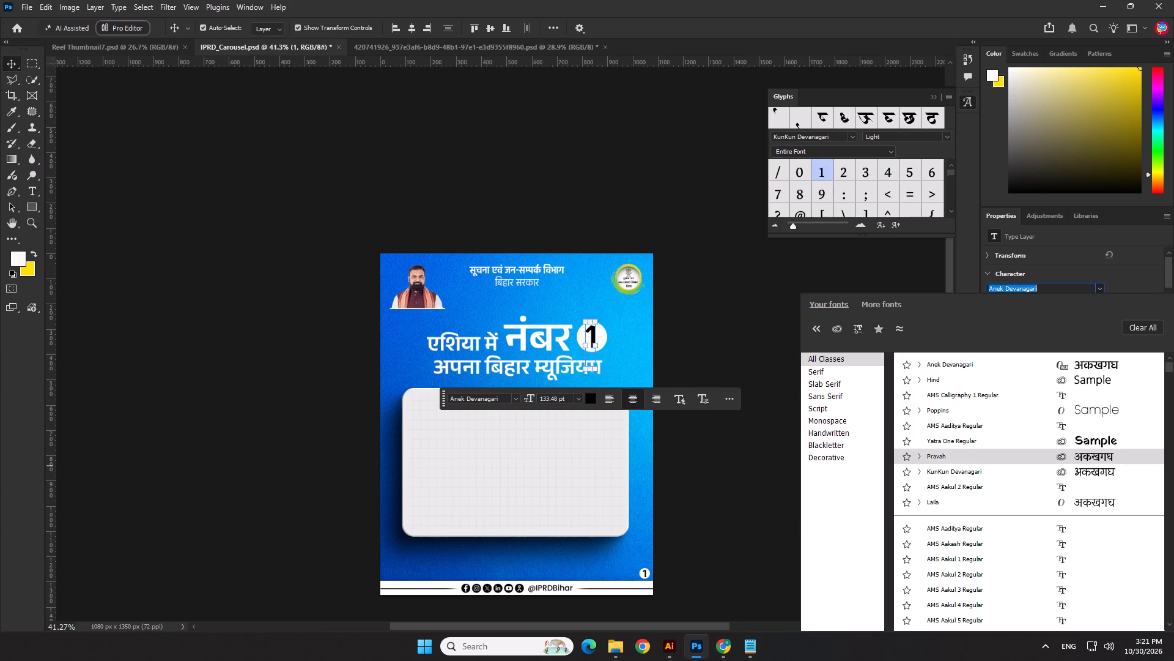
scroll(1072, 466, up, 3)
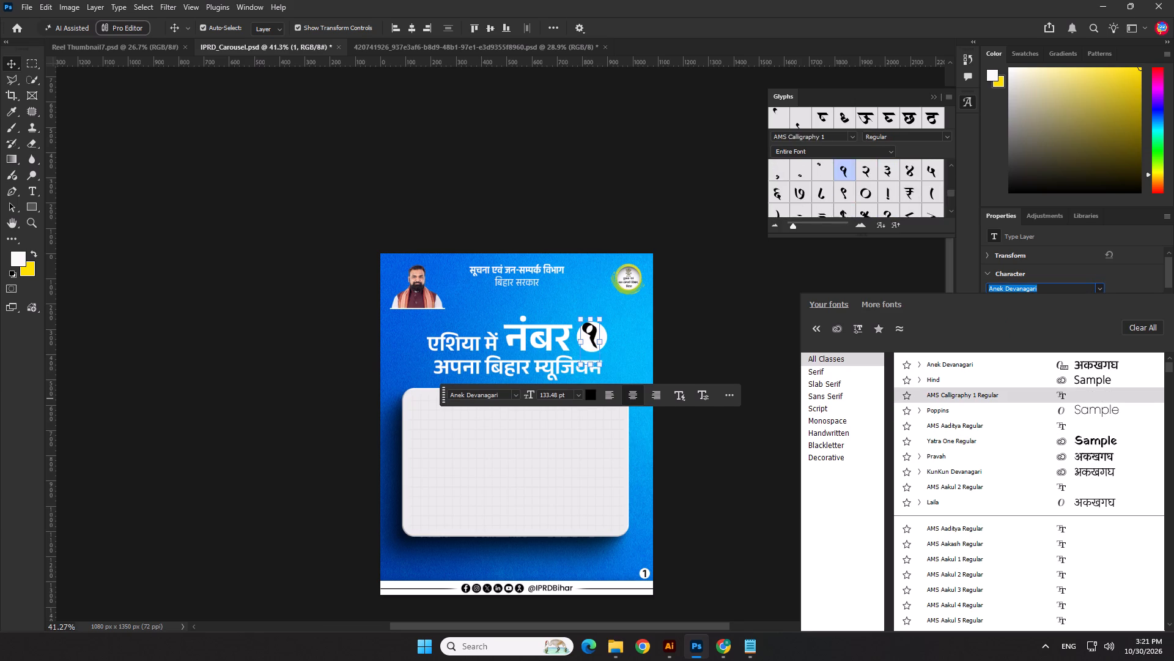
click(1095, 457)
Nudge the "1" 4 px right and 1 px up within its white circle.
key(Right)
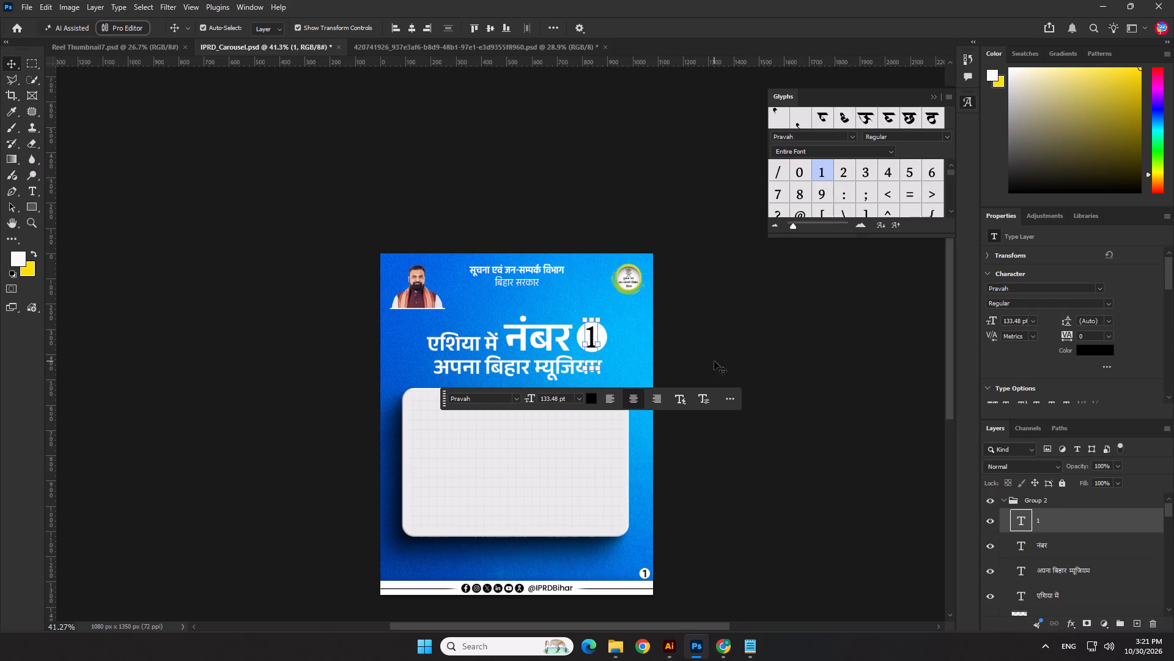
key(Right)
key(Right)
key(Right)
key(Up)
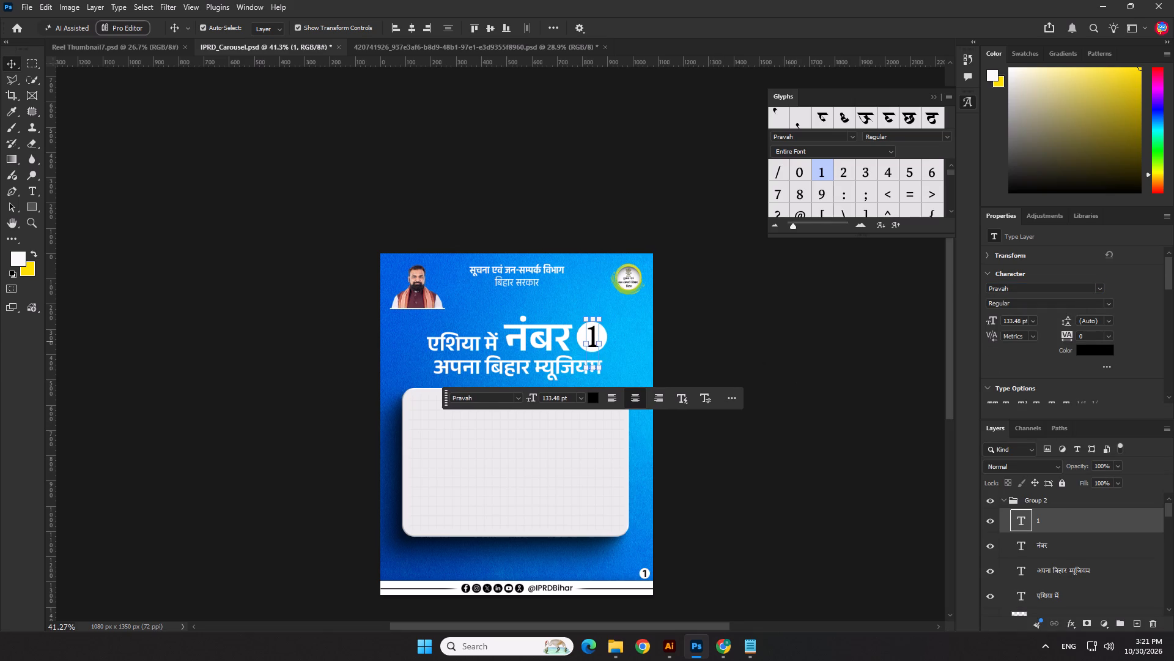
Set the font style of the circled "1" to ExtraBold and deselect it.
click(1109, 301)
click(1063, 378)
click(820, 392)
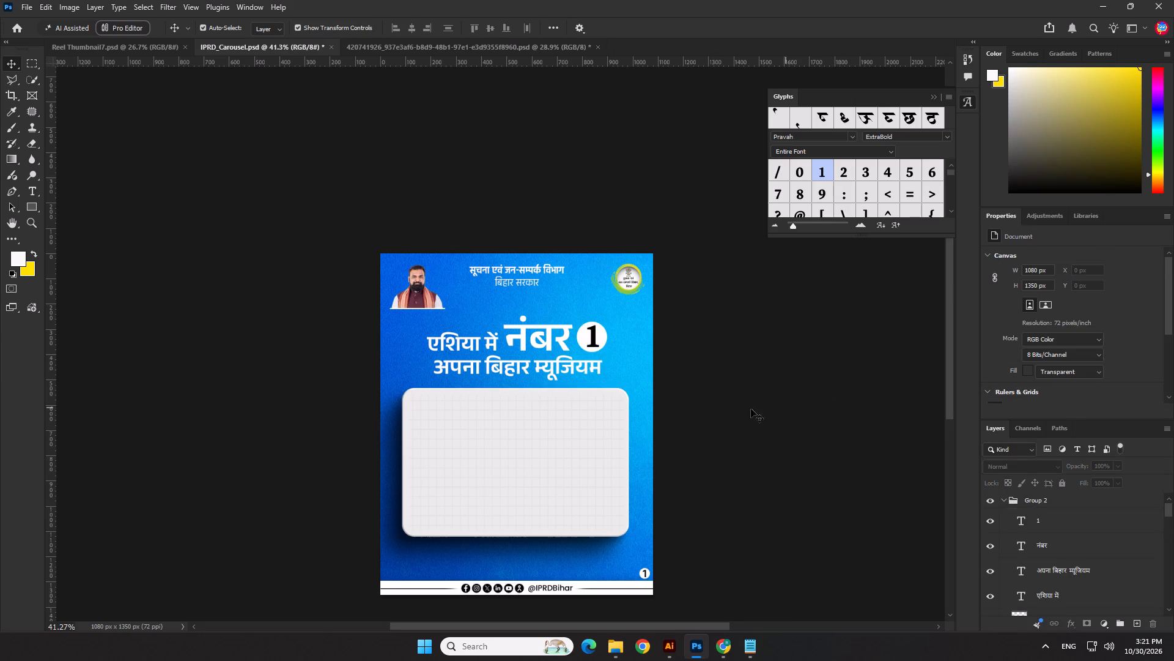
Recolour the circled "1" to the blue #004eb9, sampled from the background beside the card's upper corner.
scroll(696, 403, down, 5)
scroll(374, 370, up, 1)
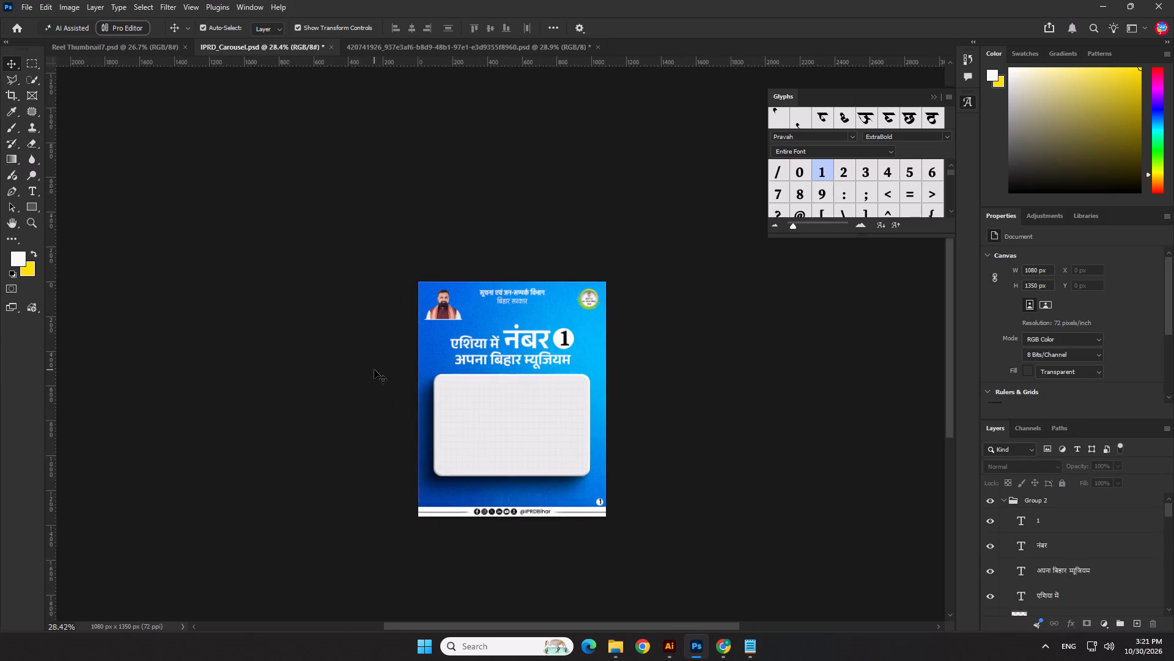
scroll(374, 370, up, 2)
scroll(491, 392, up, 6)
scroll(542, 383, up, 2)
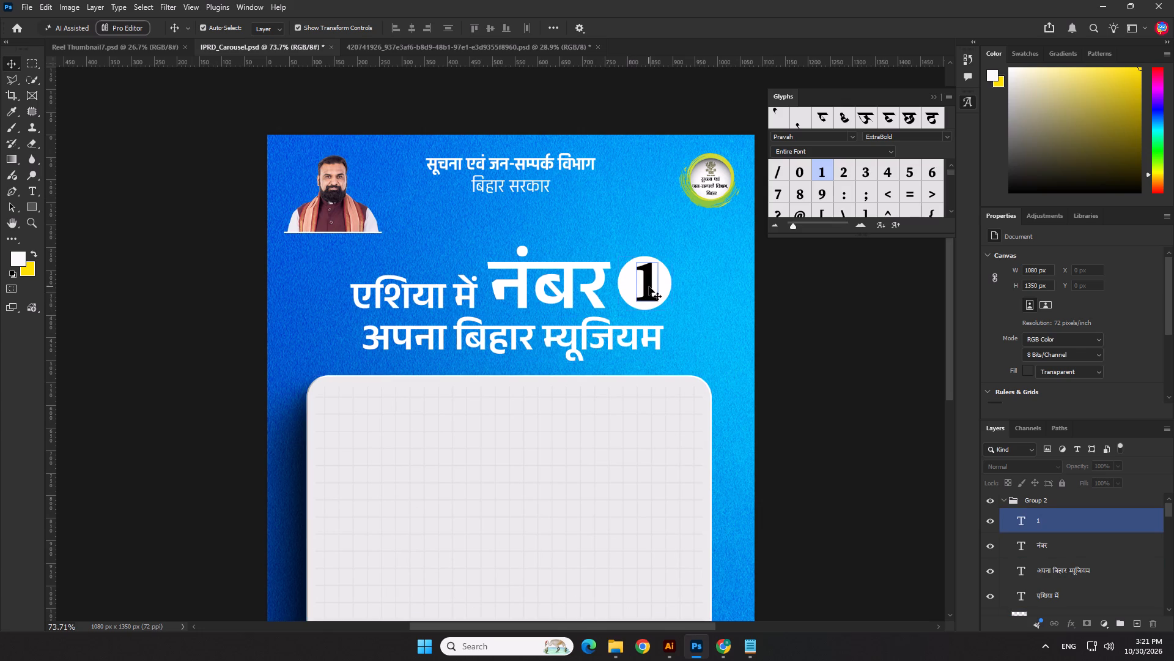
click(649, 286)
click(1087, 351)
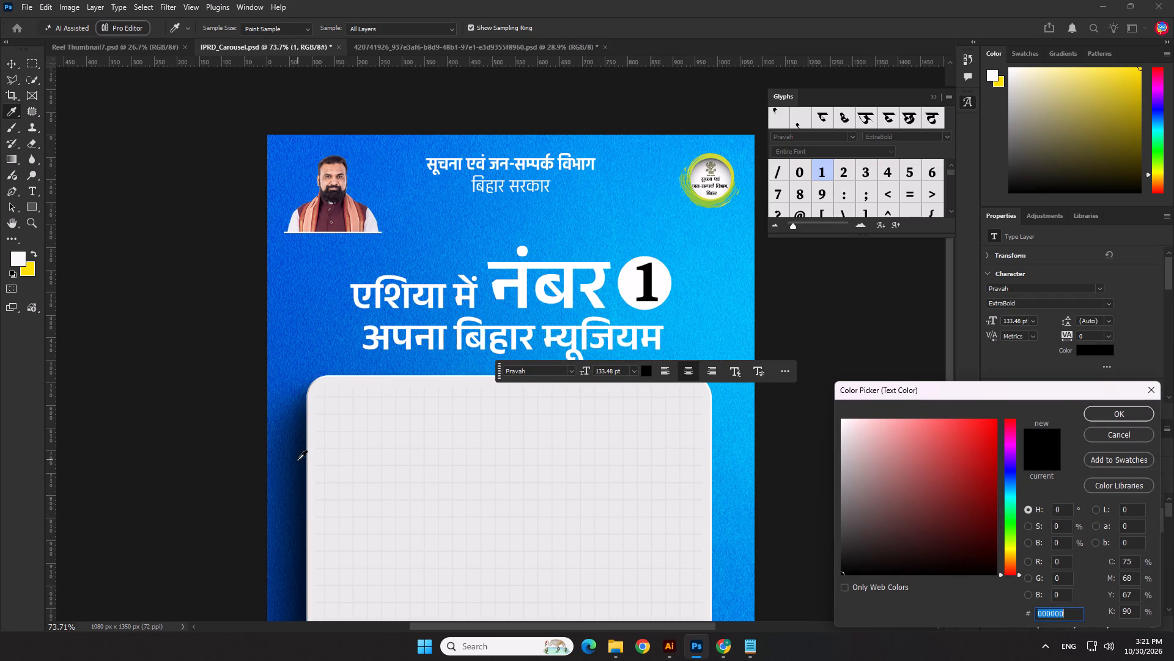
click(287, 390)
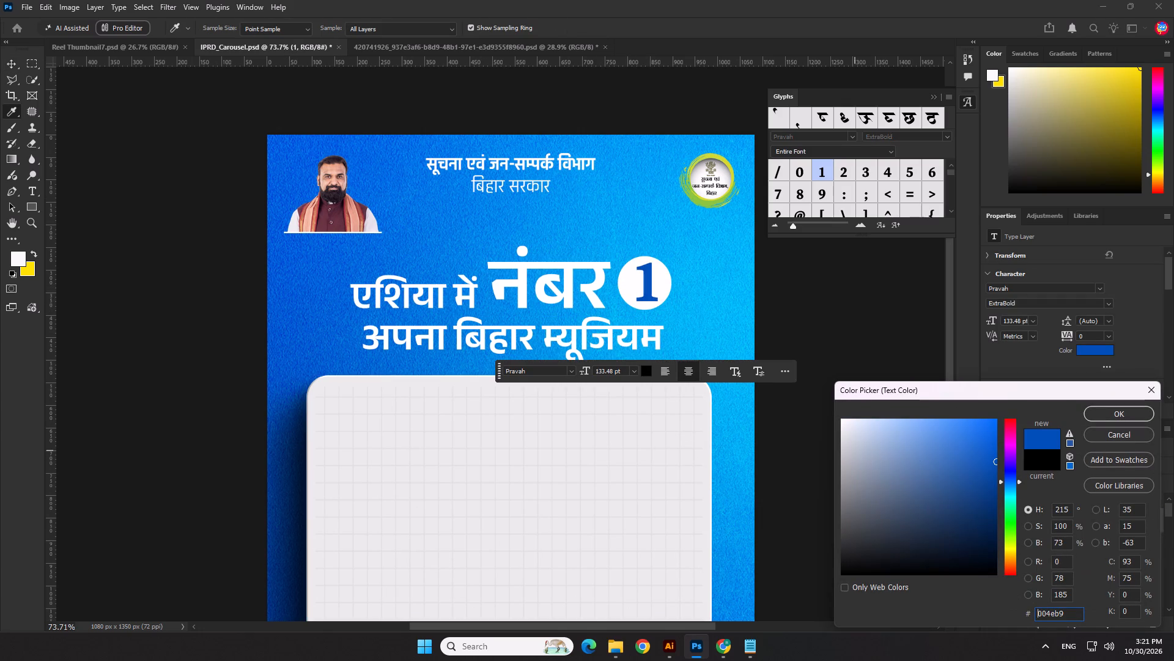
click(1106, 408)
Nudge the "1" 2 px left inside the headline circle.
key(Left)
key(Left)
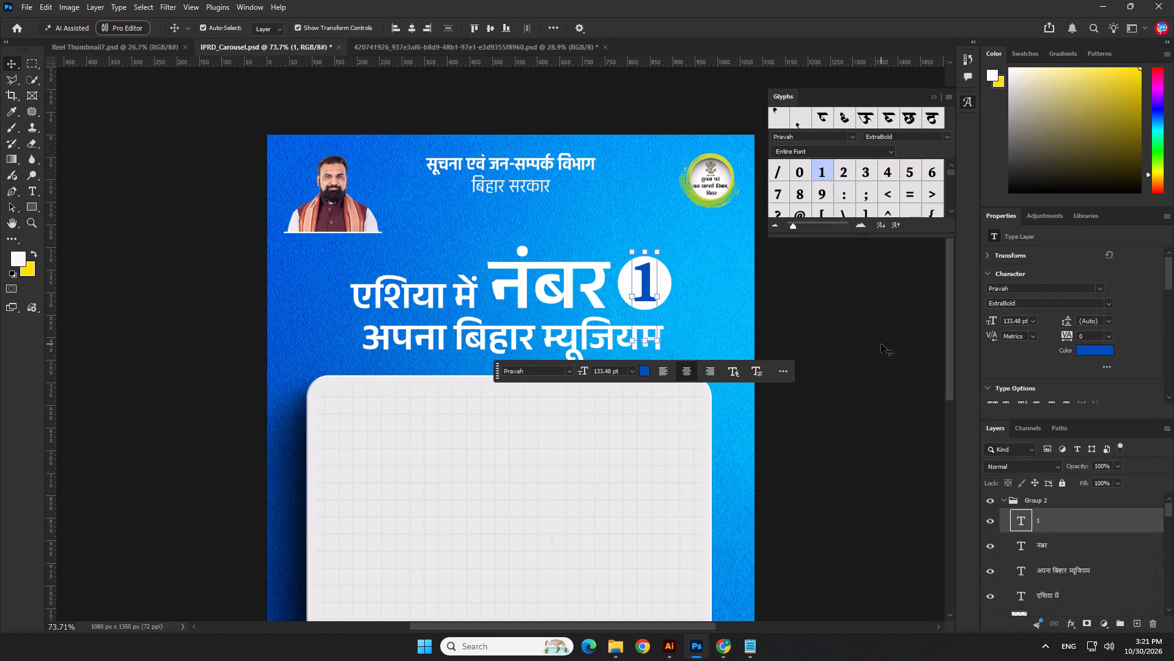
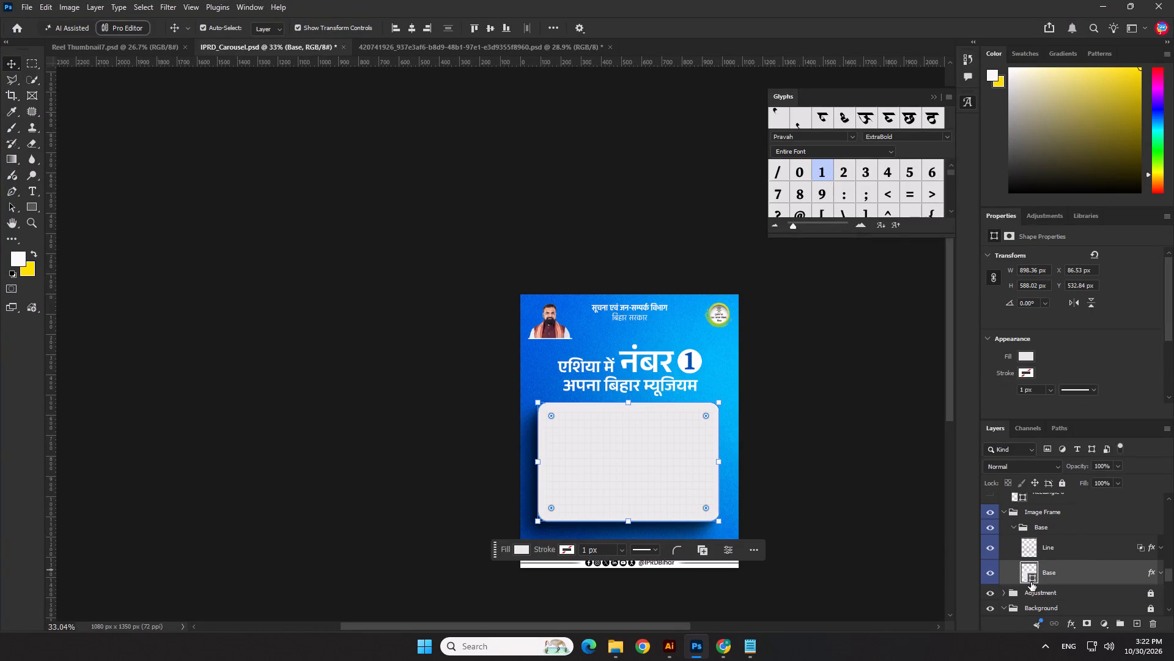
Unlock the Adjustment group below the Image Frame group and expand it to show its layers.
click(1150, 594)
scroll(1024, 586, down, 2)
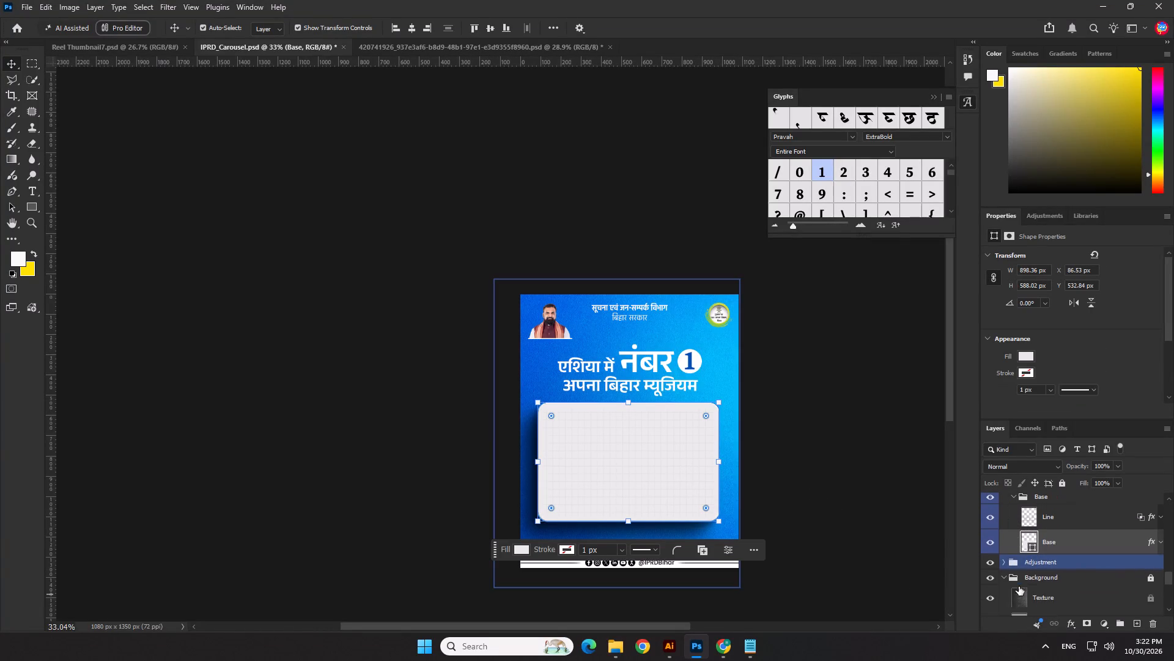
click(1003, 566)
scroll(1003, 566, down, 4)
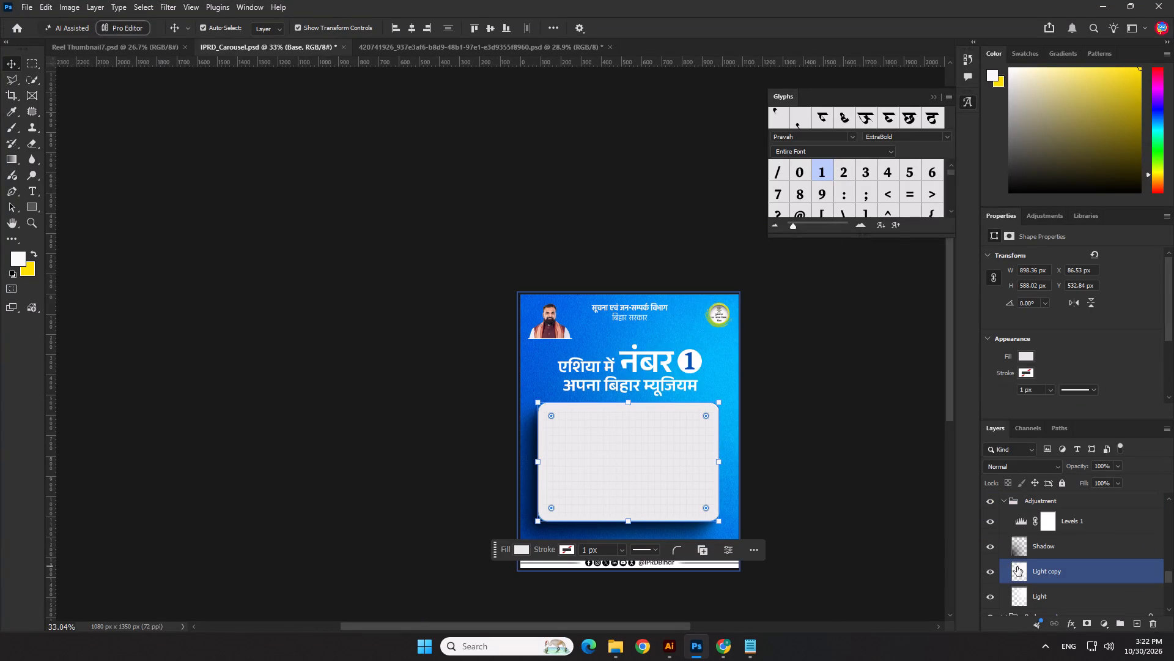
Paste the copied museum photo directly above the Shadow layer and move it to the lower part of the post, about Y 873 px.
click(906, 443)
scroll(753, 453, up, 2)
scroll(306, 238, down, 5)
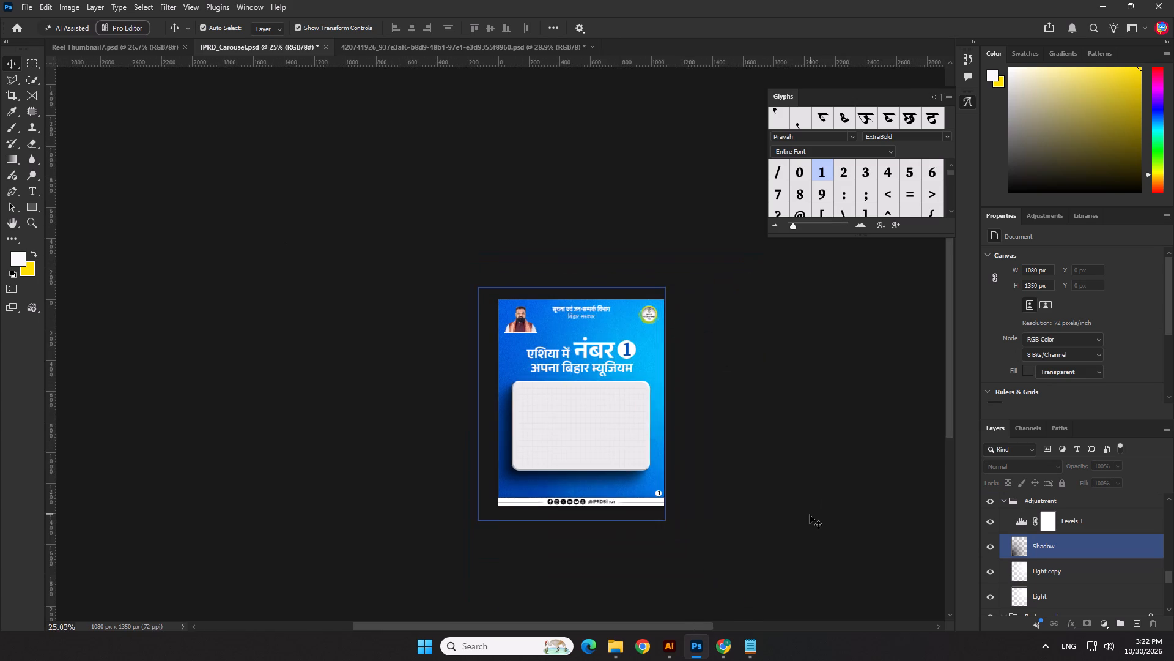
scroll(810, 515, up, 5)
drag(653, 627, 679, 626)
scroll(630, 430, down, 6)
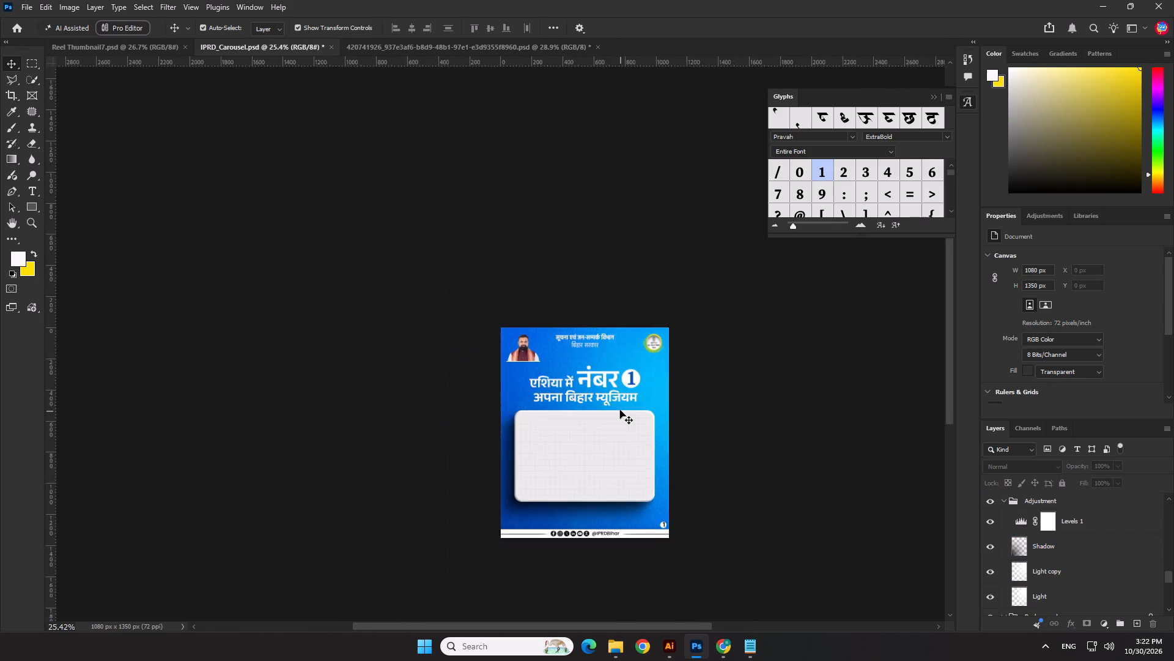
scroll(634, 518, up, 4)
click(1045, 540)
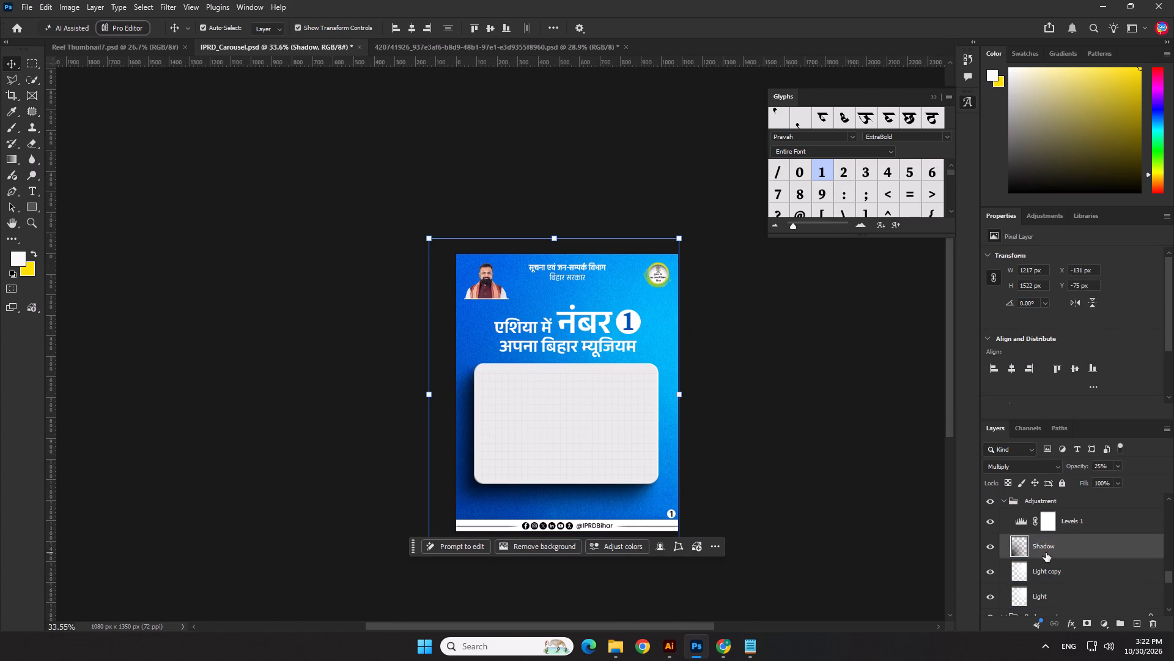
key(ctrl+v)
drag(673, 400, 669, 478)
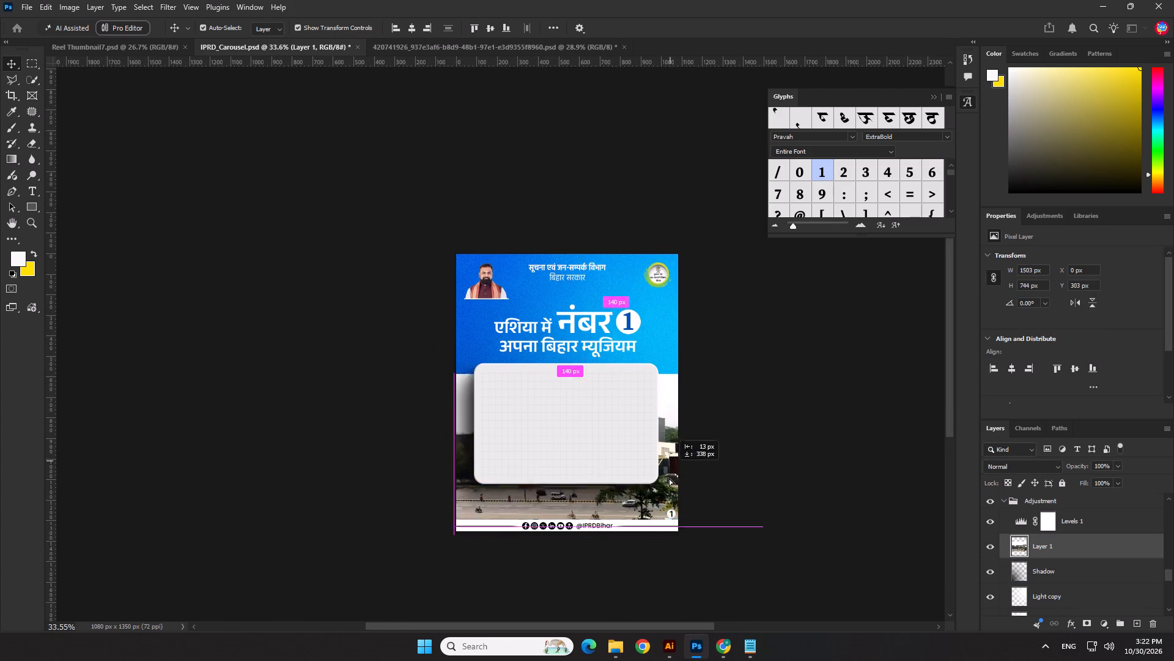
drag(669, 478, 638, 517)
Scale the pasted photo to about 72% so it spans the canvas width, and position its upper edge at about Y 909 px.
drag(733, 510, 673, 501)
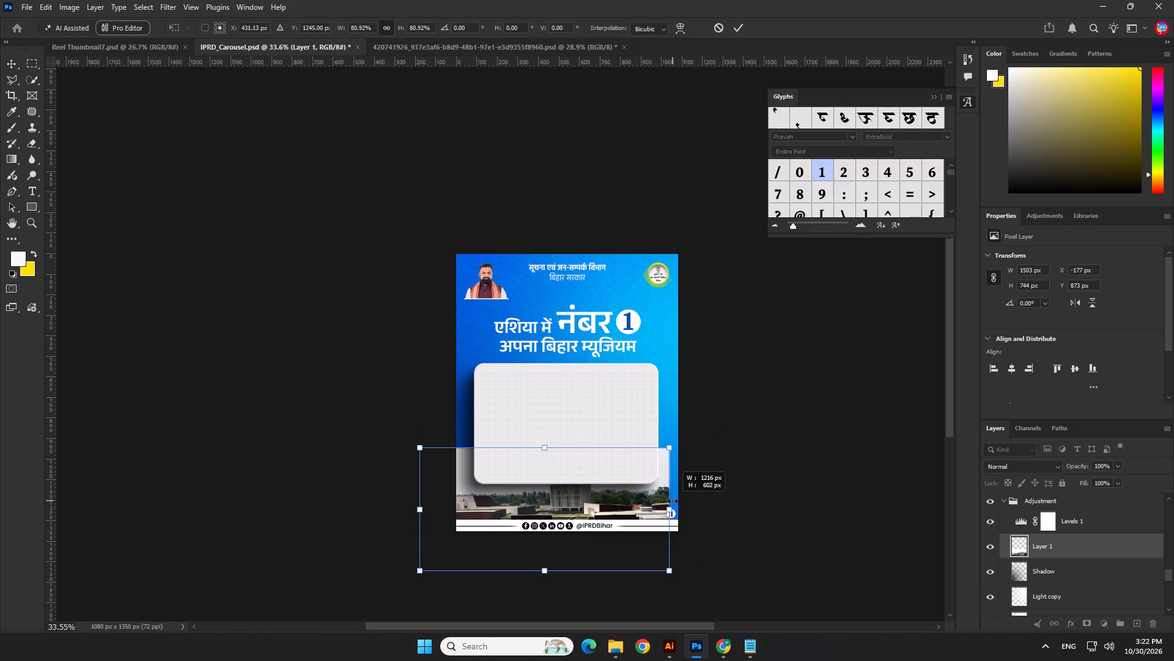
drag(673, 501, 684, 501)
drag(421, 506, 457, 509)
drag(502, 502, 506, 496)
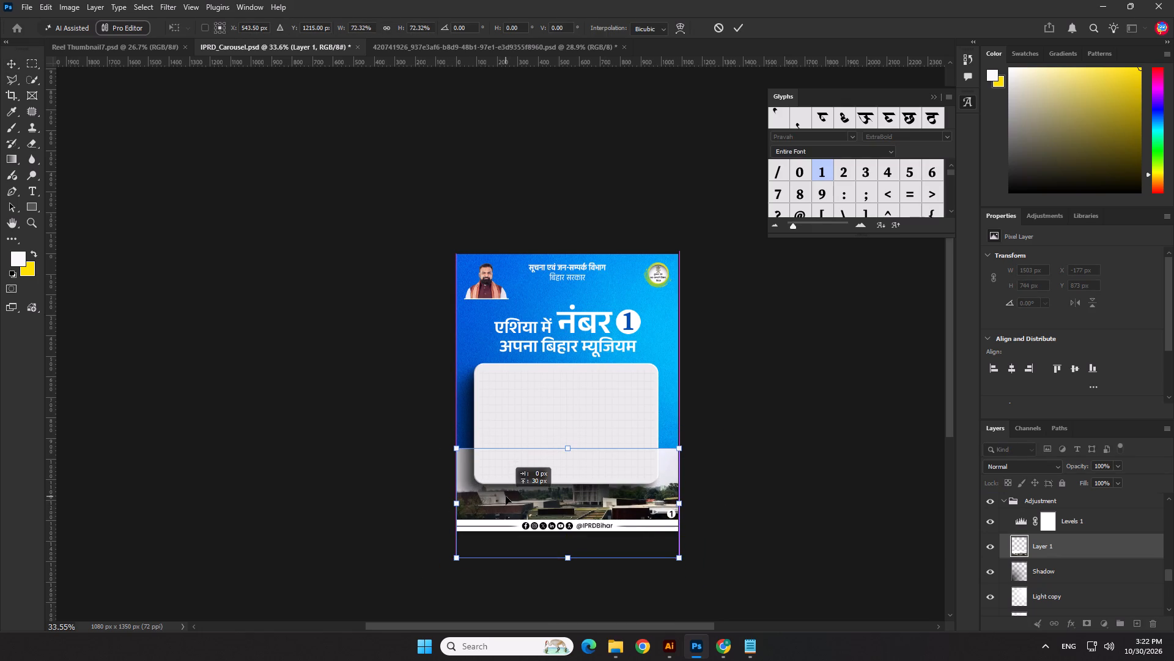
drag(506, 496, 506, 491)
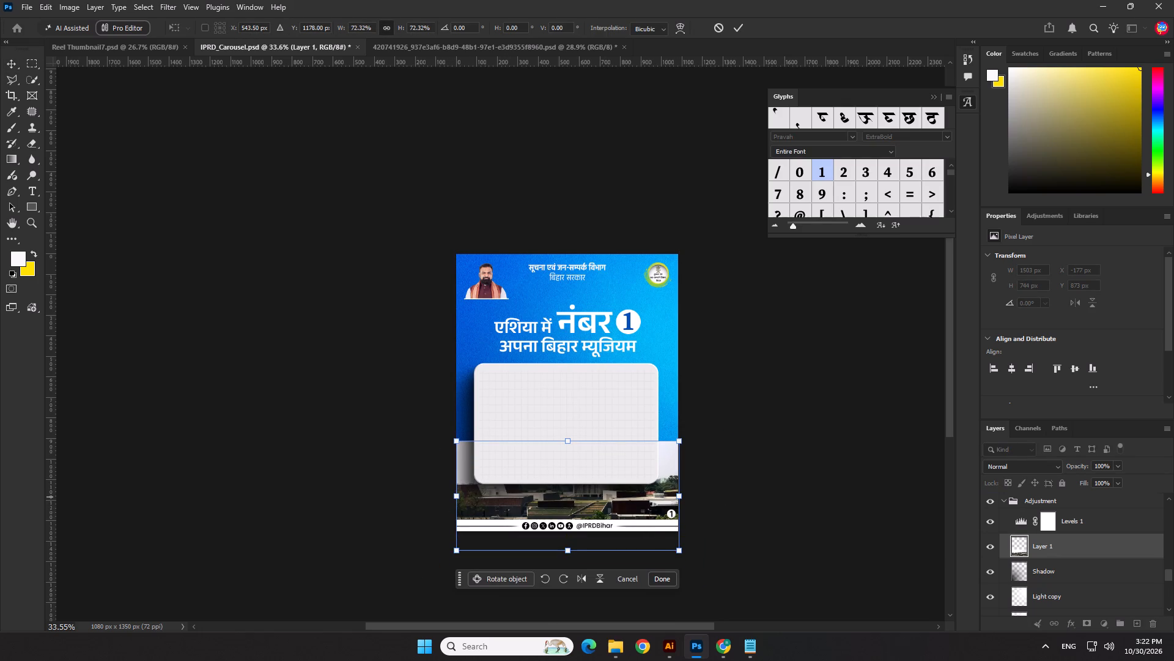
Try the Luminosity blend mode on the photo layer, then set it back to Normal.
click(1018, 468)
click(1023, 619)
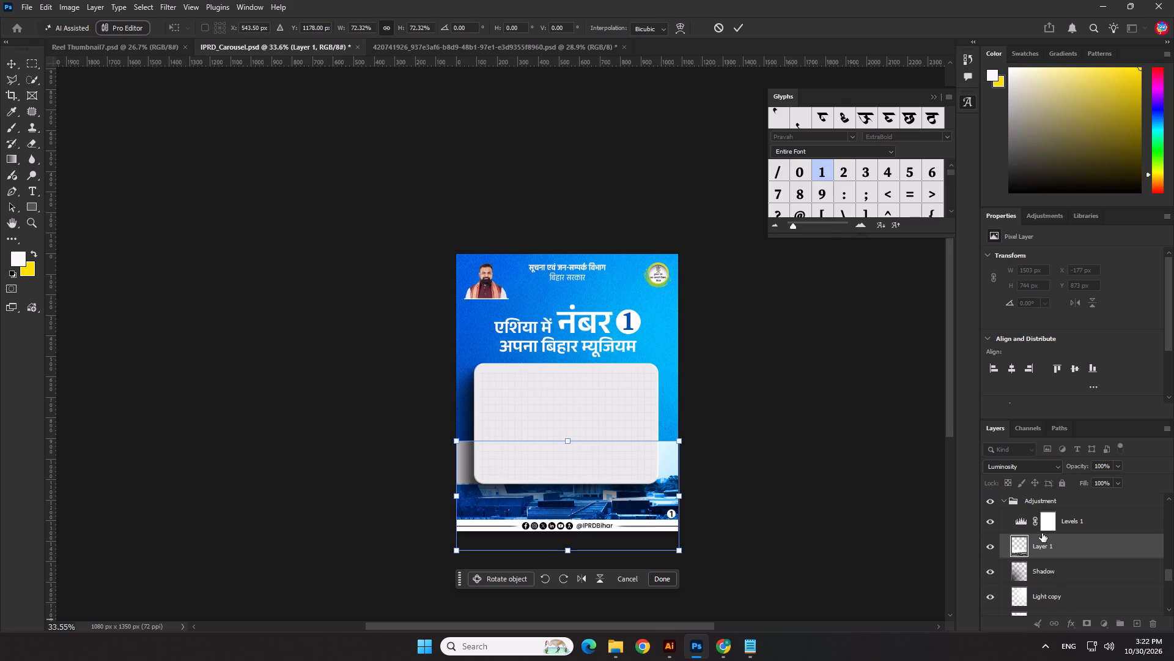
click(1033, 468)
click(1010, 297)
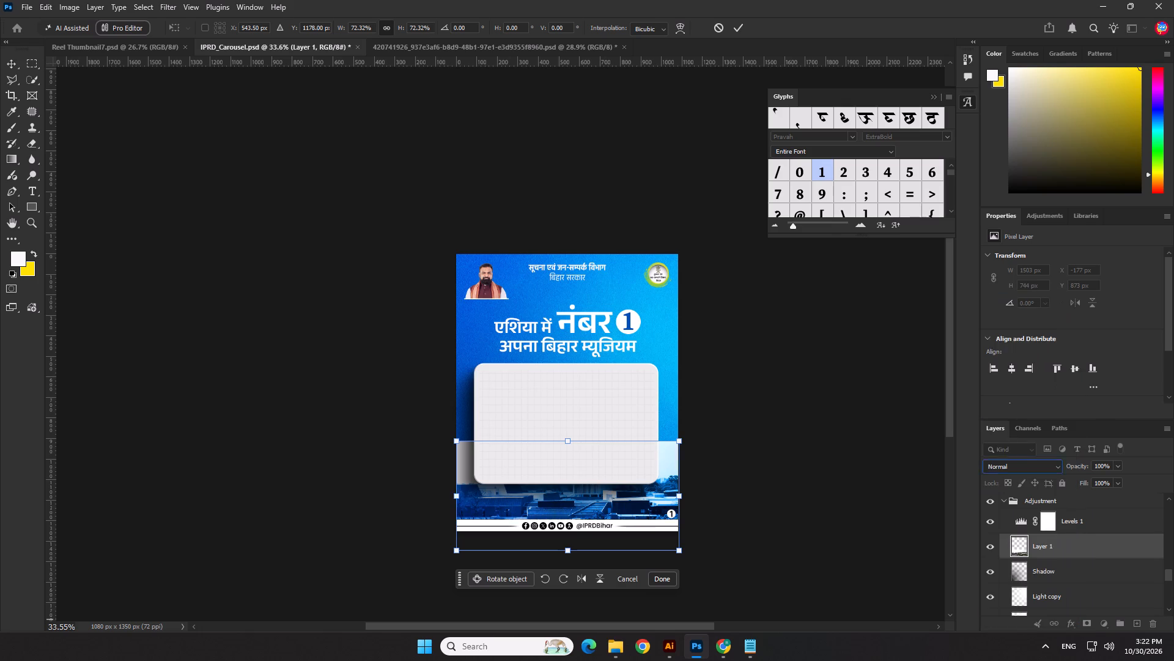
Apply the photo's transform, add a layer mask, and fade the photo upward with a vertical black-to-white gradient from mid-card to just below the footer.
click(1087, 548)
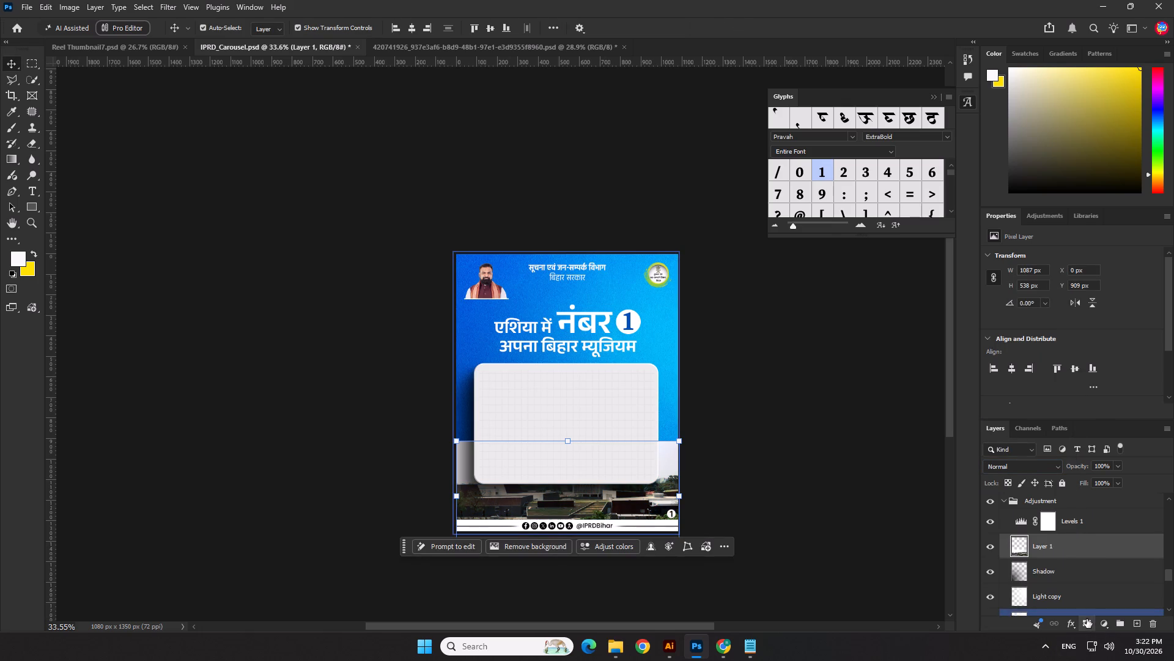
click(1087, 619)
click(11, 162)
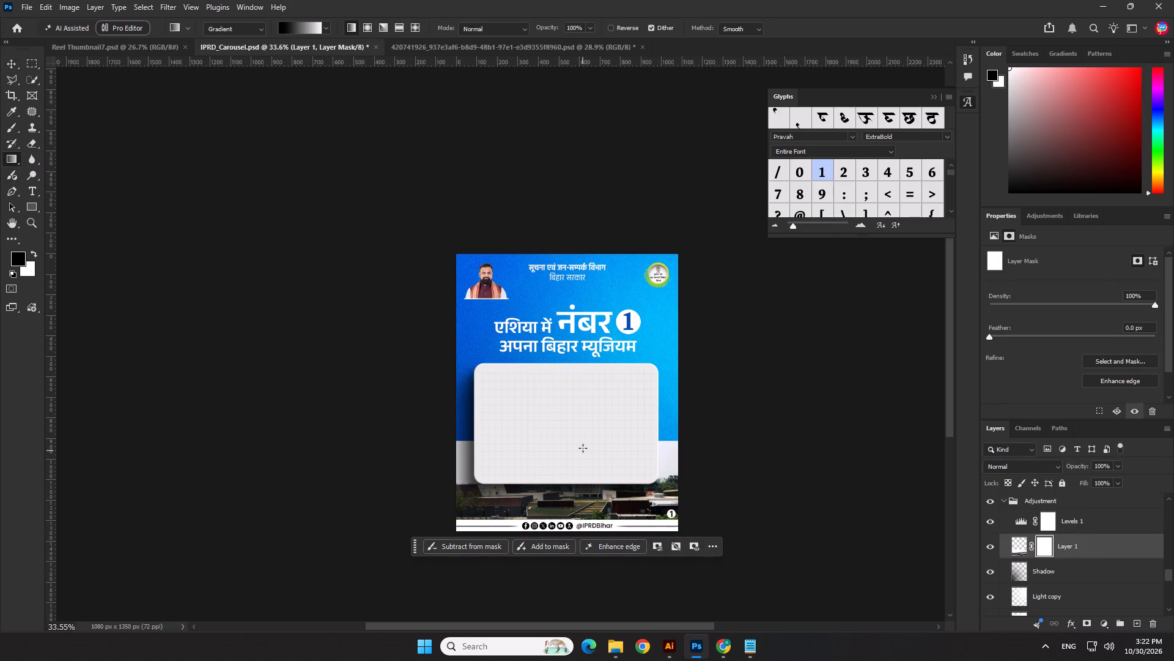
drag(577, 438, 581, 537)
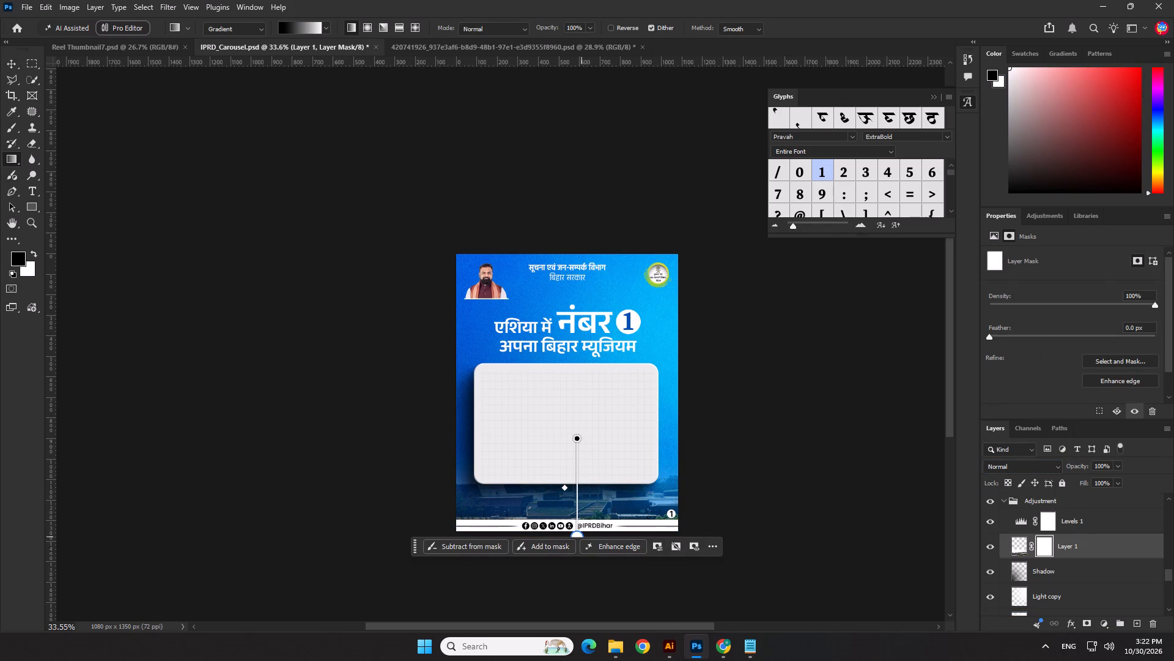
drag(581, 537, 583, 534)
drag(583, 534, 582, 543)
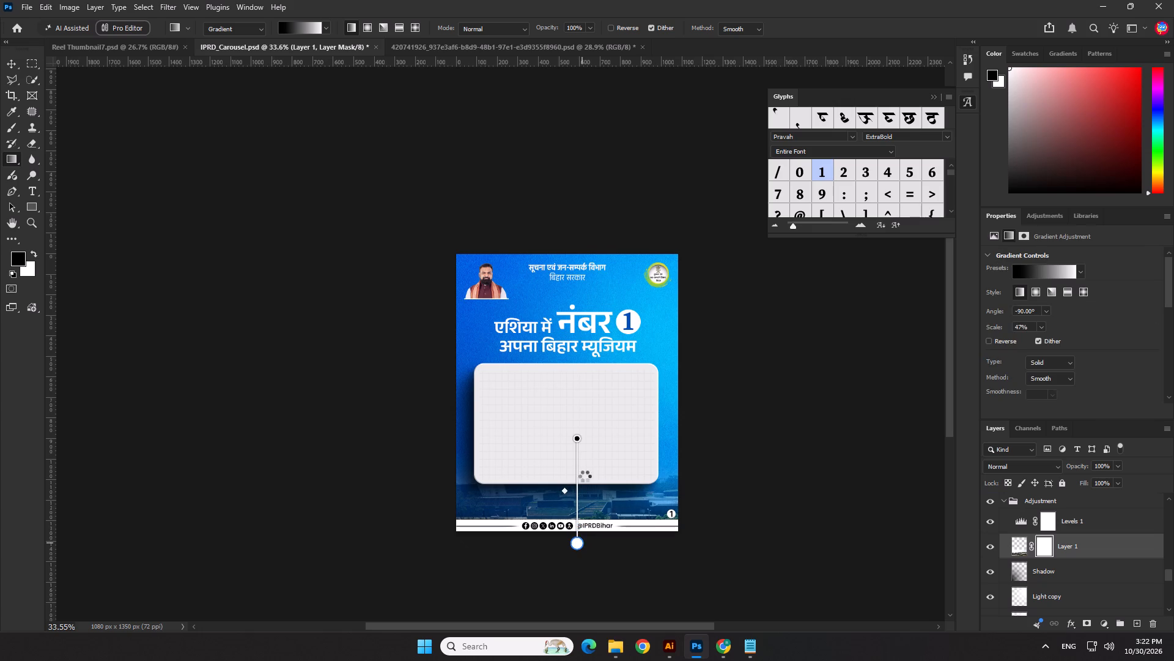
drag(575, 440, 575, 449)
click(10, 60)
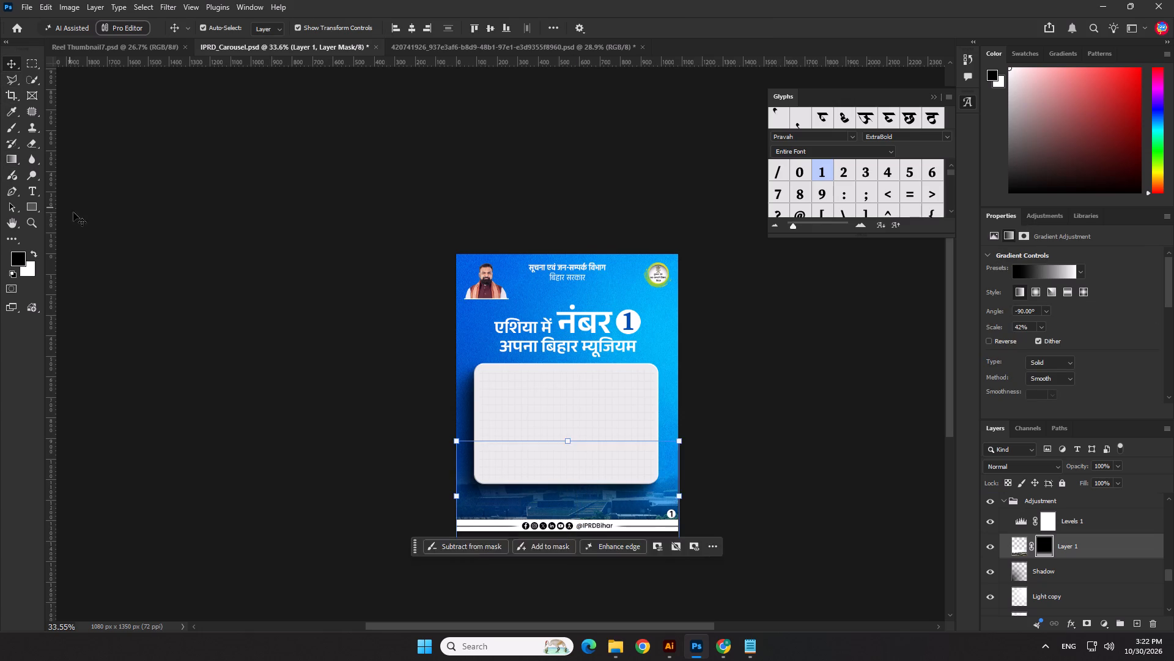
click(73, 212)
scroll(650, 457, up, 4)
click(748, 444)
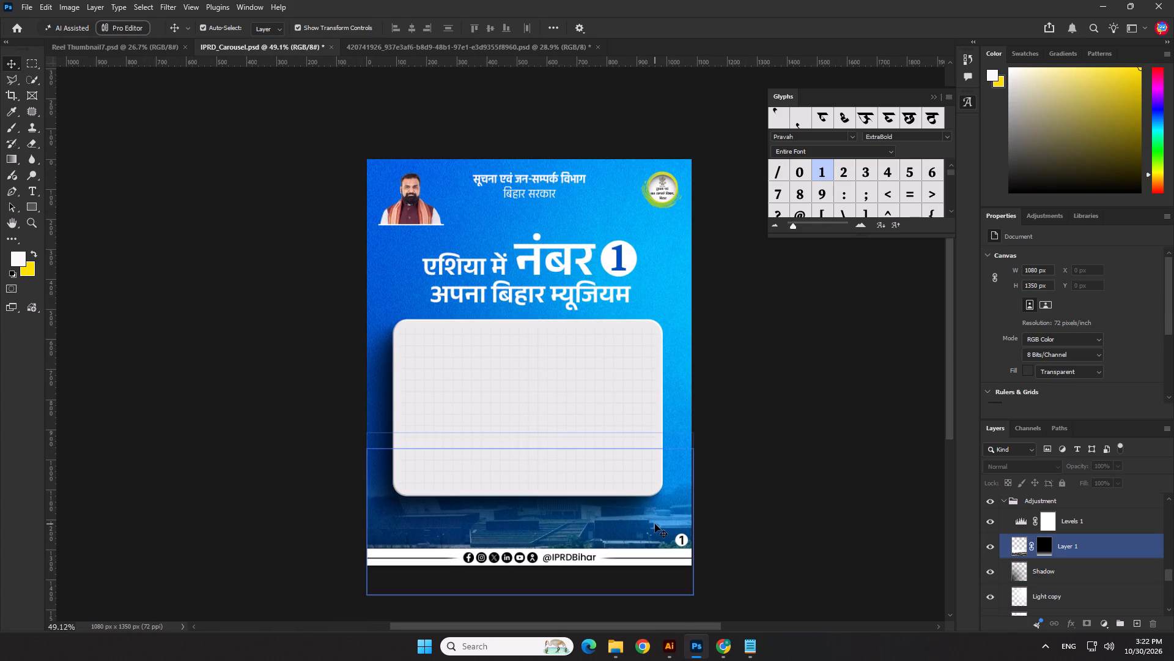
Move the masked museum photo straight down behind the footer strip to Y 978 px.
click(655, 524)
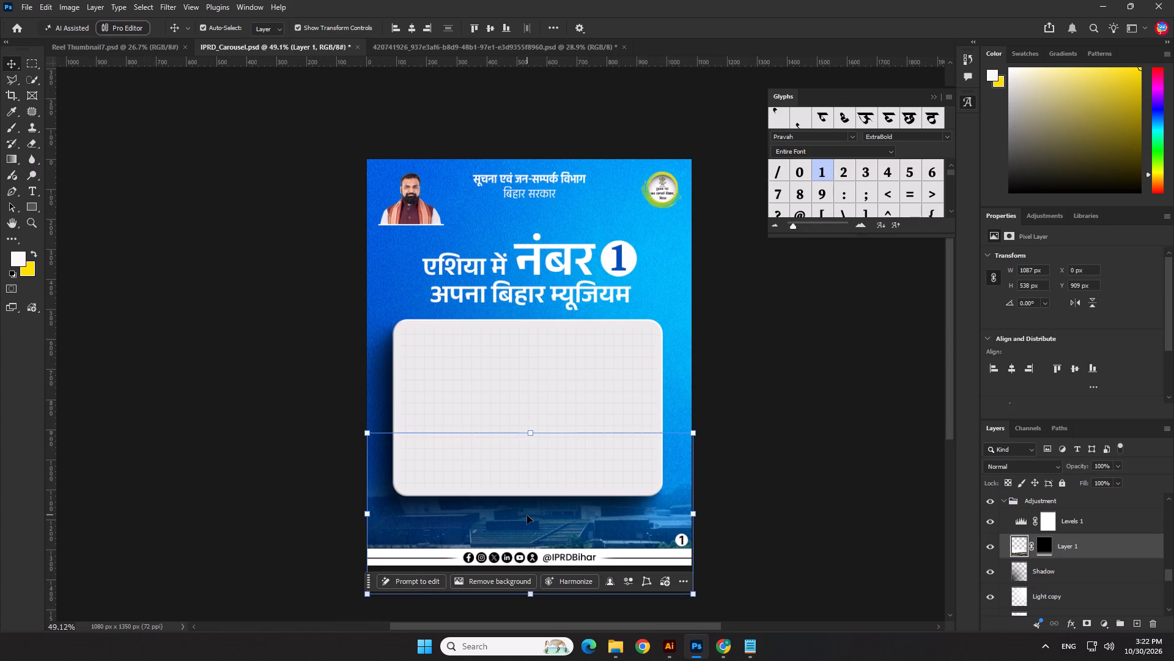
drag(527, 515, 525, 529)
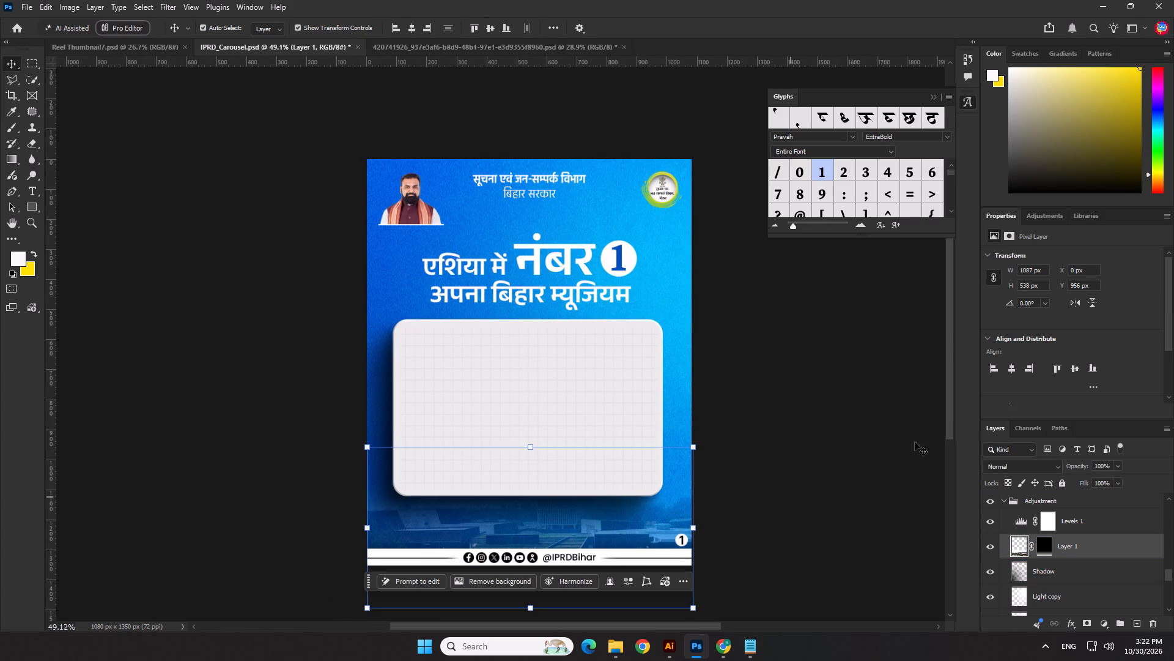
key(ctrl+Menu)
key(shift+Down)
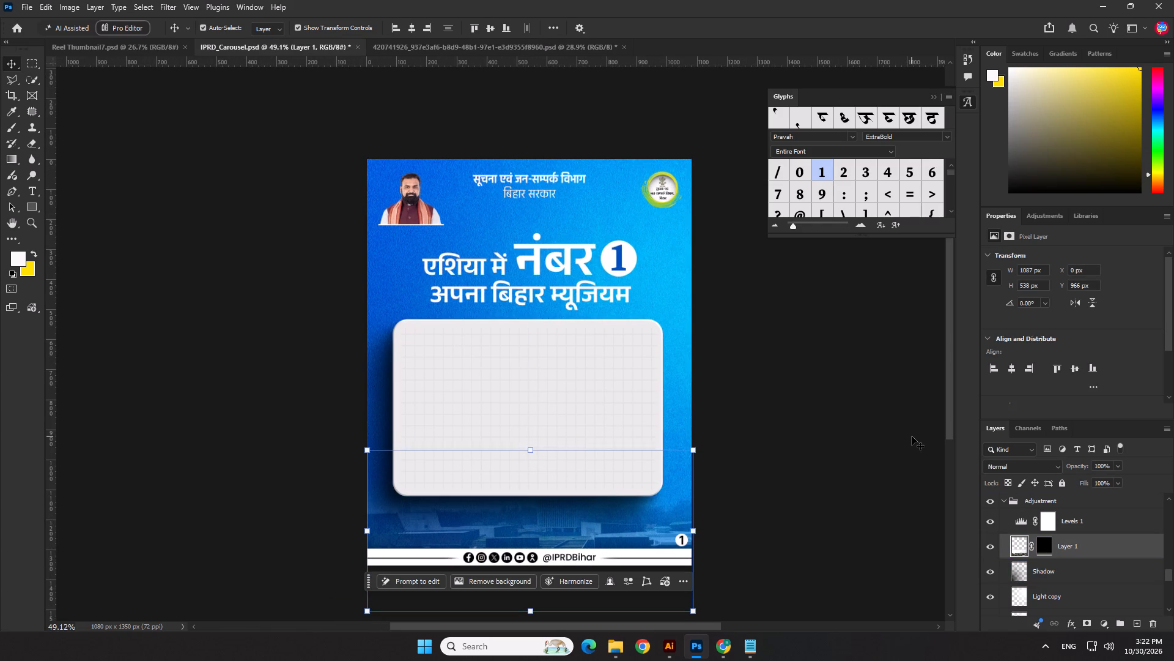
key(shift+Down)
key(shift+Down)
key(shift+Up)
key(Down)
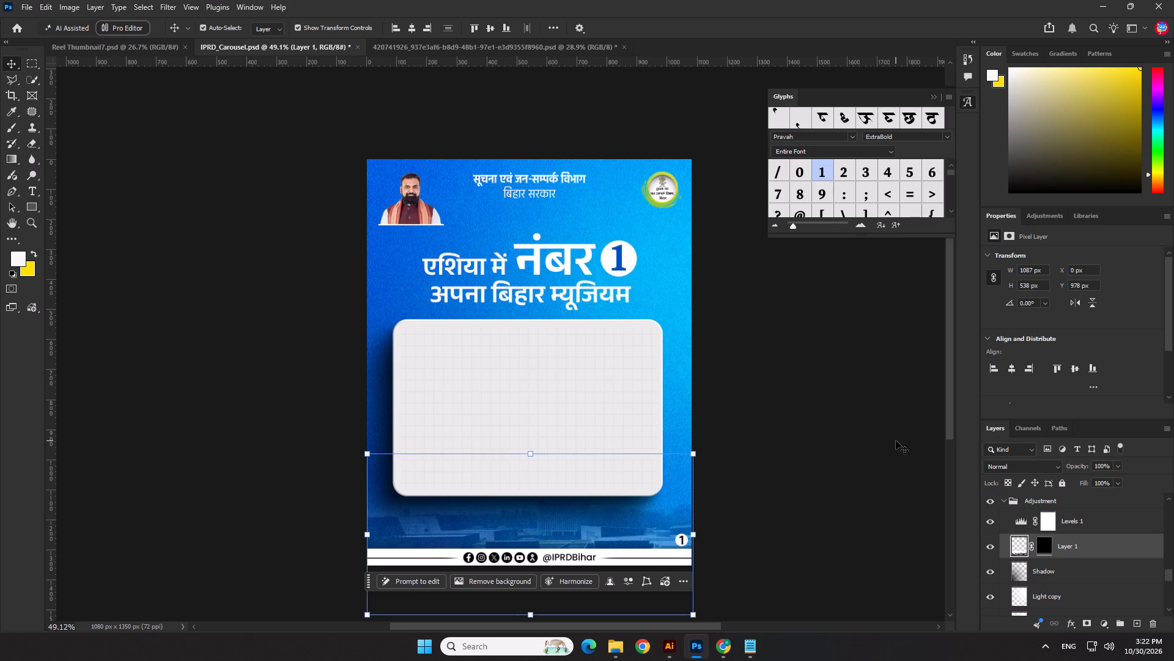
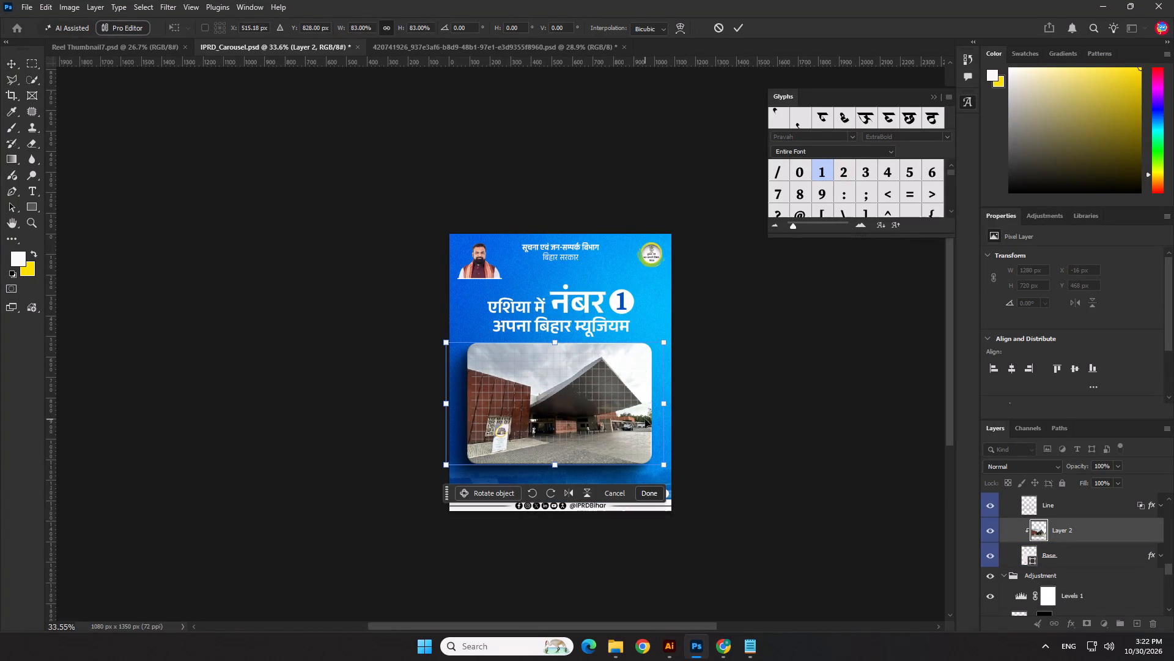
Scale the museum photo in the image card down proportionally to about 1007 × 566 px and apply the transform.
drag(446, 400, 459, 401)
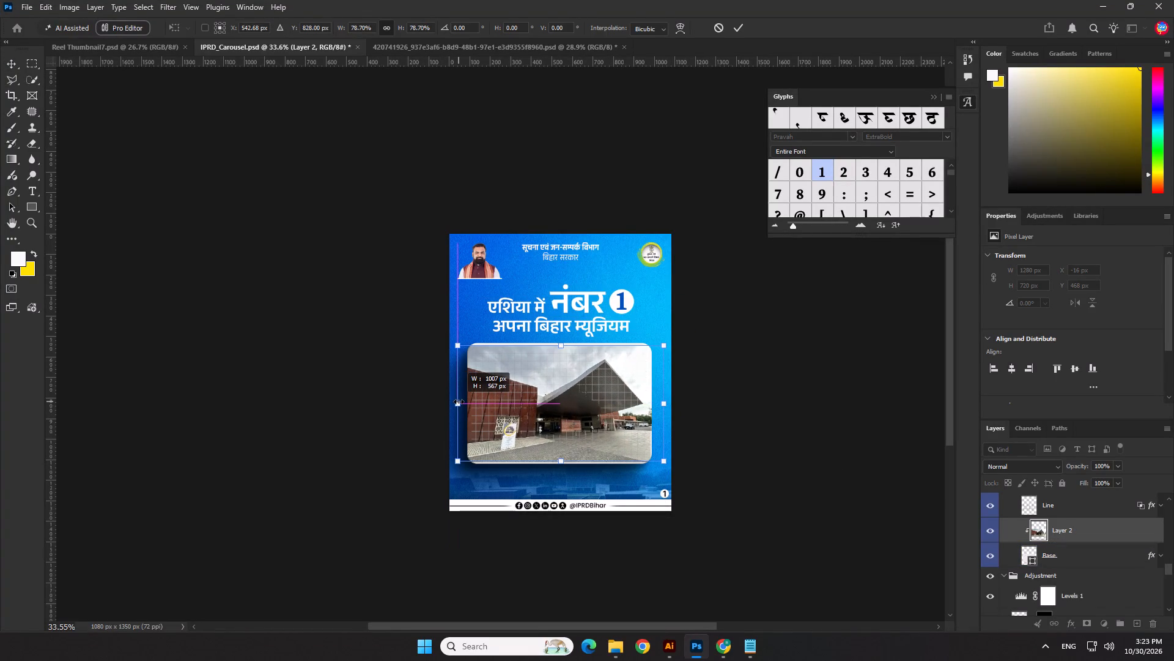
drag(459, 401, 460, 401)
key(Return)
Widen the card's Base shape and Line grid together so the base is about 953 px wide.
click(1050, 557)
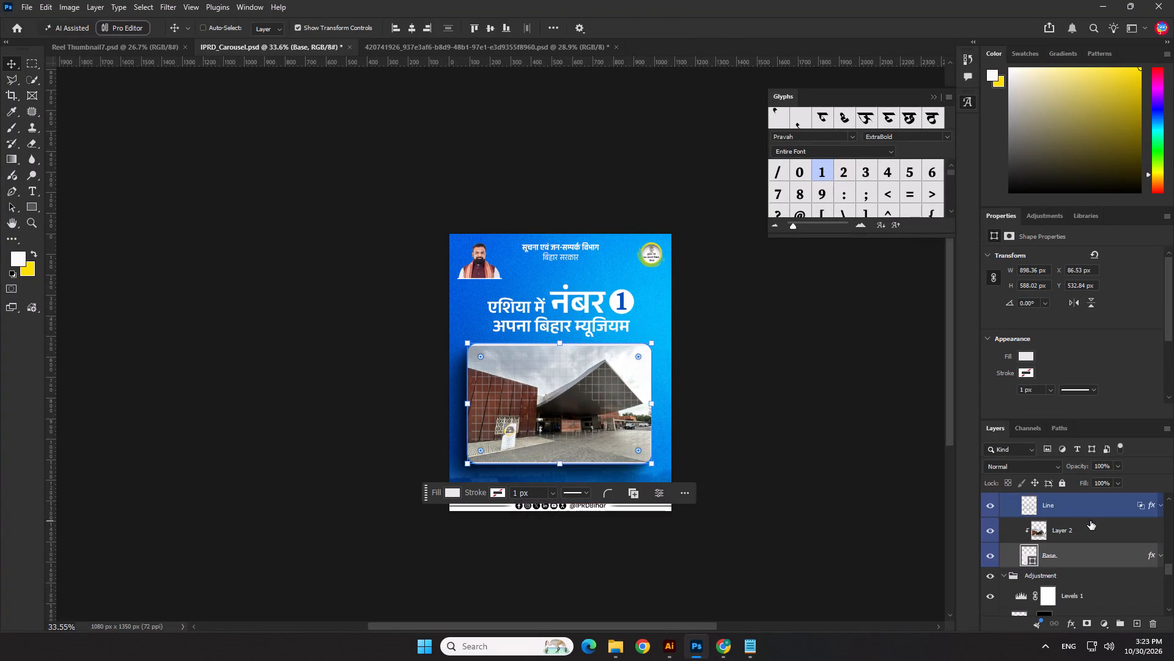
ctrl+click(1084, 506)
shift+drag(652, 403, 660, 403)
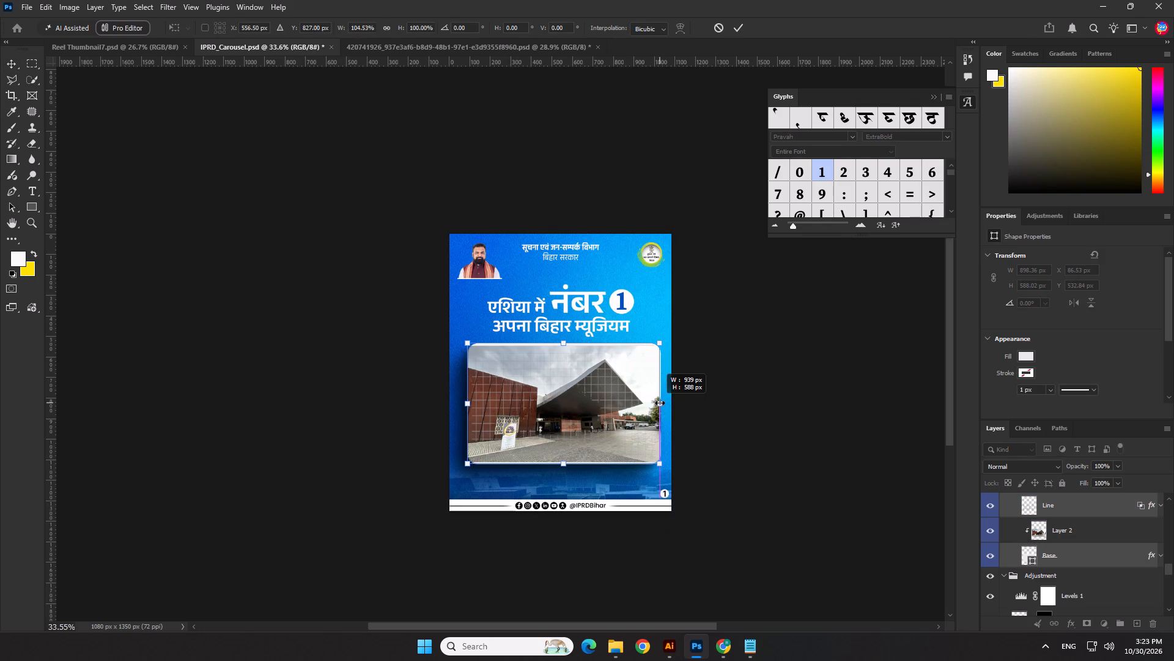
shift+drag(660, 403, 663, 403)
key(Return)
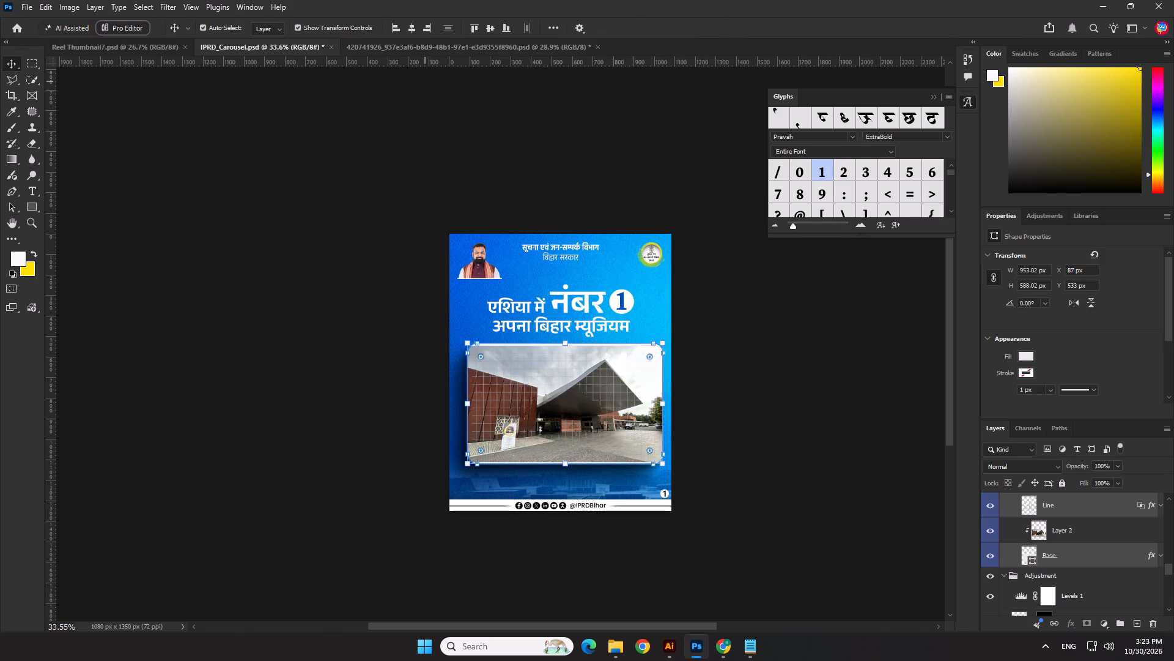
Centre the widened Base shape and Line grid horizontally on the canvas and nudge them up 20 px.
click(412, 29)
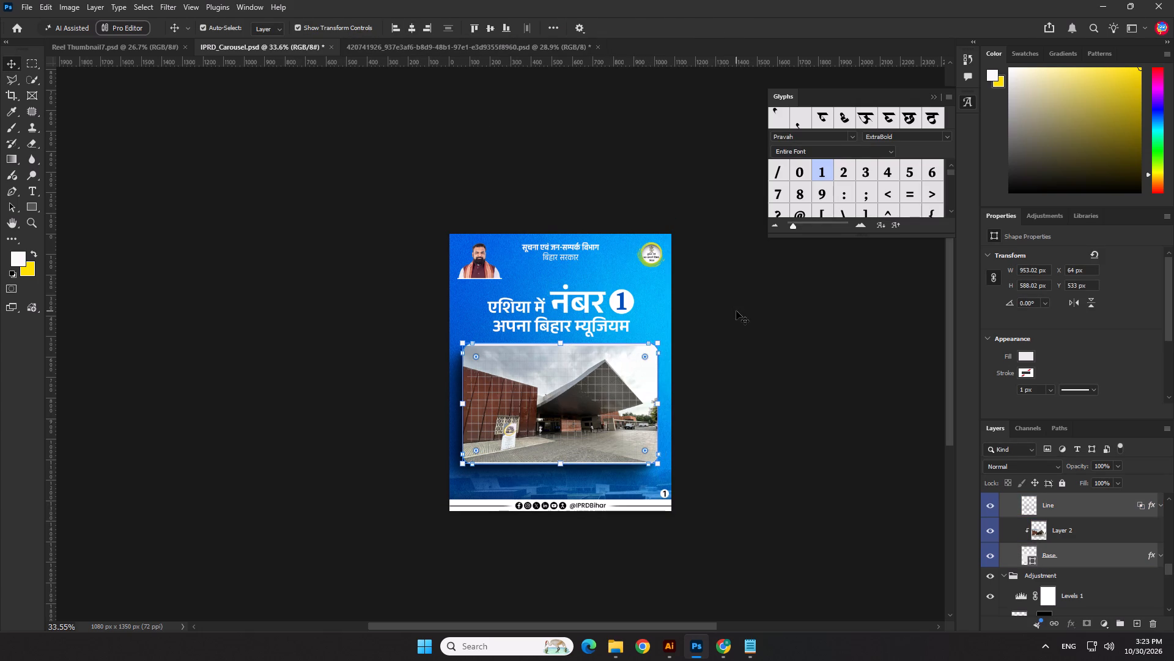
key(shift+Up)
key(shift+Up)
click(737, 315)
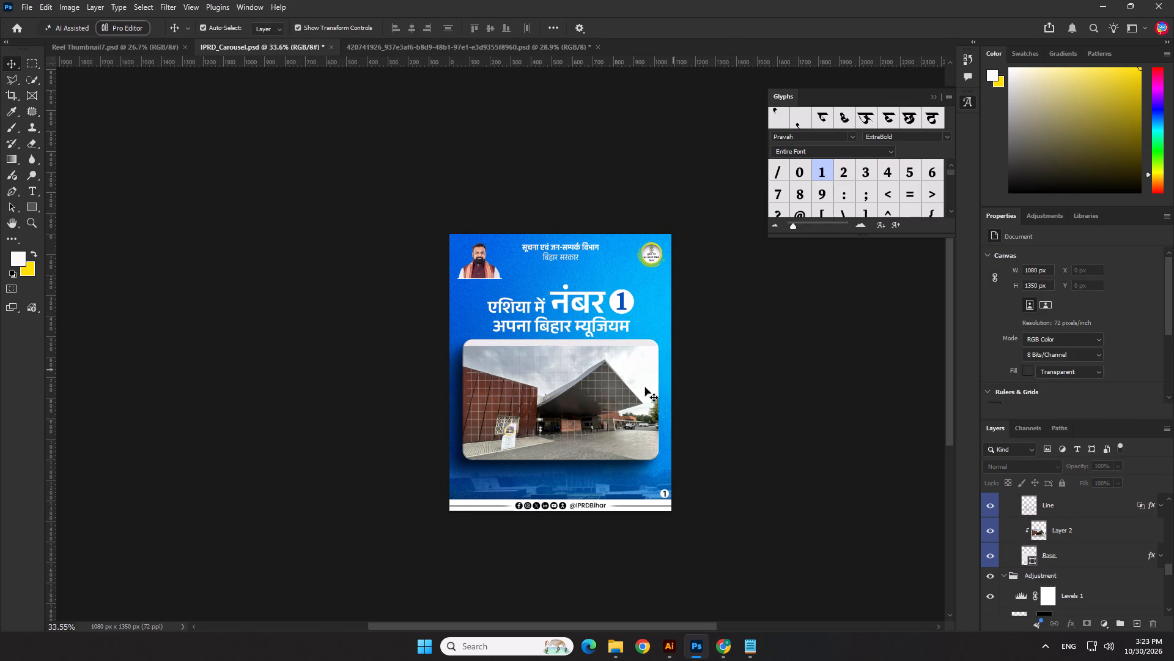
Enlarge the clipped museum photo to about 1070 × 602 px to fill the widened card, and nudge it up to Y 507 px.
click(637, 390)
drag(457, 345, 451, 338)
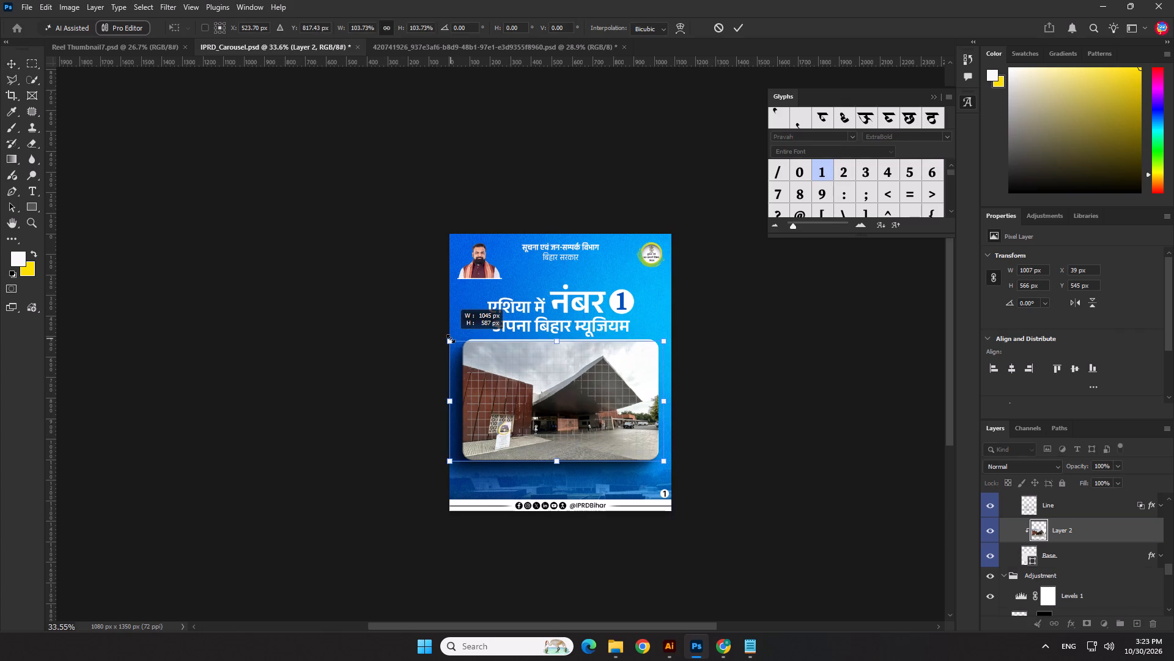
drag(451, 338, 449, 329)
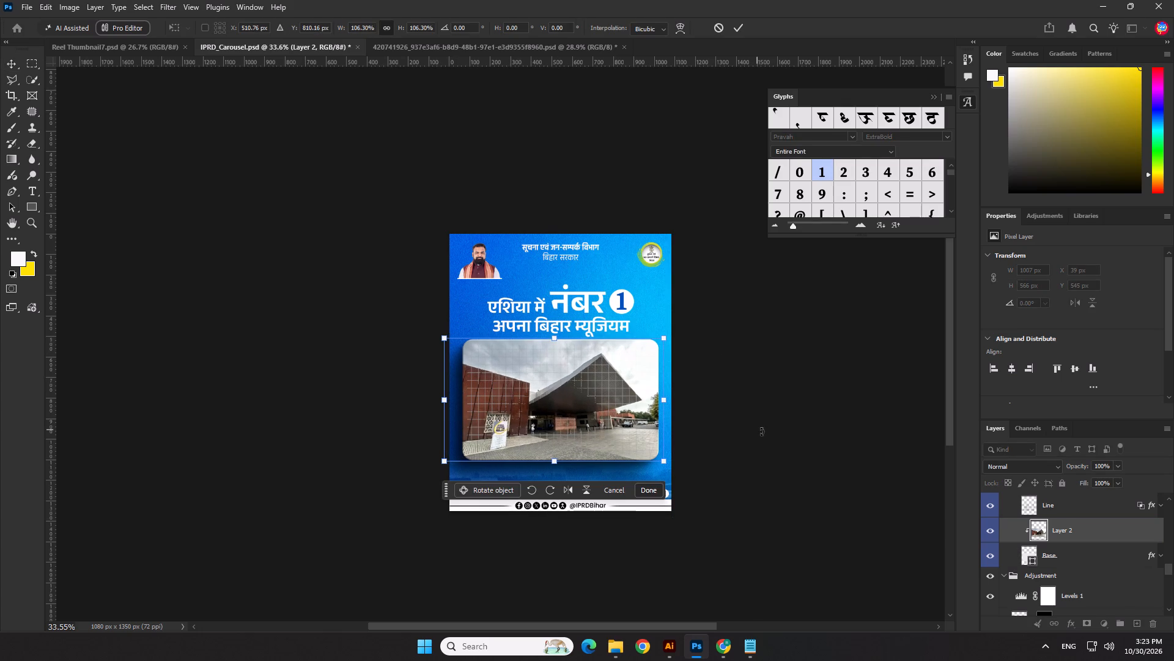
key(Return)
click(786, 434)
scroll(738, 436, up, 3)
click(782, 393)
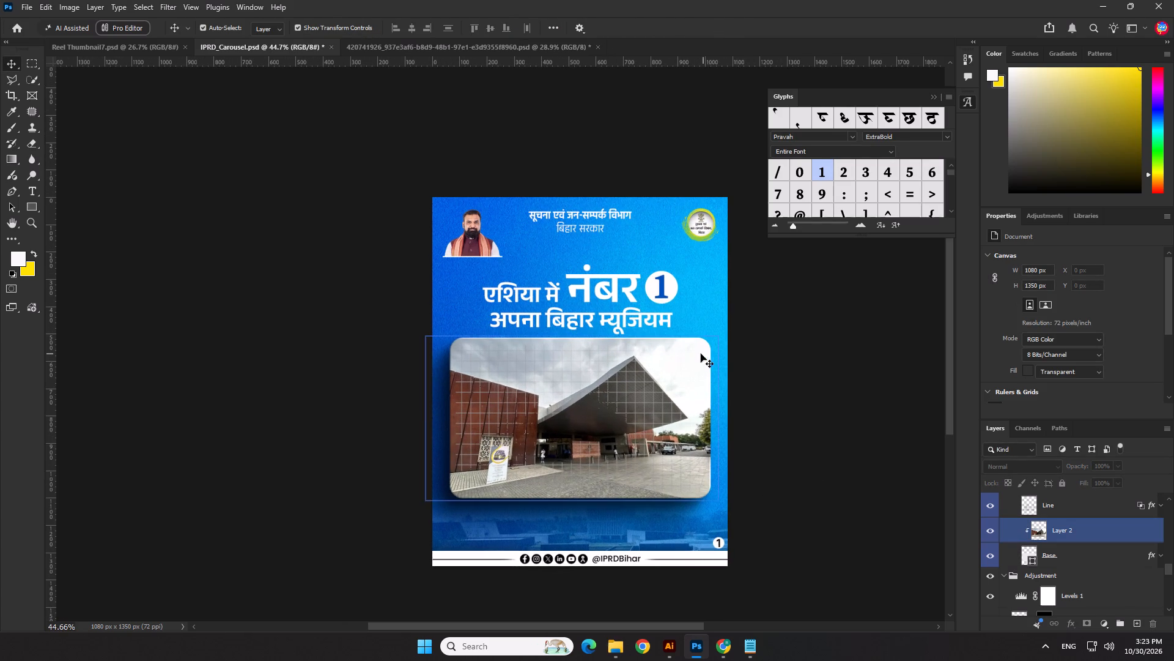
click(684, 350)
scroll(711, 360, up, 4)
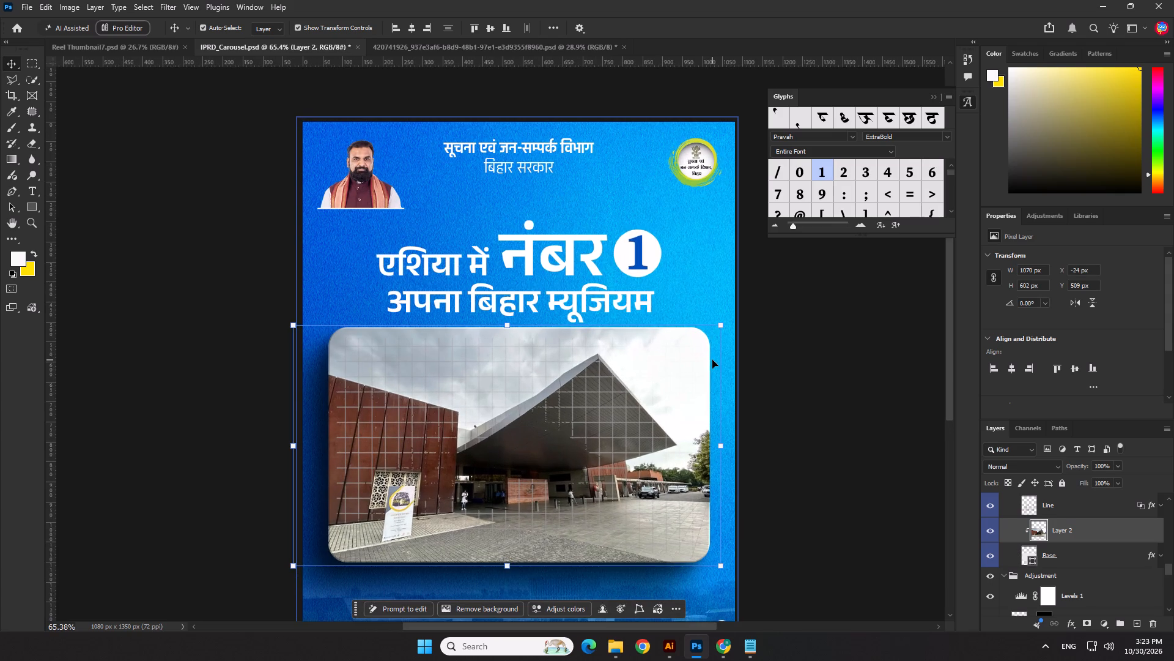
key(Up)
click(645, 414)
Lower the opacity of the Line grid layer over the museum photo, then hide that layer.
scroll(533, 430, up, 4)
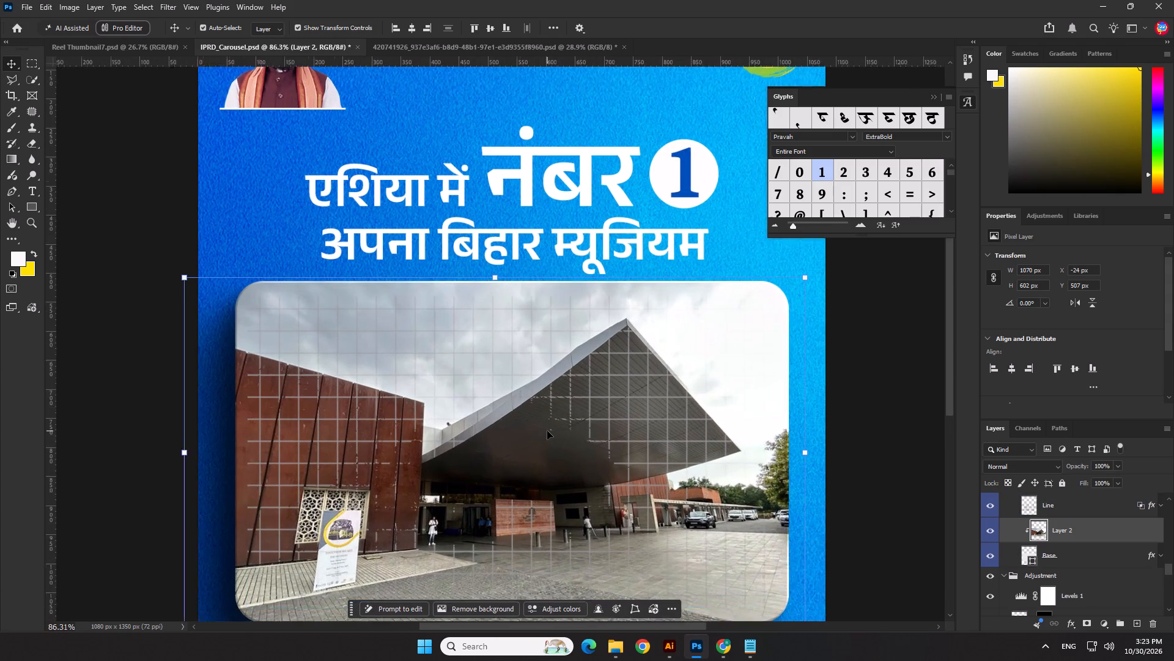
scroll(547, 431, up, 1)
click(1035, 504)
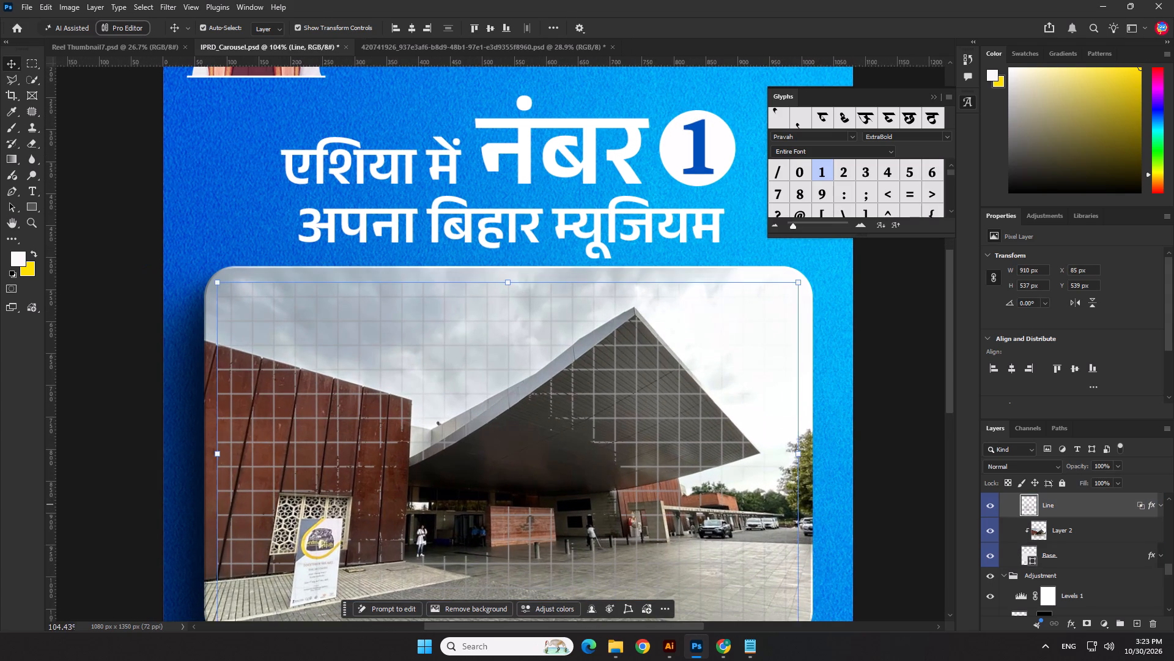
click(984, 506)
click(984, 506)
scroll(1076, 517, up, 1)
click(1159, 523)
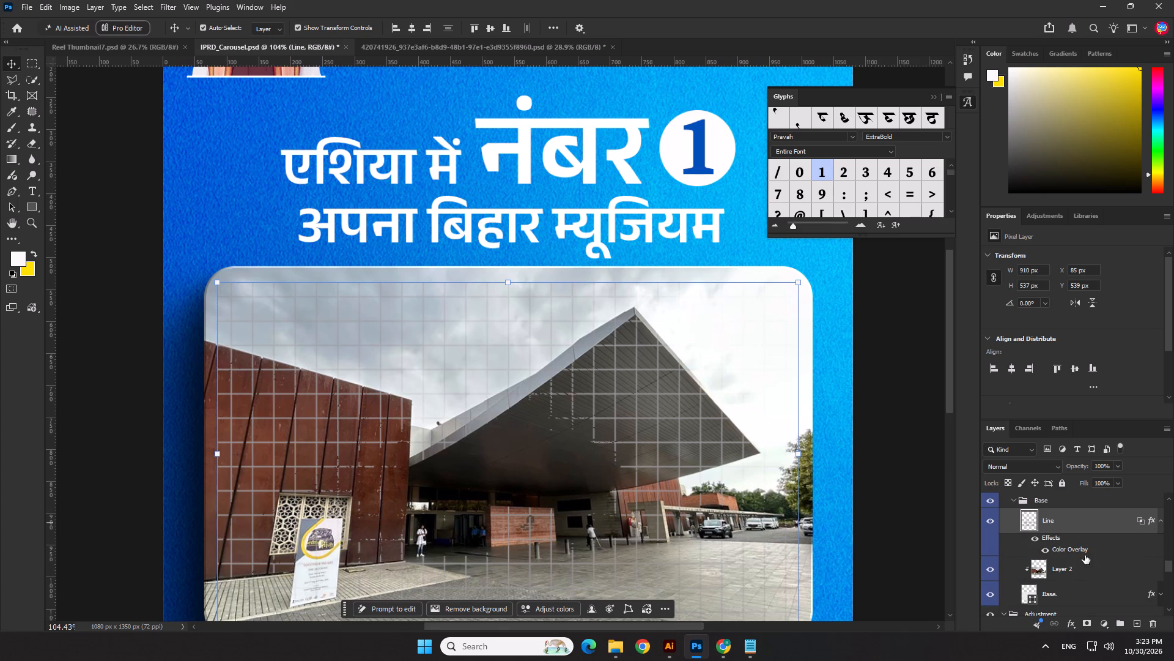
click(1036, 541)
click(1036, 541)
drag(1085, 467, 1042, 469)
click(991, 520)
scroll(546, 389, down, 12)
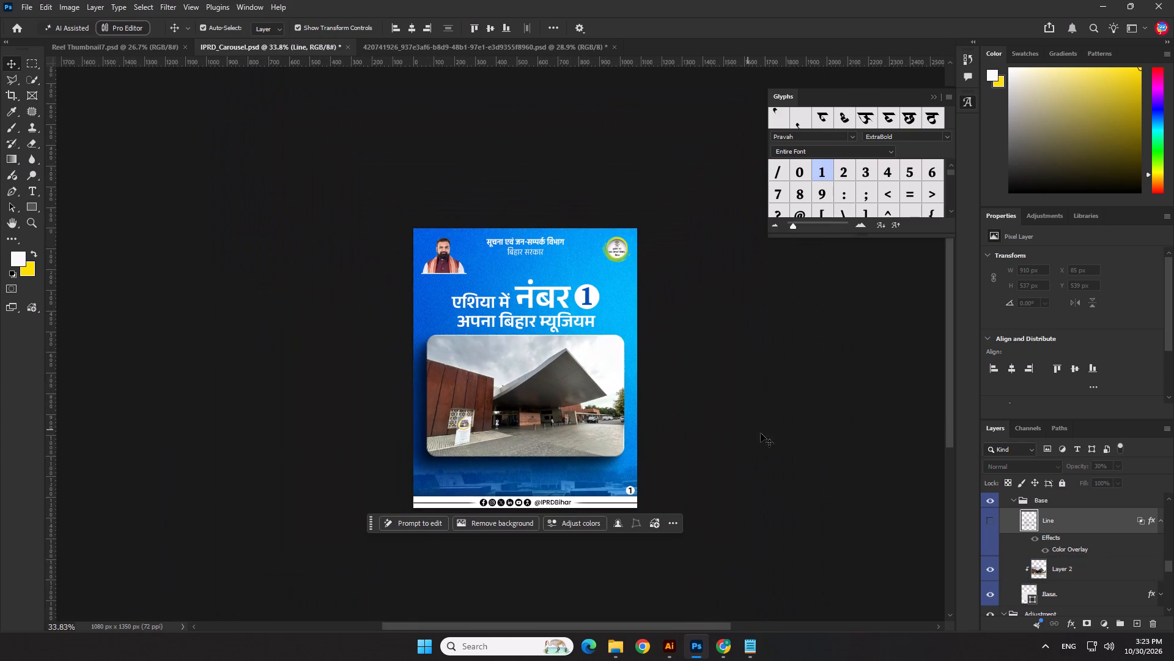
click(740, 465)
scroll(615, 402, up, 8)
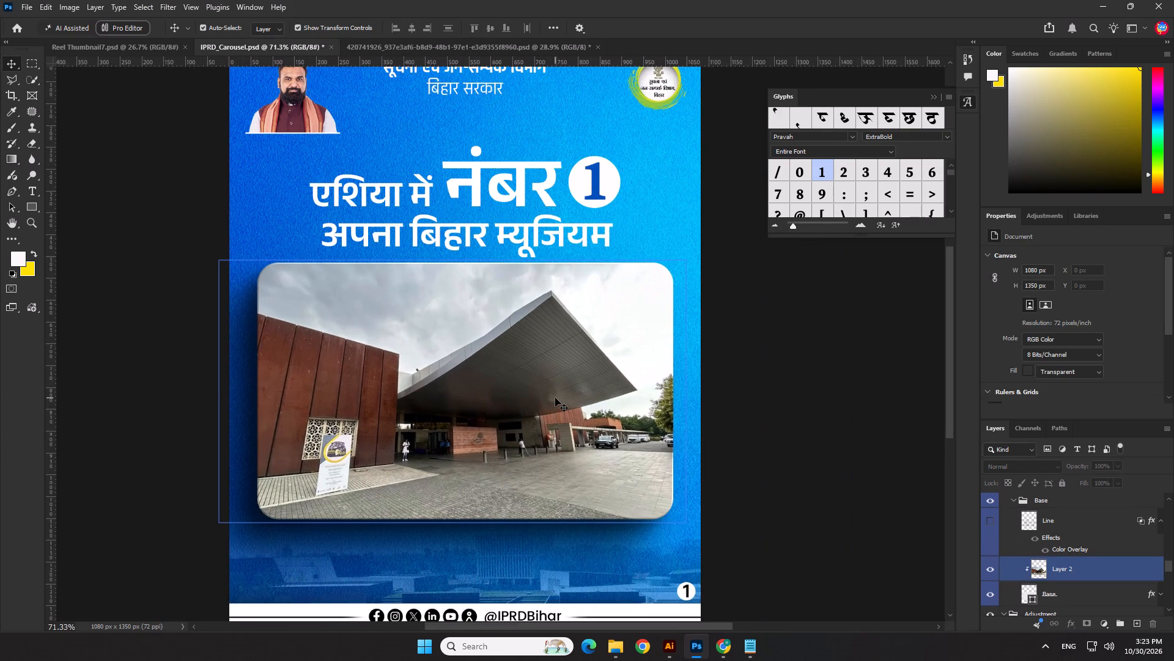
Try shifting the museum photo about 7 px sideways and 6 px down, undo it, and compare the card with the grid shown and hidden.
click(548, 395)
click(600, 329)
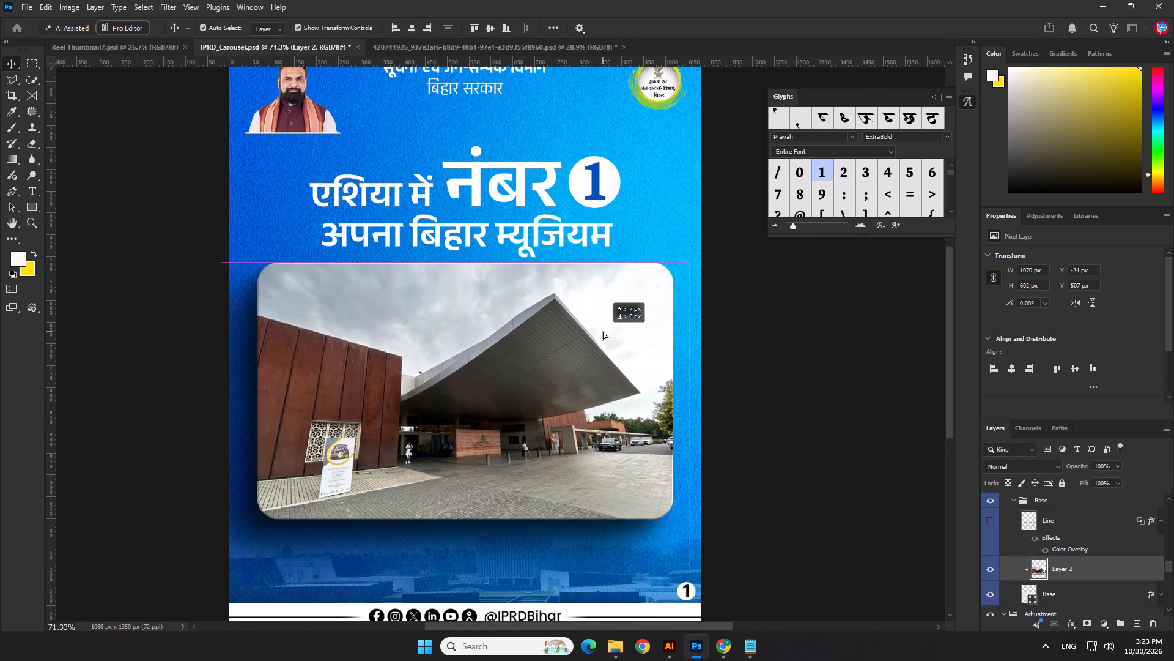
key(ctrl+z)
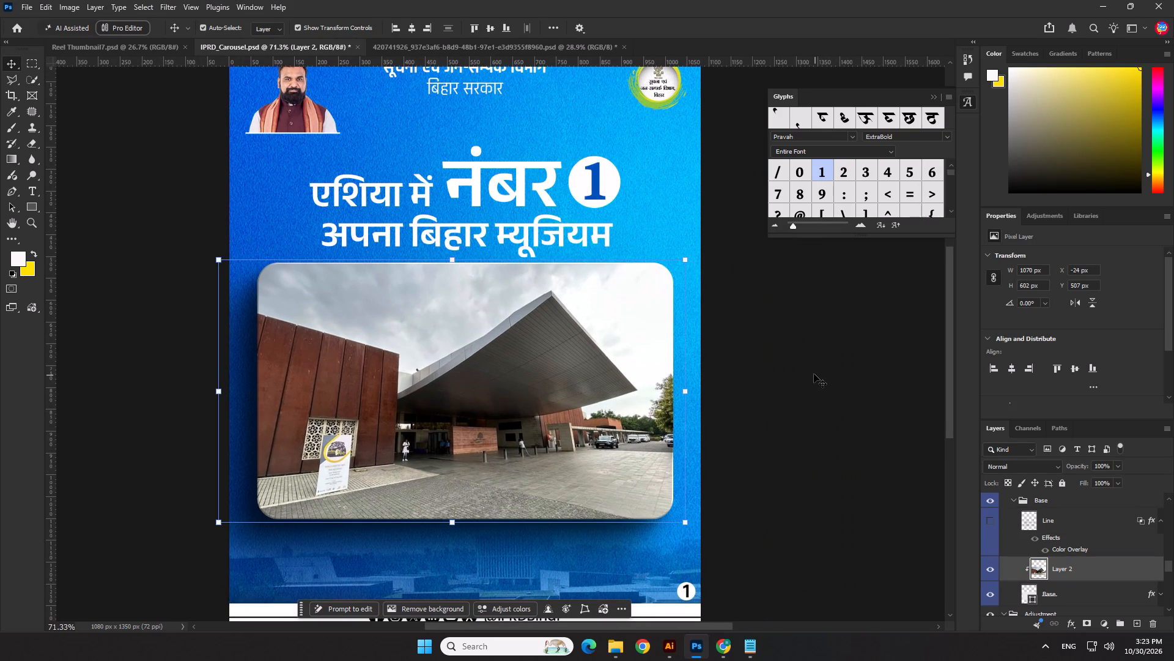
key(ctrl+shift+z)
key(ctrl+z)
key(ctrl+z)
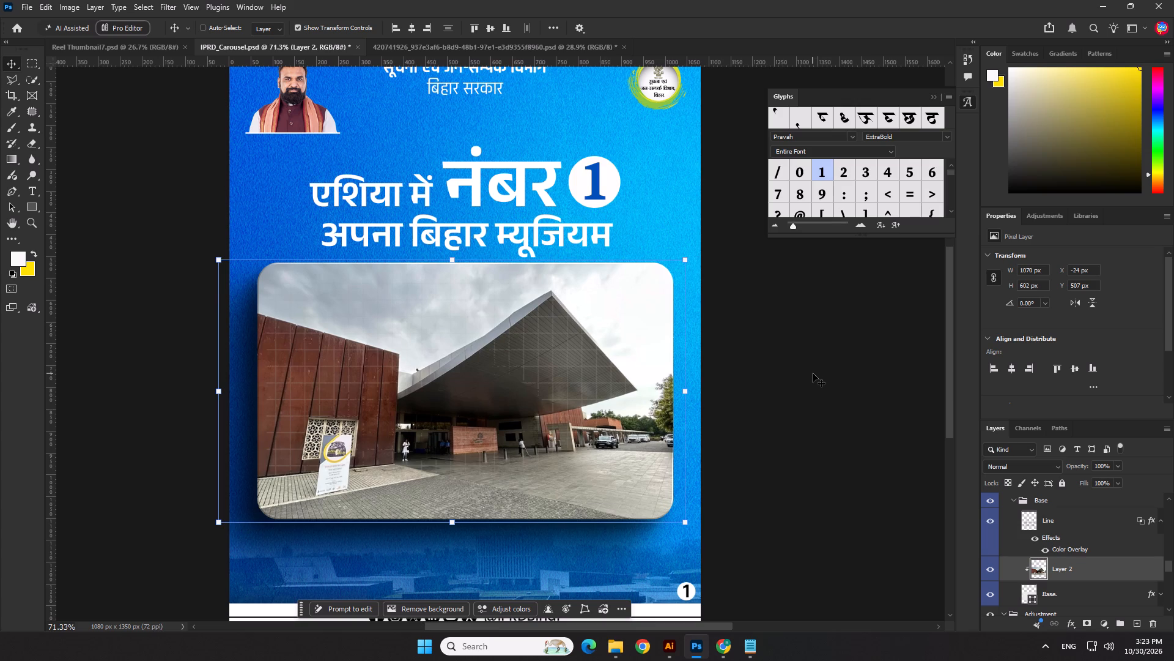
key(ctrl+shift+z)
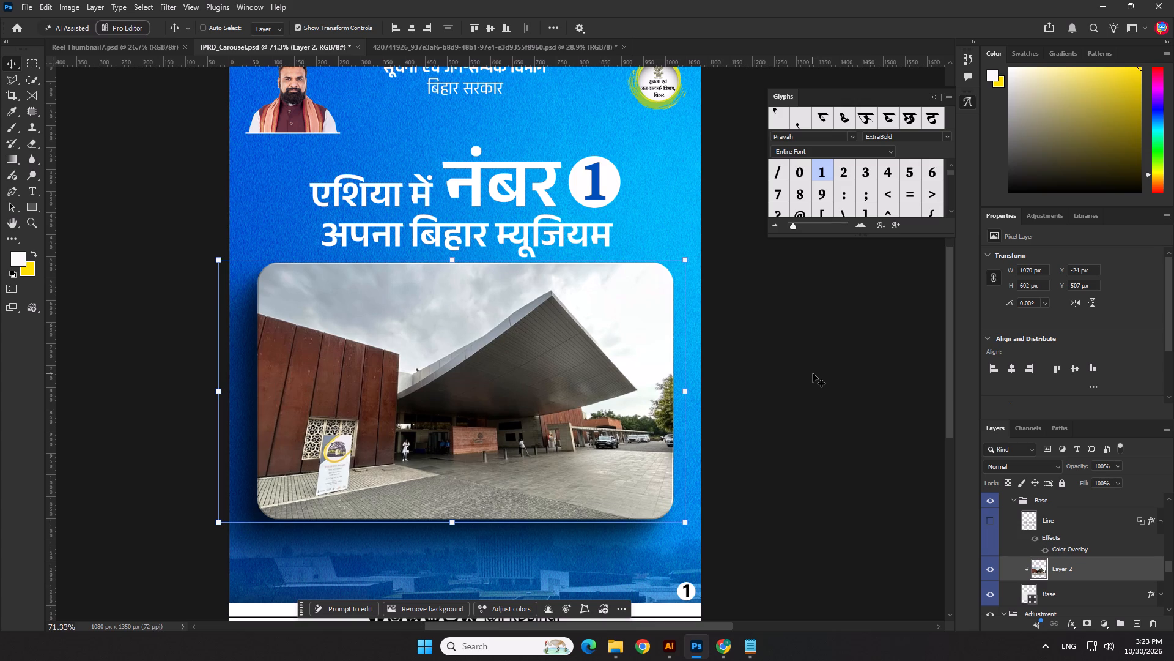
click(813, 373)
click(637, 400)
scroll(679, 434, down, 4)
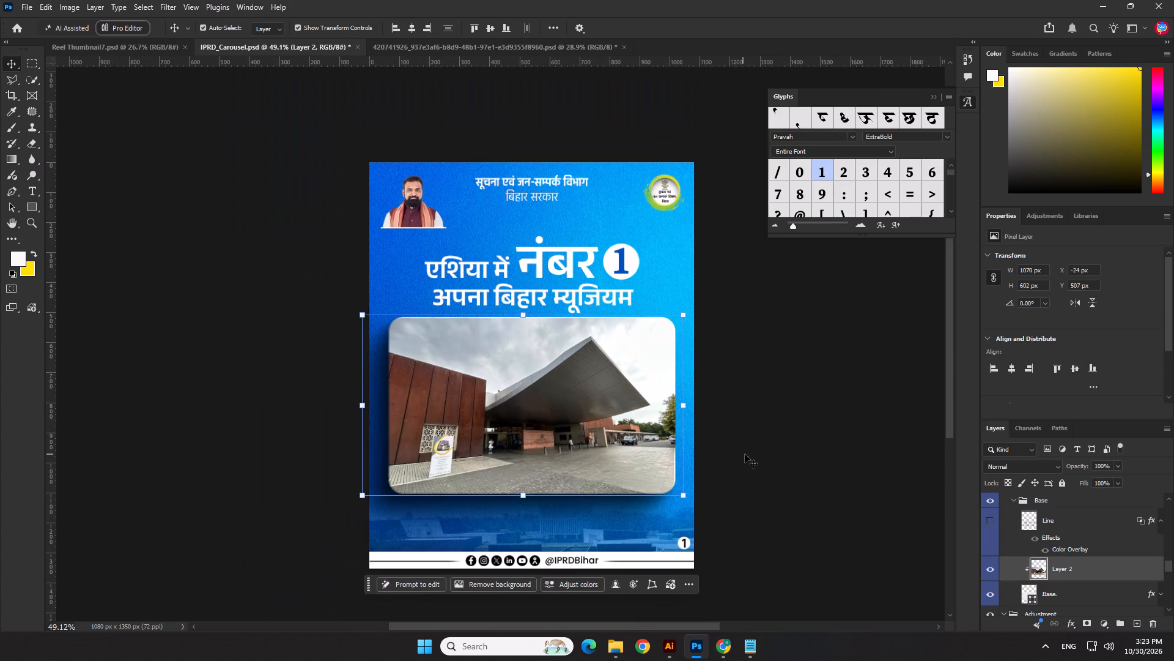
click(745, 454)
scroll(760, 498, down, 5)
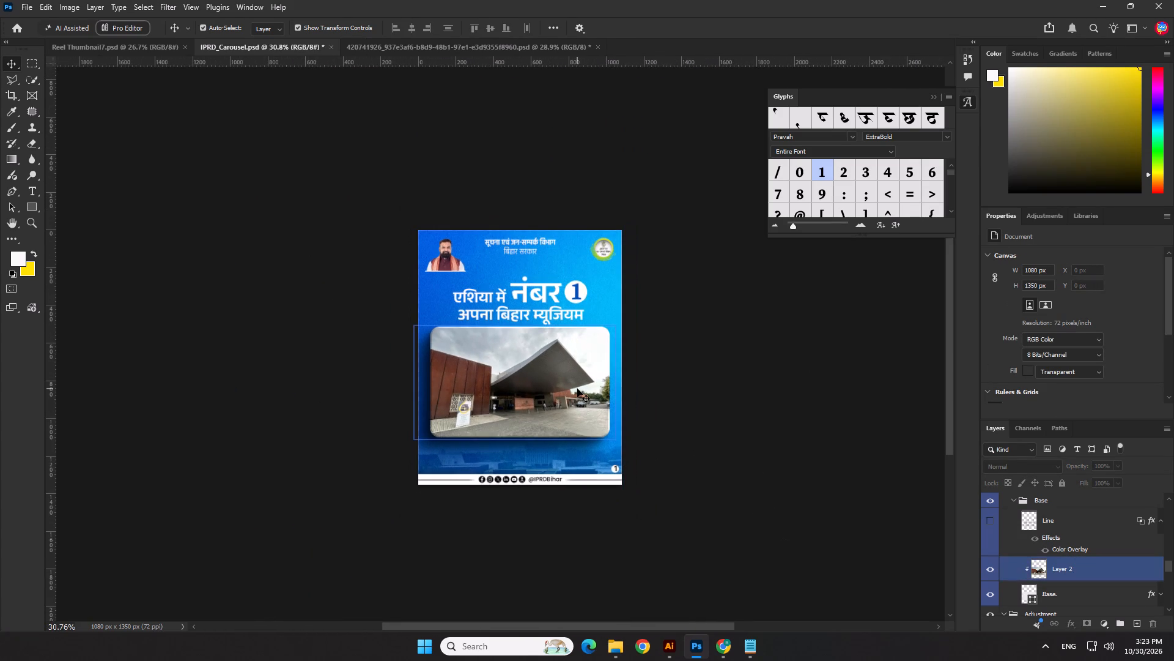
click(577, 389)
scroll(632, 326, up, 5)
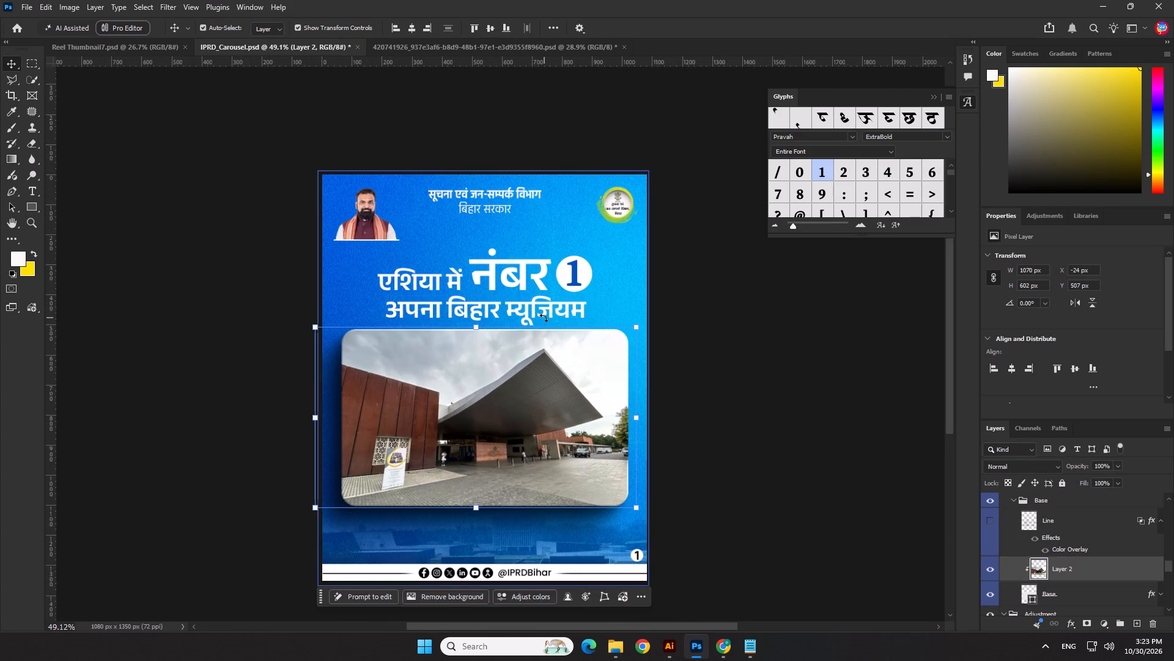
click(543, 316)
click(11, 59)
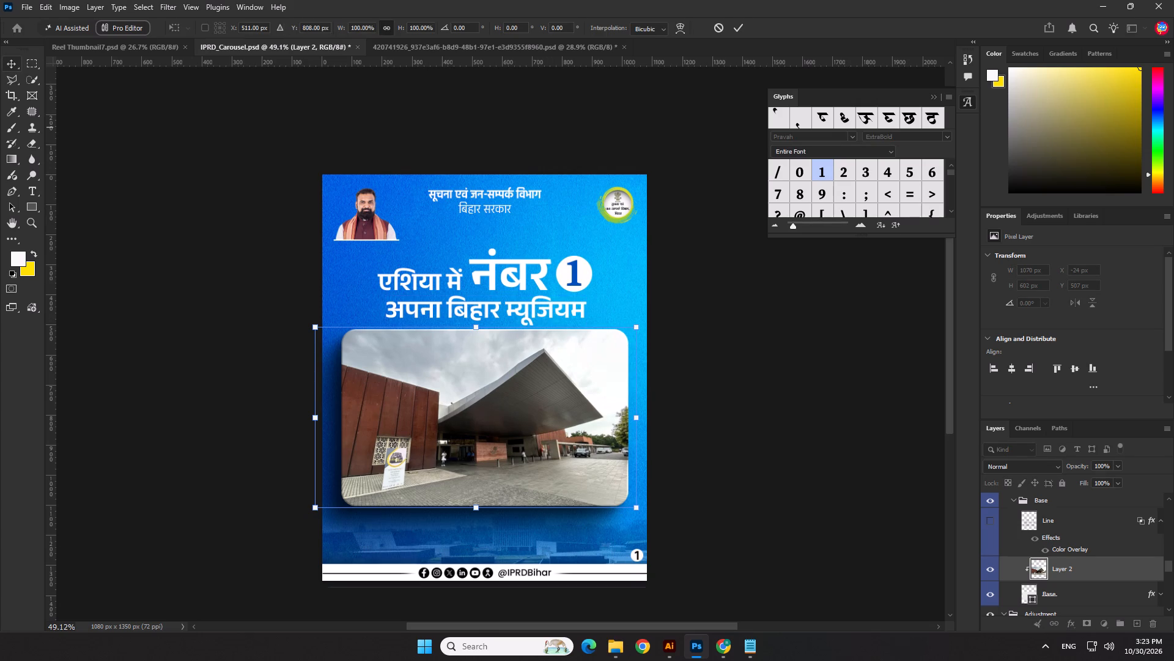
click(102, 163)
Nudge the headline's second line, अपना बिहार म्यूजियम, slightly up and centre it horizontally on the canvas.
scroll(592, 297, up, 4)
click(553, 307)
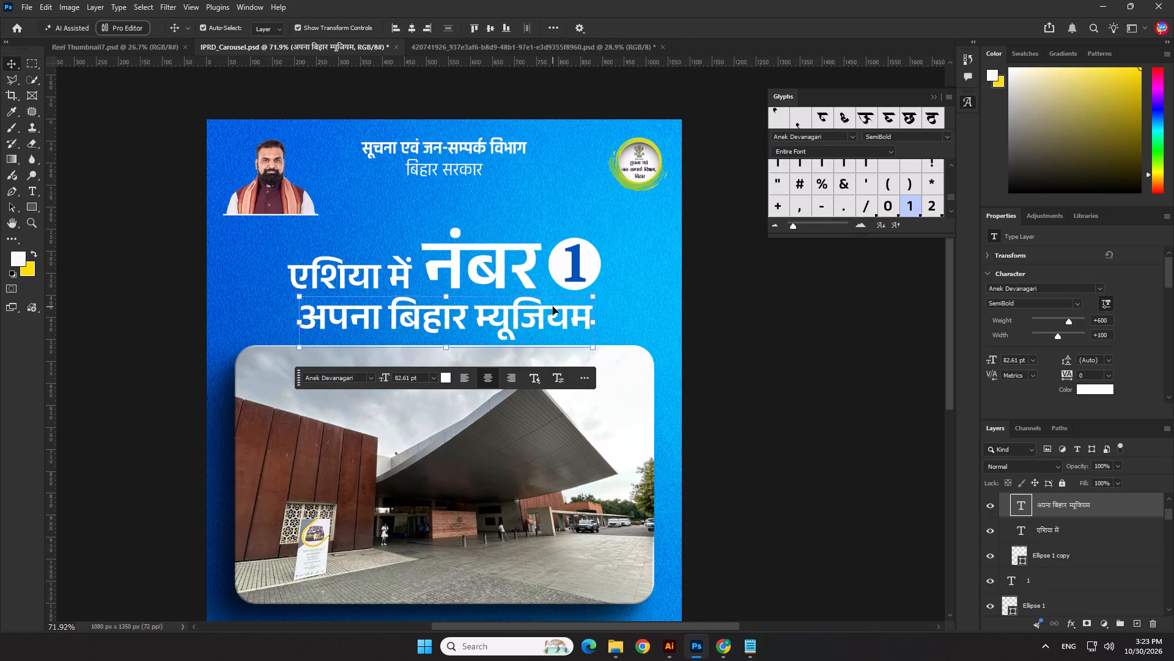
key(Up)
key(Up)
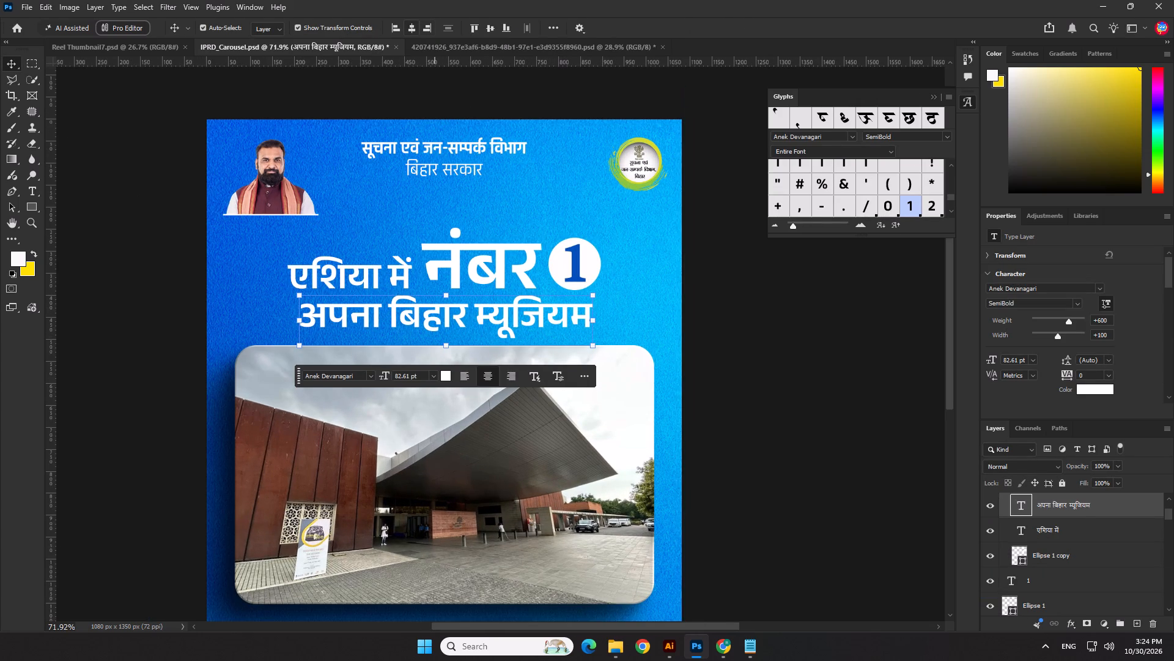
click(415, 26)
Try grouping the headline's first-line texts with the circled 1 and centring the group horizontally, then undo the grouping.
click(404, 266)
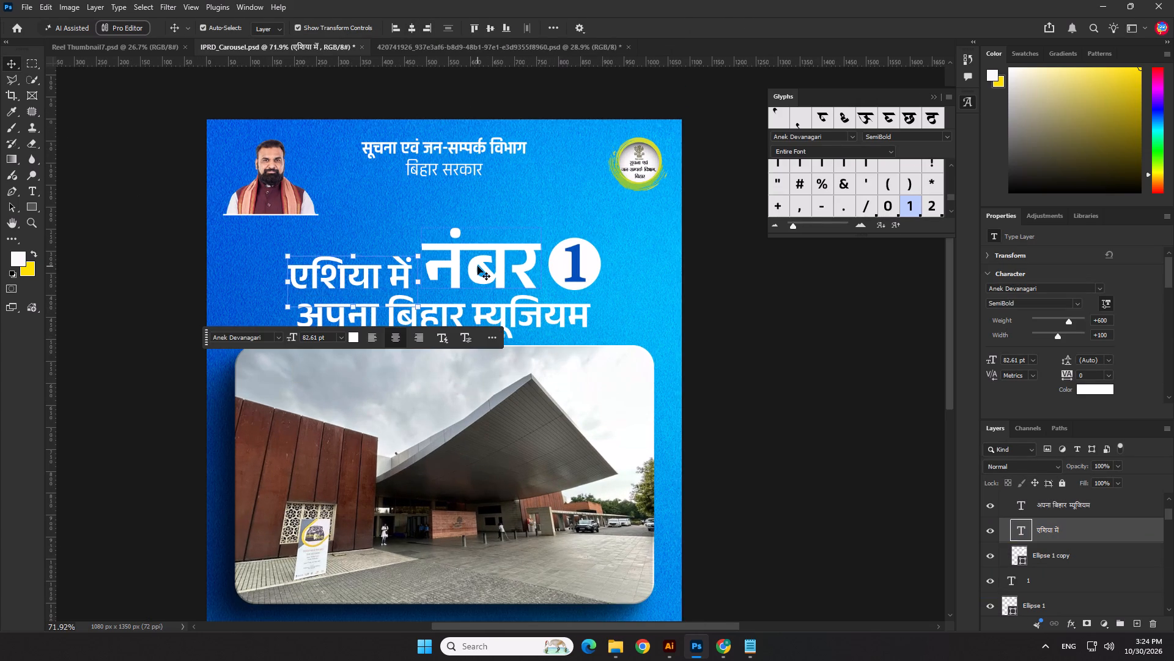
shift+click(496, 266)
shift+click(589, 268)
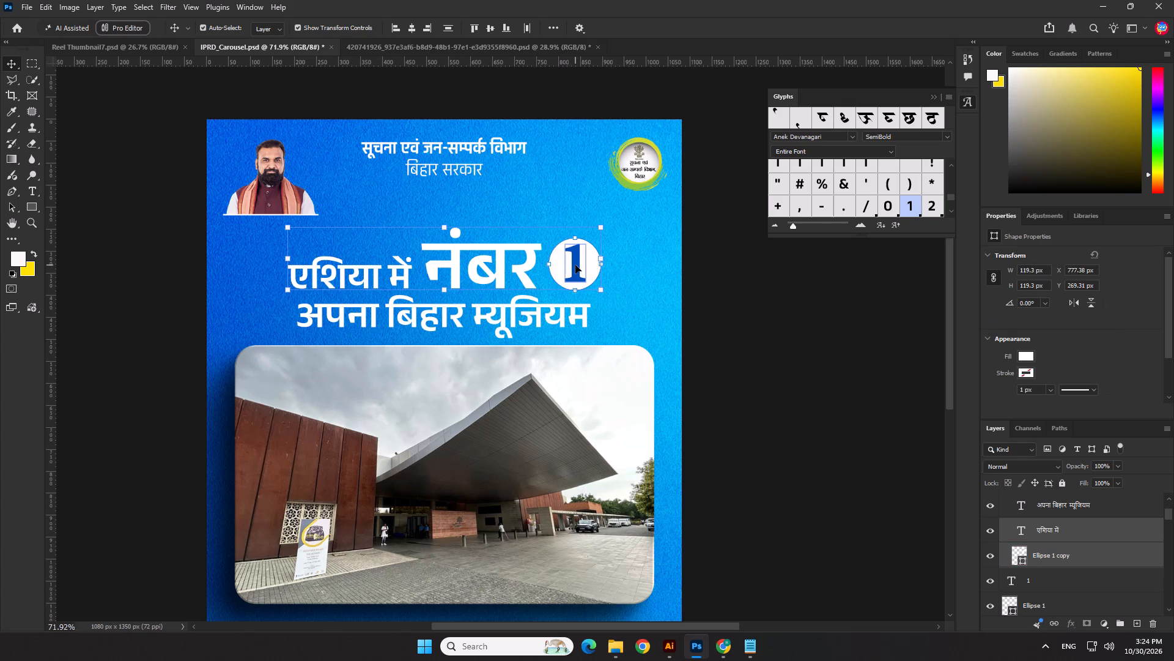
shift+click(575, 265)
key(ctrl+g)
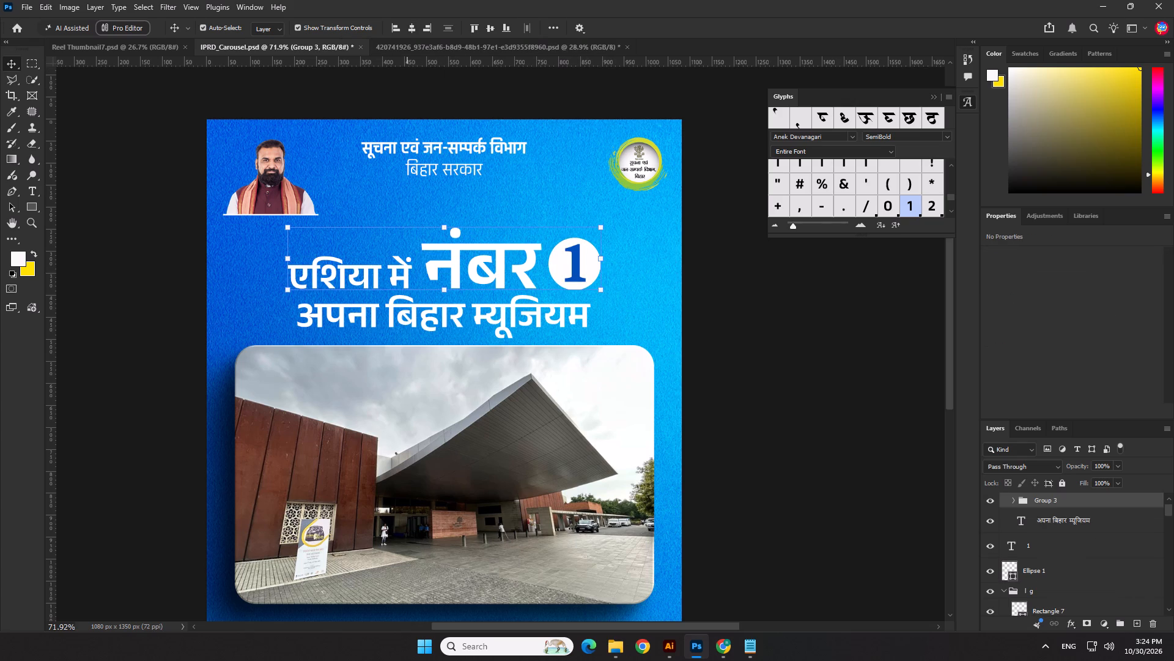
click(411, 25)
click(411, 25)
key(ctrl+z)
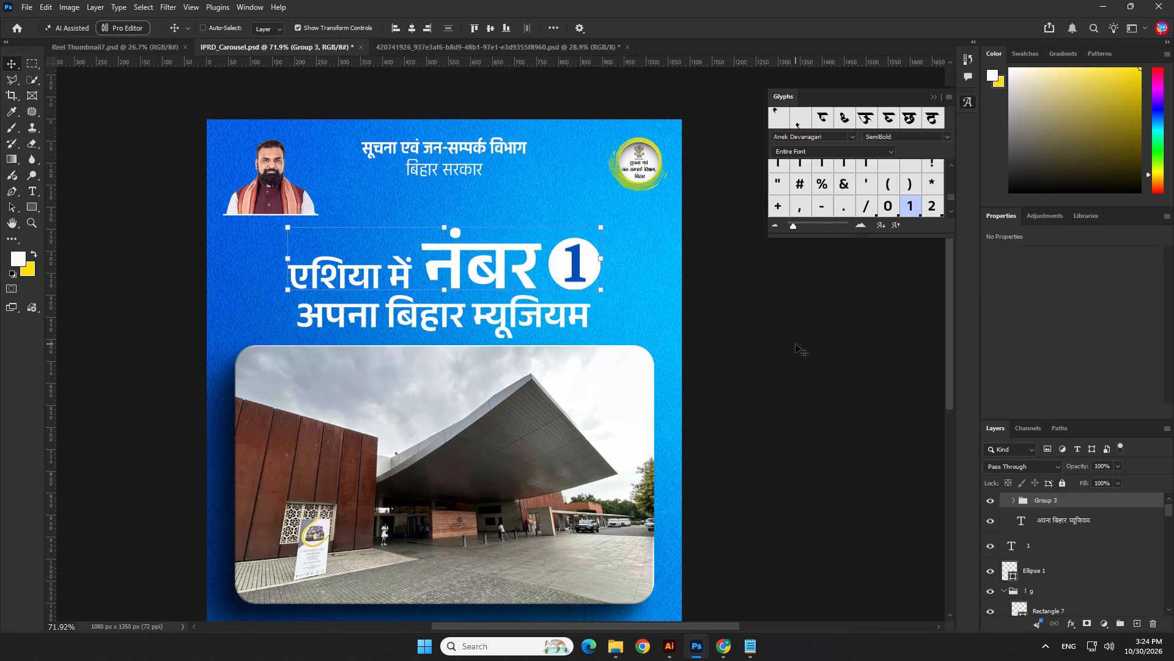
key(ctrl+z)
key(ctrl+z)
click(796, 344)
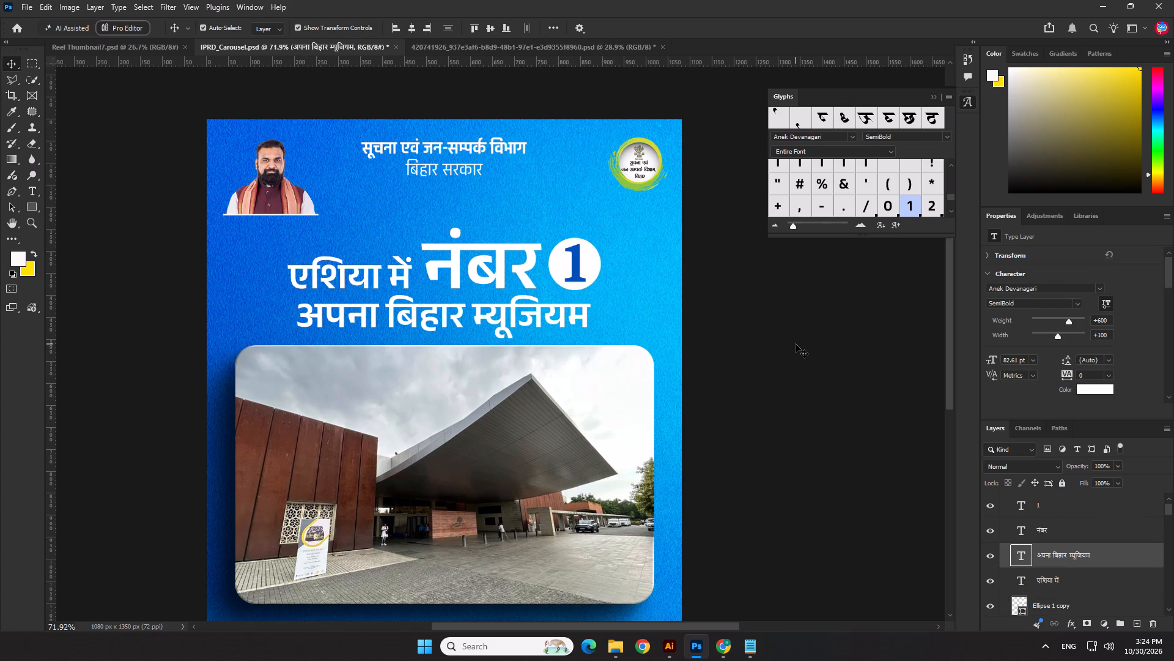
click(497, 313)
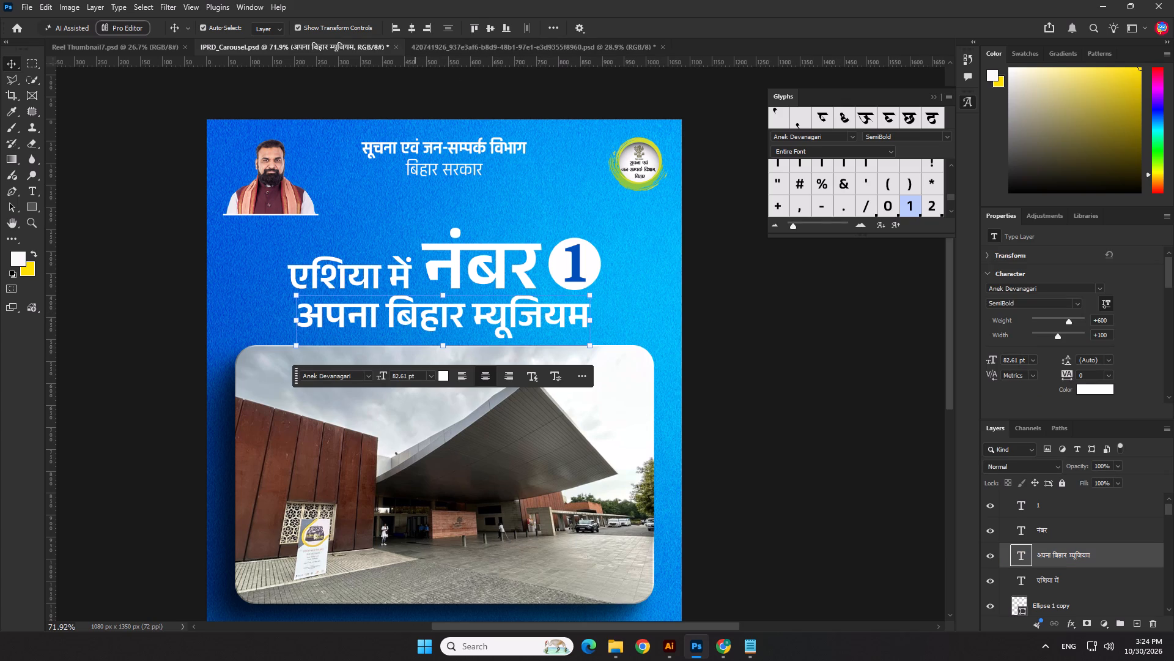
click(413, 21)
Rename the group containing the headline's text layers to Text.
scroll(1048, 554, up, 4)
click(1048, 502)
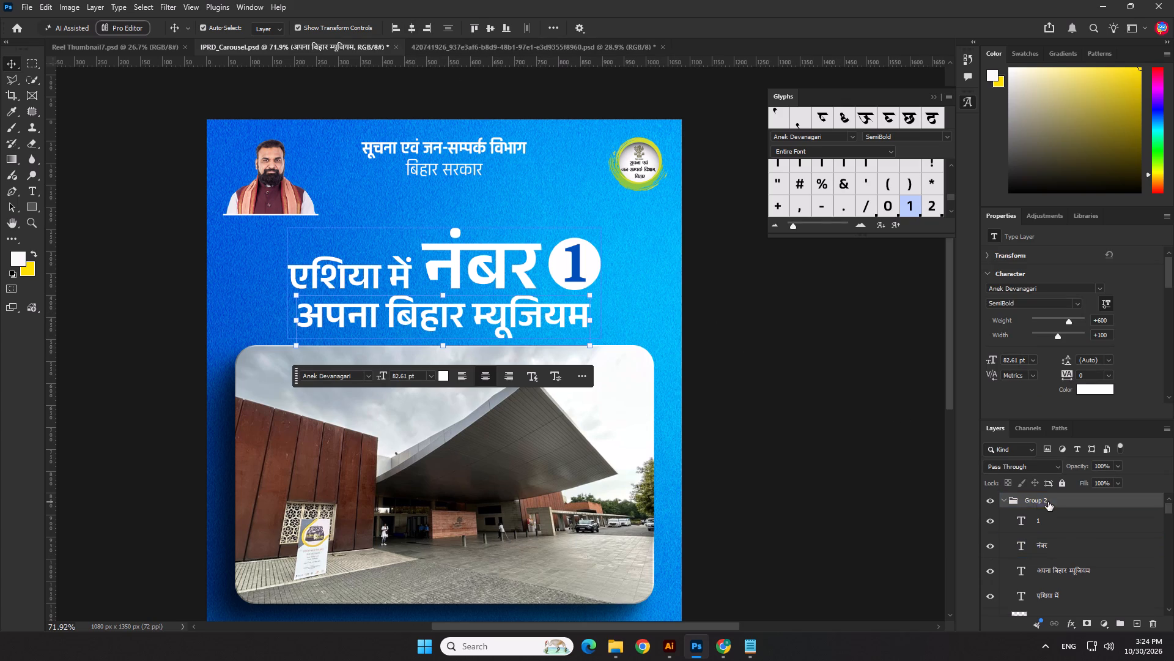
double_click(1036, 499)
text(Text)
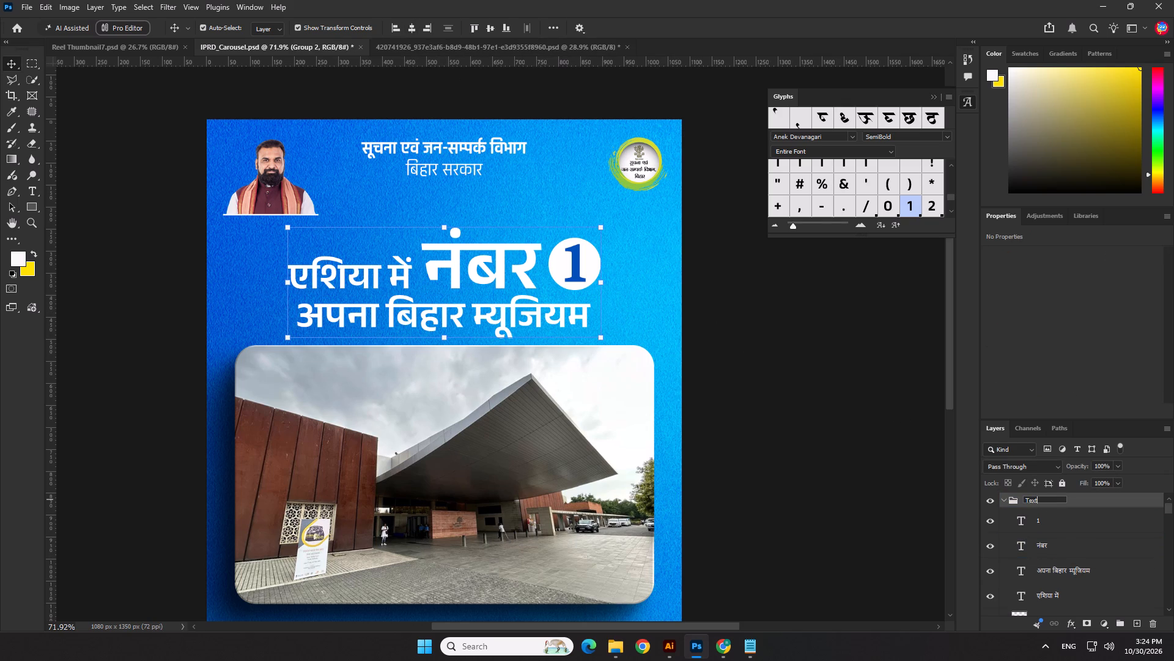
click(1087, 493)
Add a Drop Shadow to the Text group with 15% opacity and a size of 5 px.
double_click(1098, 502)
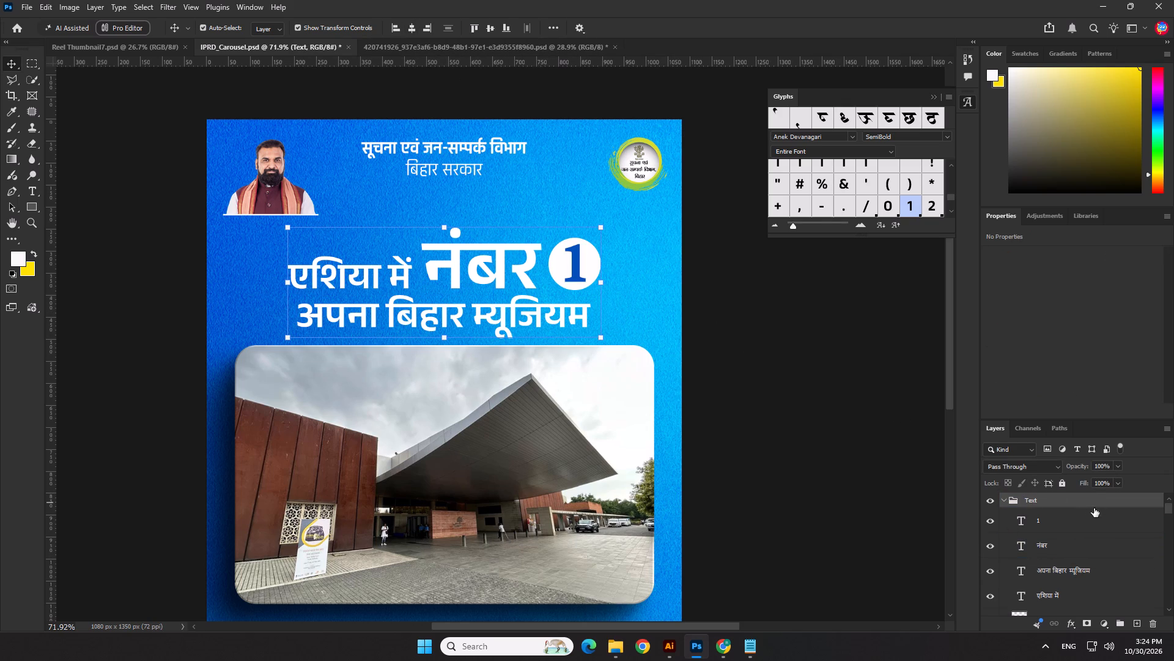
click(802, 562)
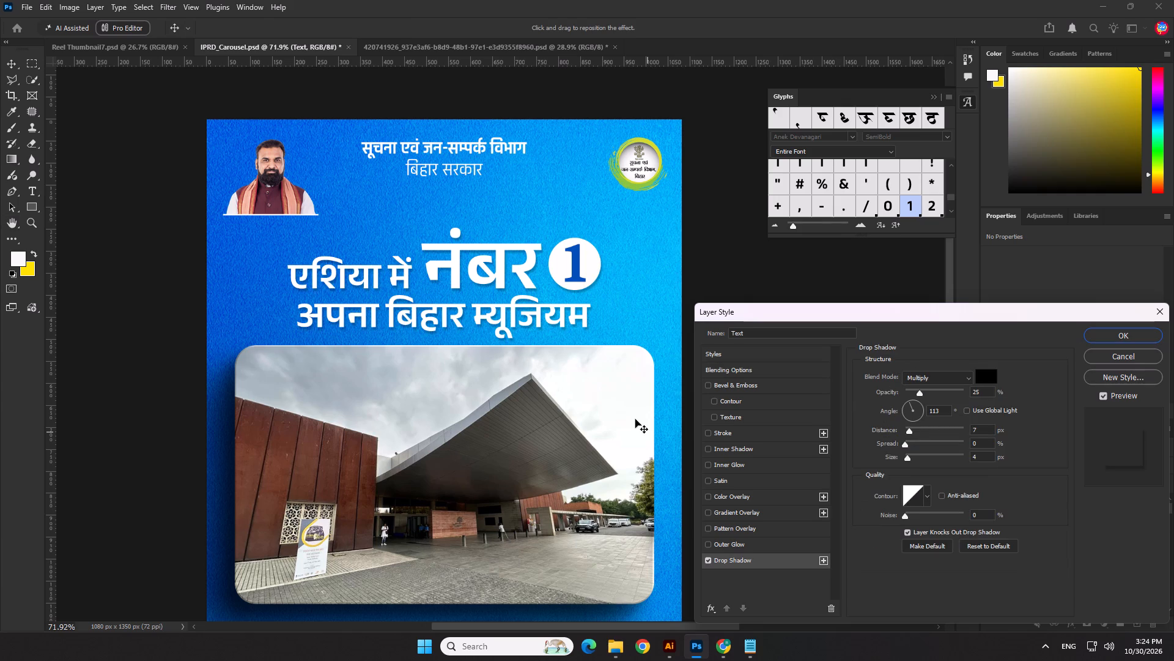
click(914, 390)
drag(979, 457, 954, 459)
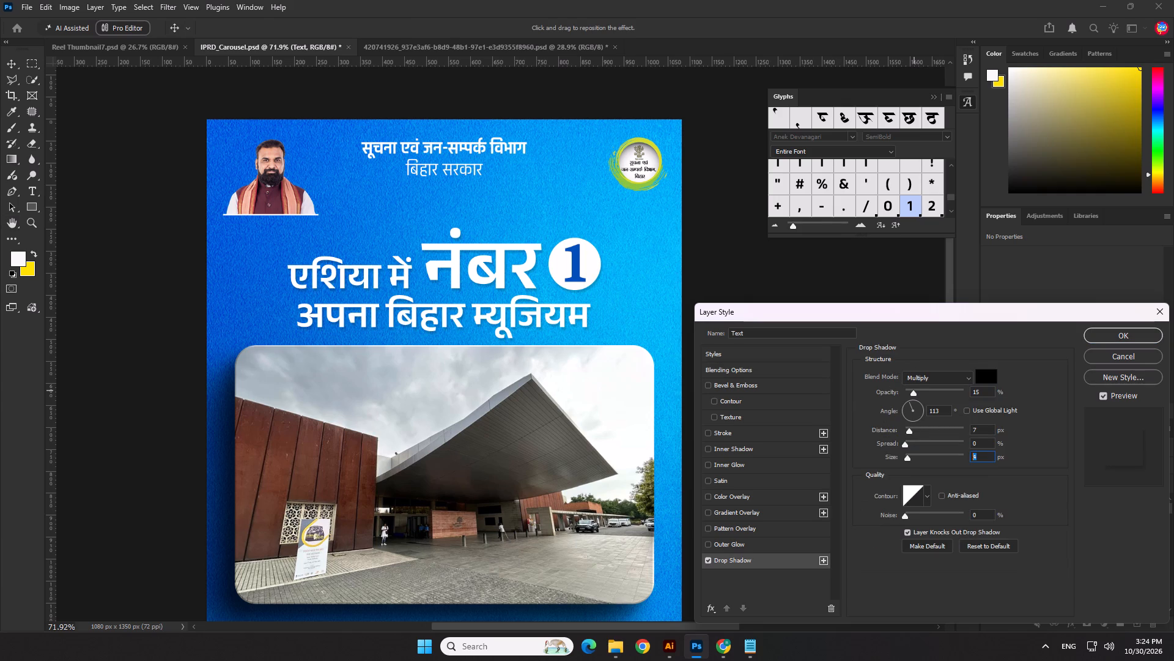
key(5)
key(Return)
click(803, 413)
Nudge the whole Text headline group up 20 px, away from the museum photo card.
scroll(474, 253, down, 9)
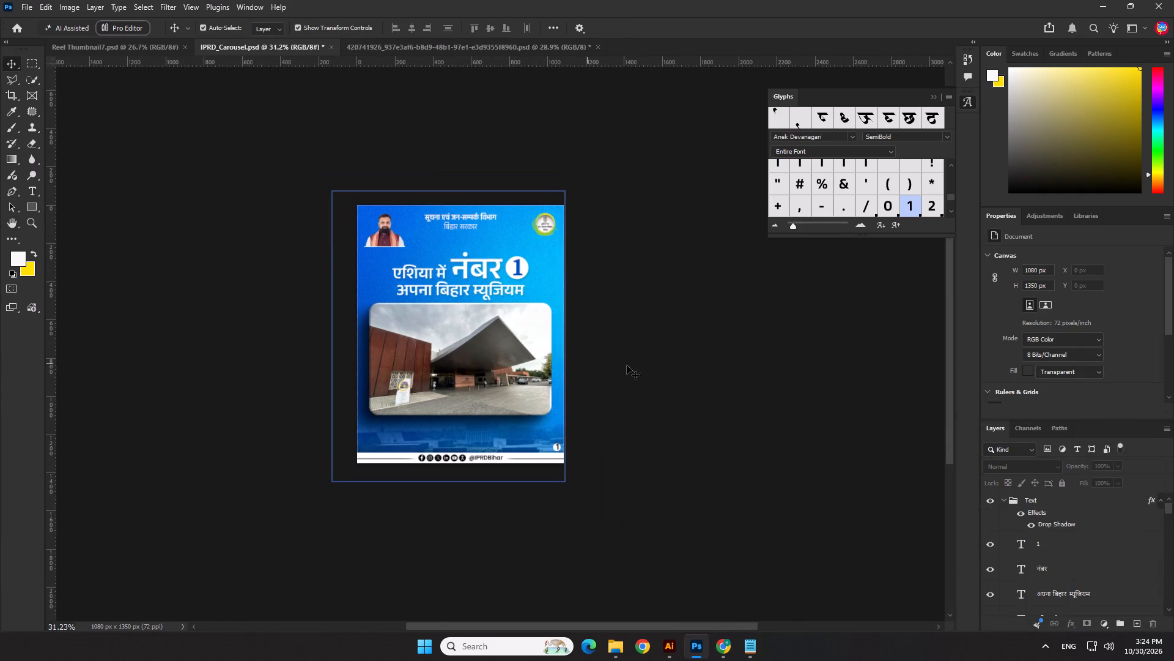
click(641, 361)
scroll(210, 458, up, 3)
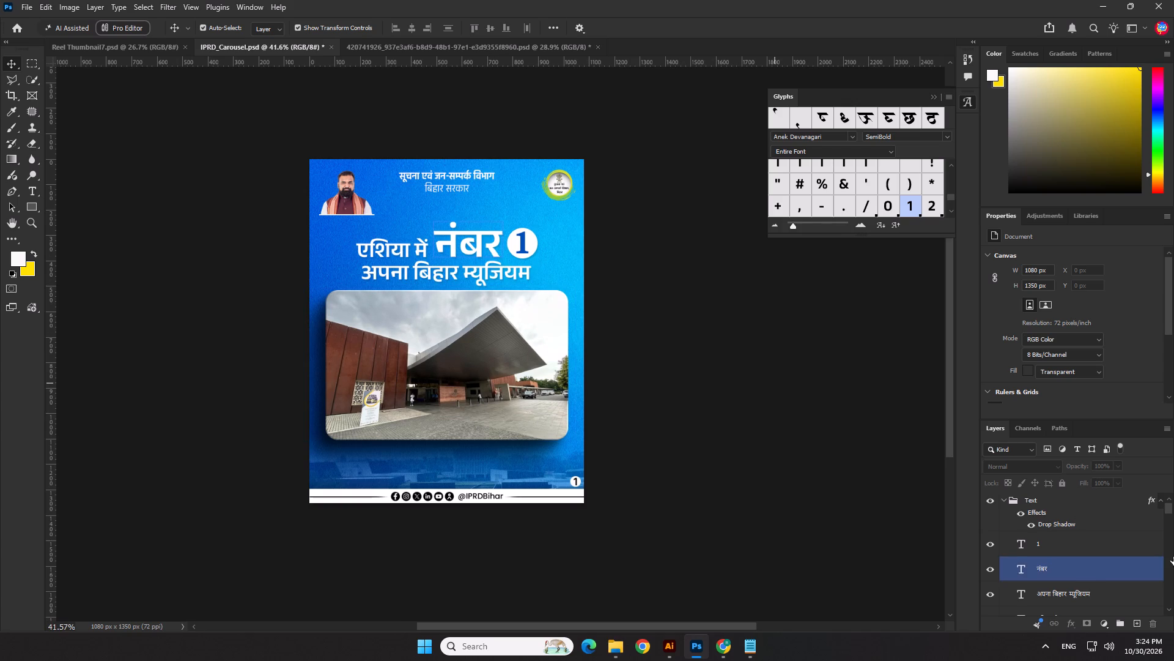
scroll(1080, 542, up, 3)
click(1039, 495)
key(shift+Up)
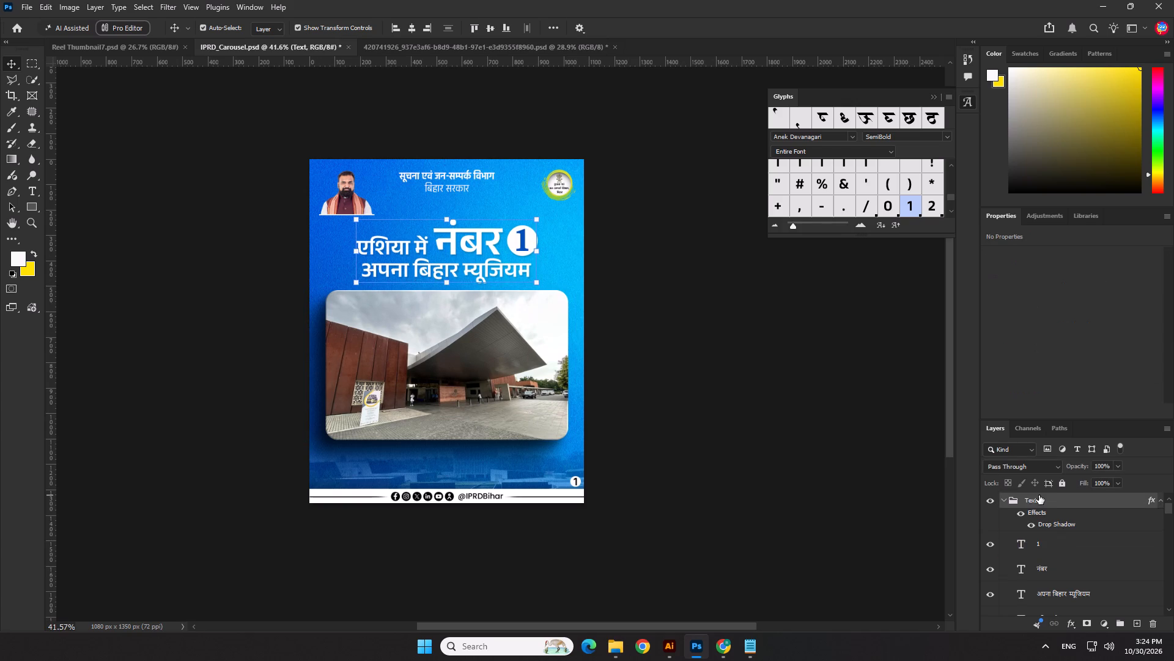
key(shift+Up)
key(shift+Down)
key(shift+Up)
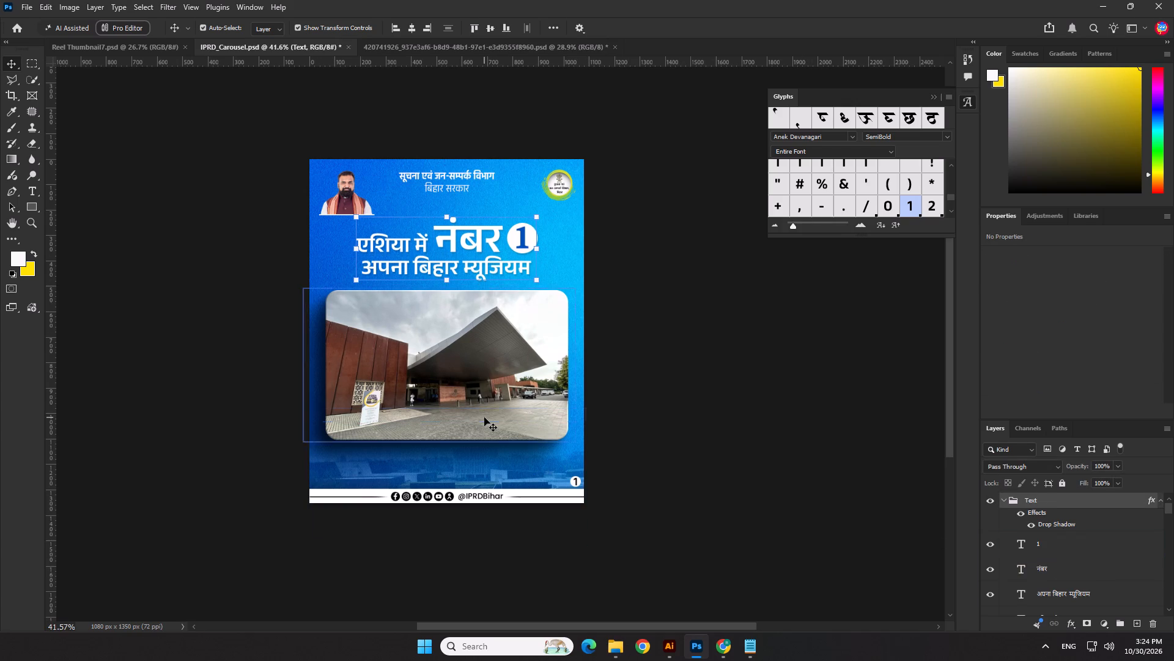
Move the Image Frame group with the museum photo up 20 px to follow the headline.
click(484, 417)
click(1047, 521)
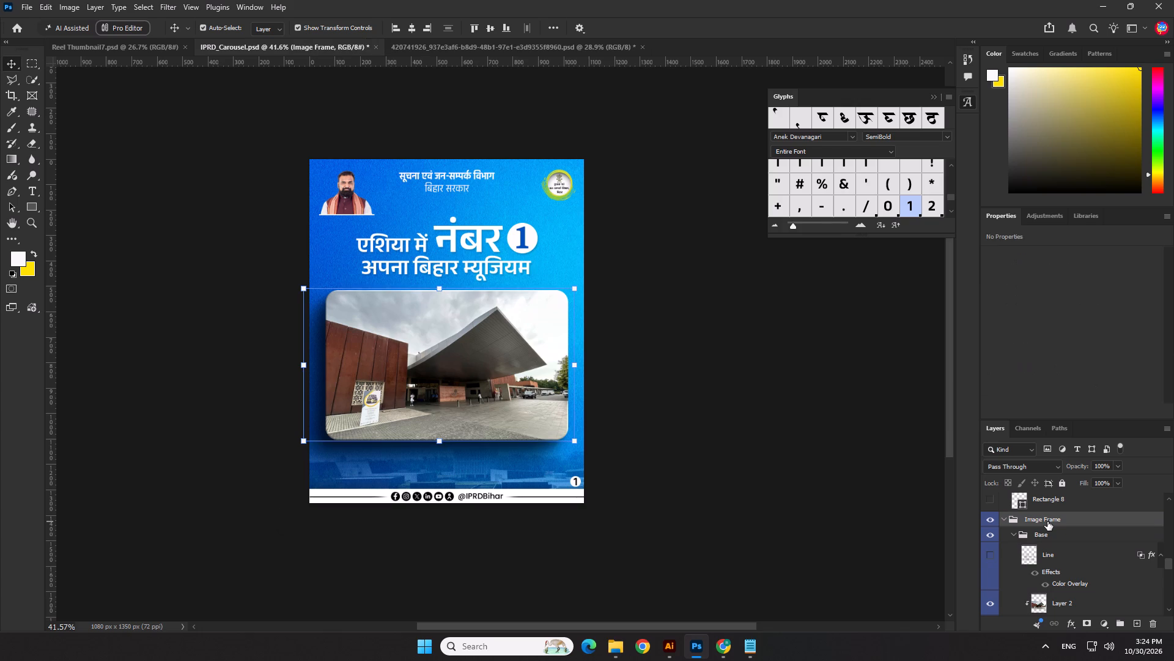
key(shift+Up)
key(shift+Up)
click(832, 488)
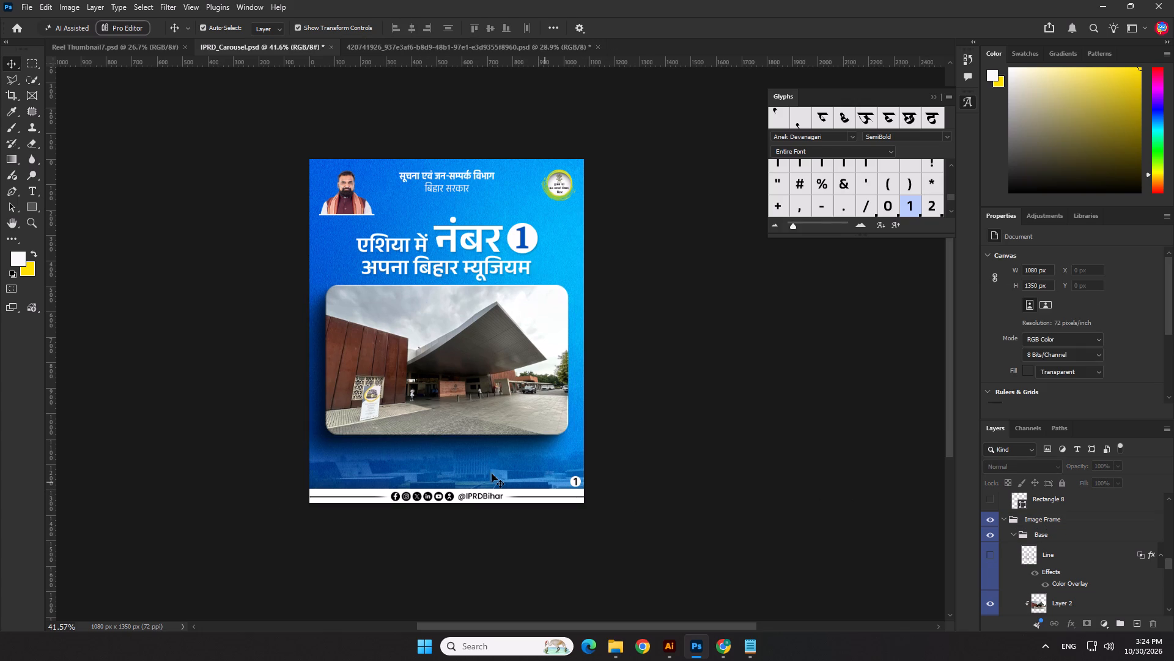
Nudge the faded building image above the footer strip up 10 px.
click(479, 471)
key(shift+Up)
click(898, 540)
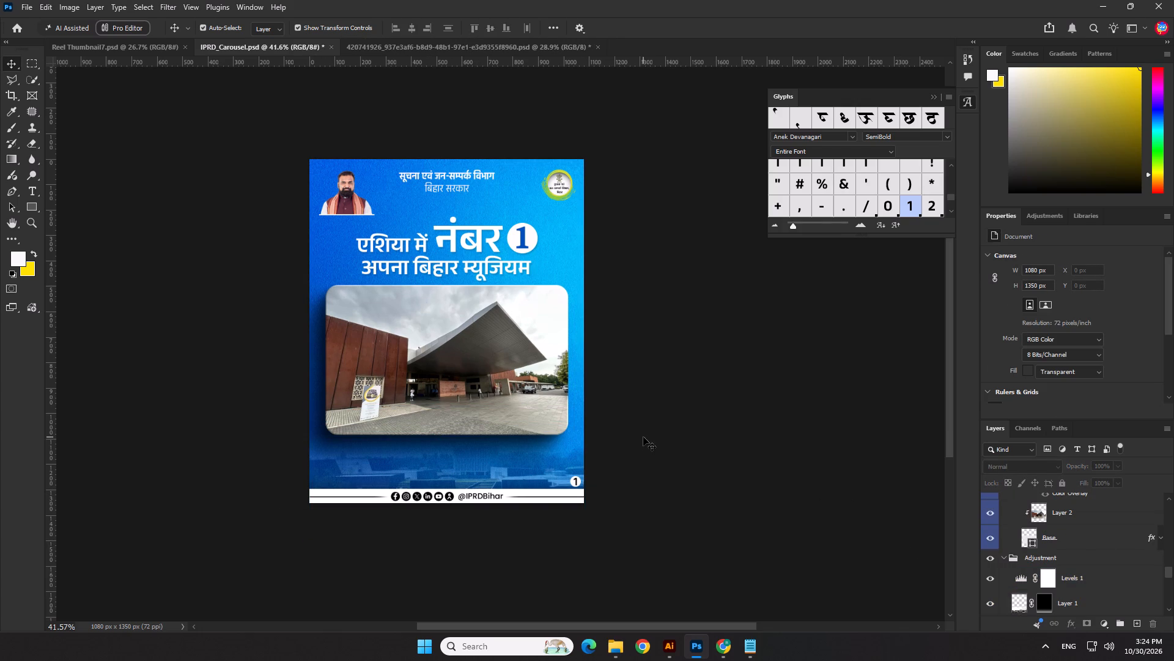
Save the finished first slide in IPRD_Carousel.psd.
scroll(655, 452, down, 4)
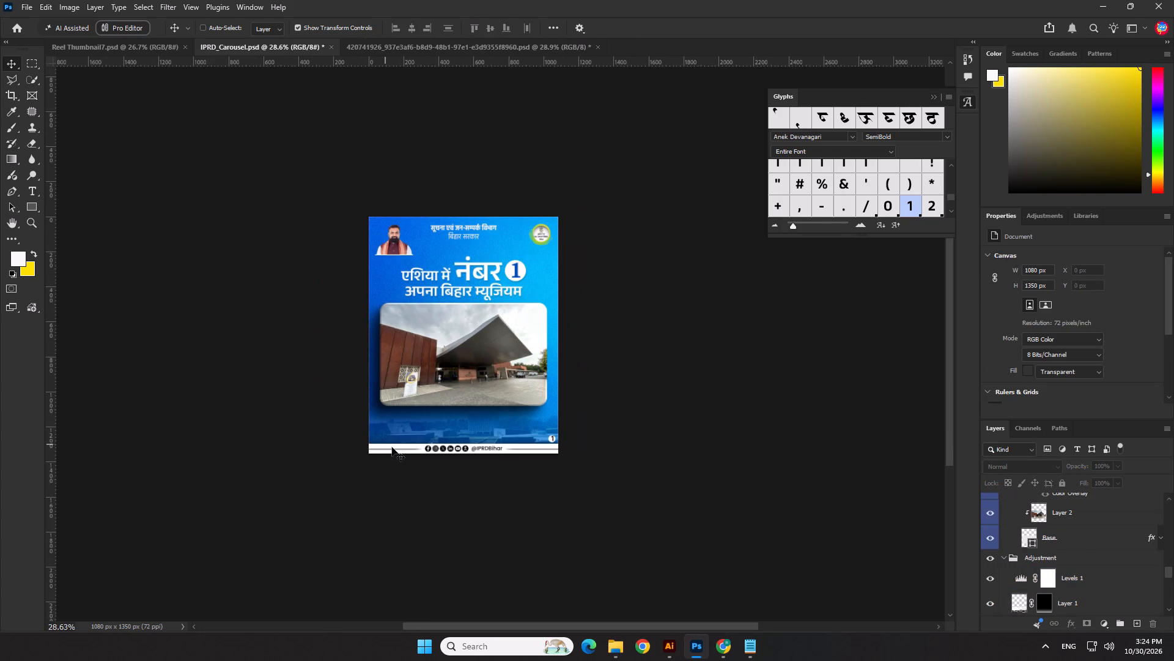
key(ctrl+s)
Save a copy of the slide in PNG format as IPRD_Carousel copy.png in the 30.10.26 folder.
click(27, 7)
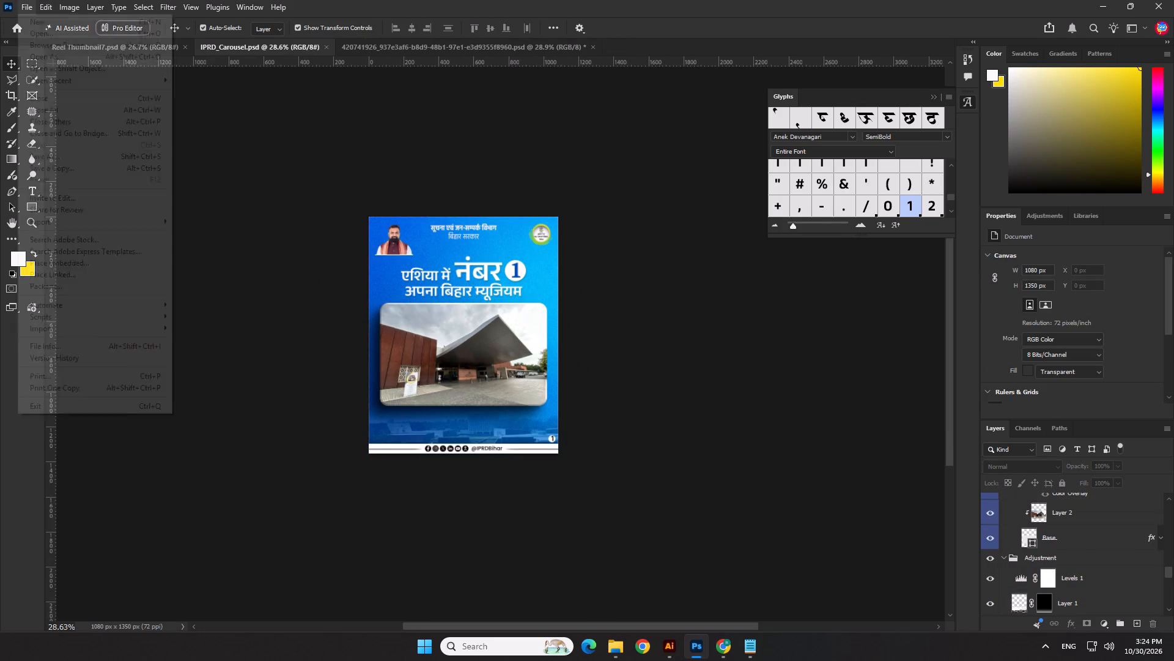
double_click(72, 175)
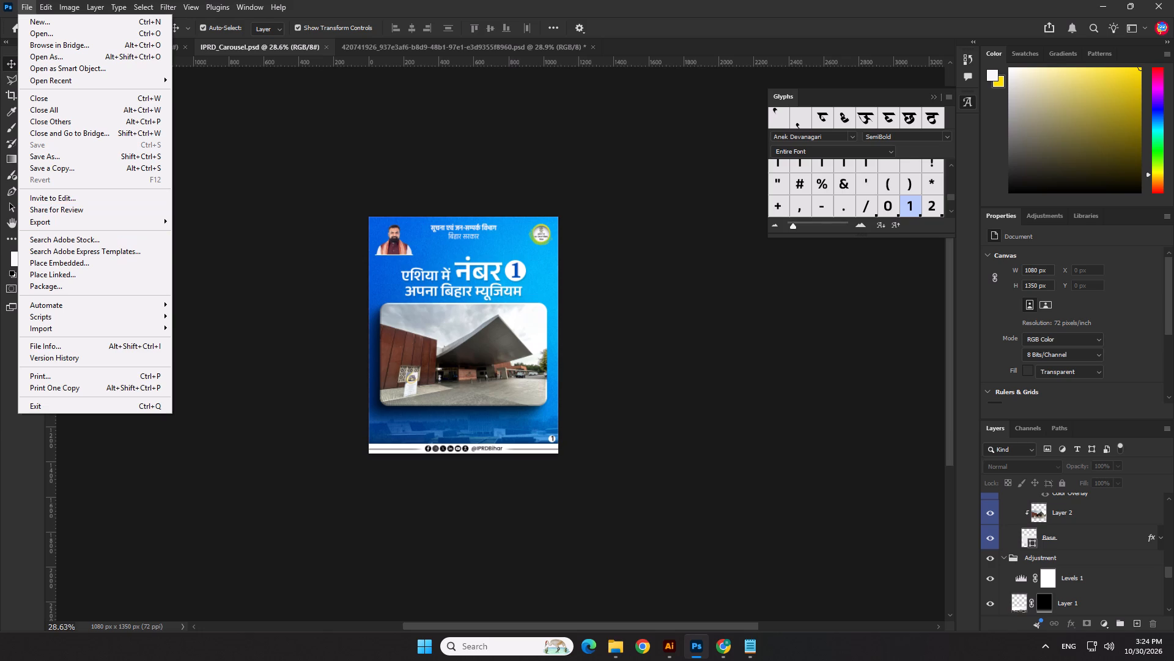
click(68, 166)
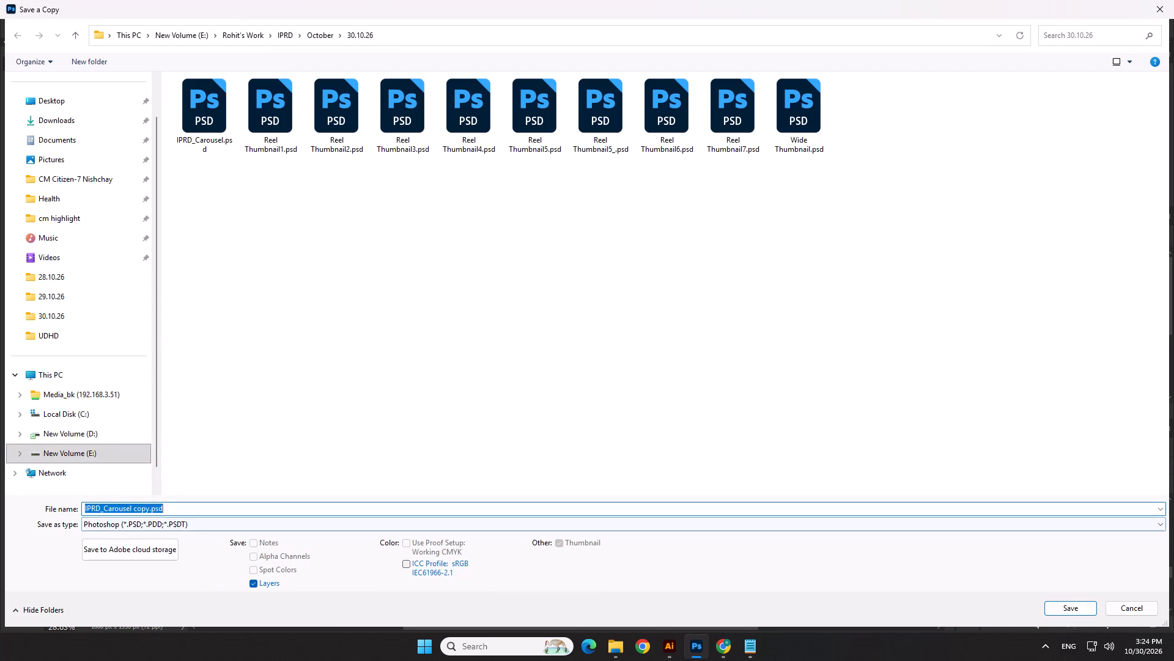
click(141, 526)
click(132, 445)
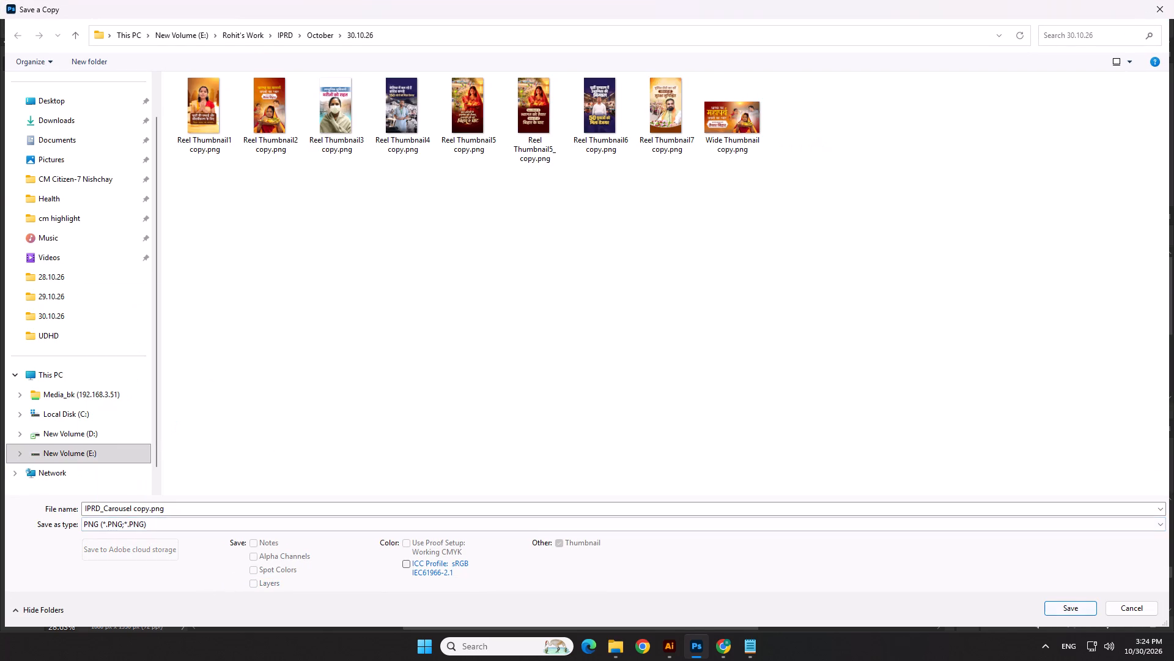
click(1063, 610)
click(645, 193)
click(700, 403)
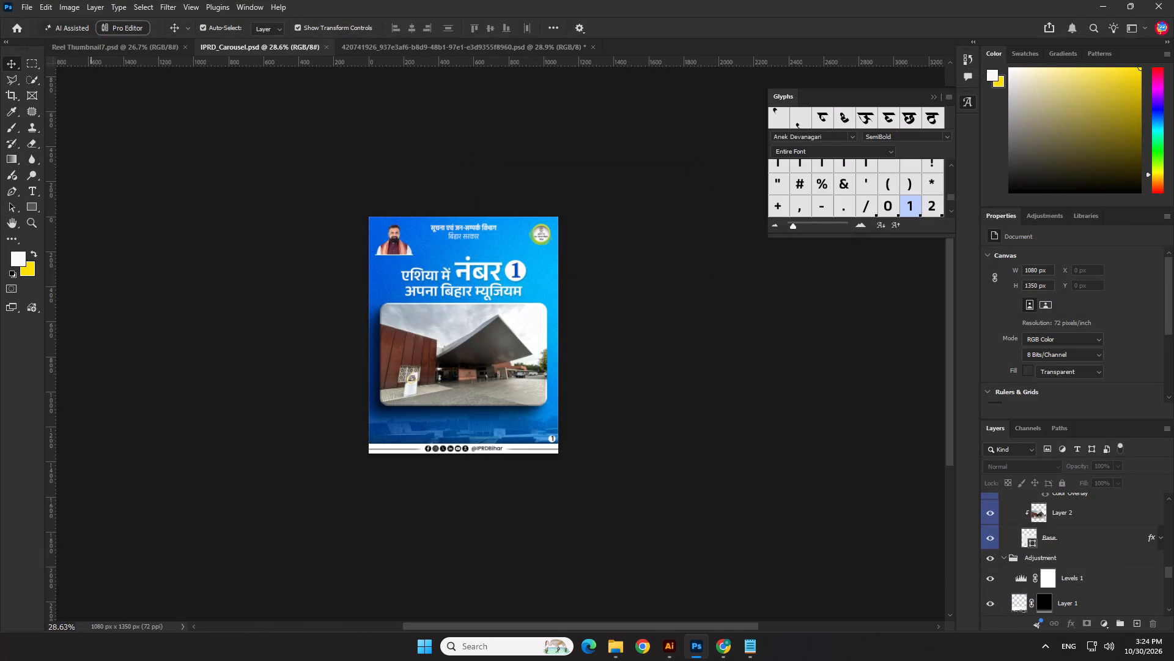
Save the document under the new name IPRD_Carousel2 as a Photoshop file in the 30.10.26 folder.
click(21, 4)
click(84, 155)
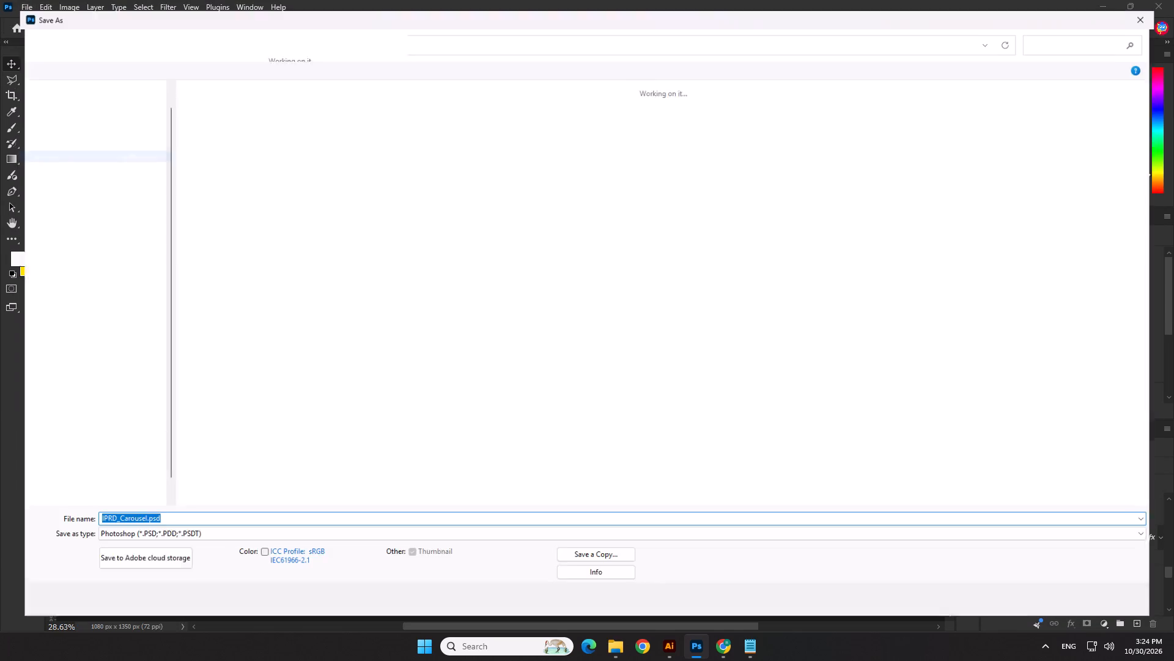
drag(155, 526, 130, 527)
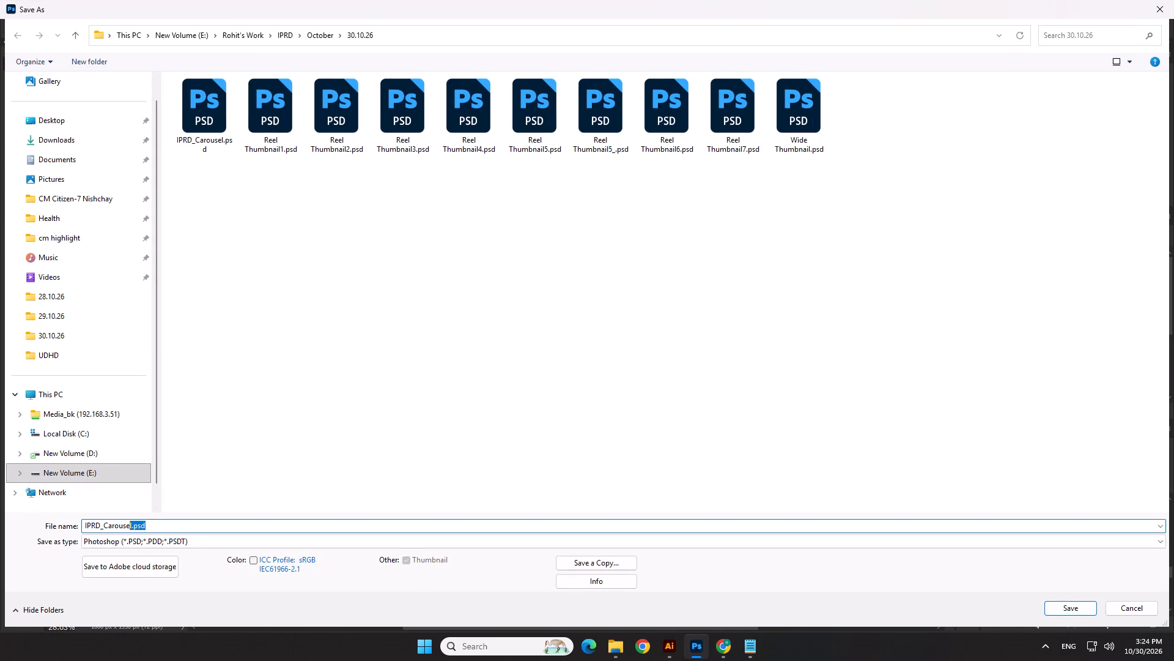
drag(130, 527, 132, 528)
key(2)
key(Return)
key(Return)
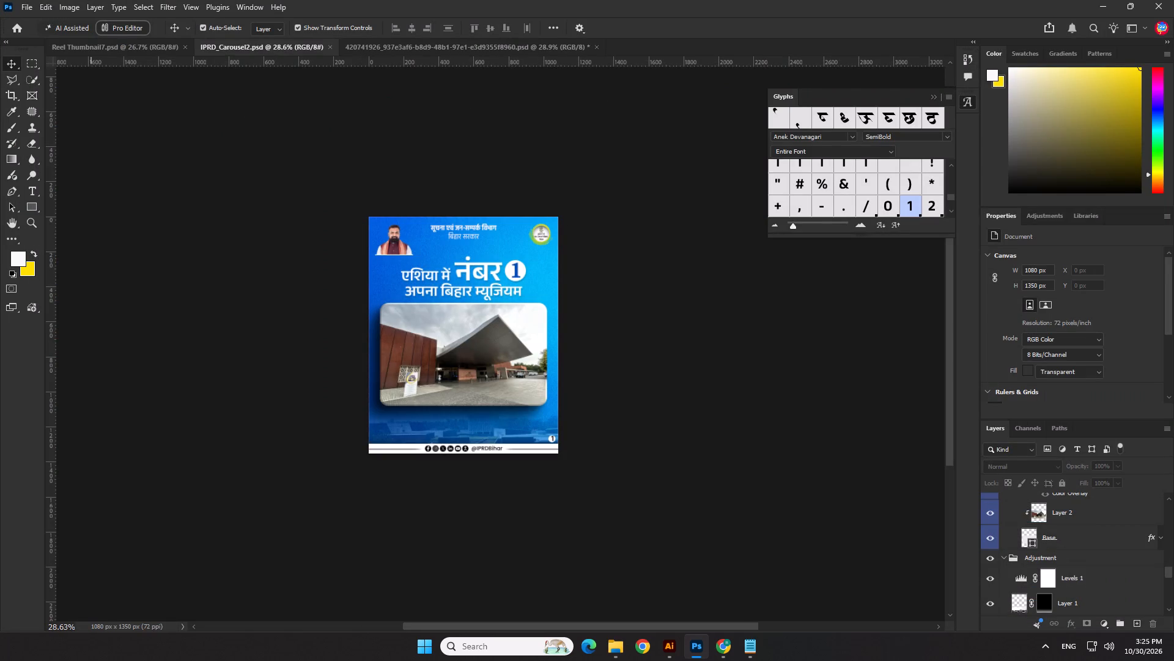
Change the page number in the small white circle above the footer to 2.
scroll(460, 377, up, 6)
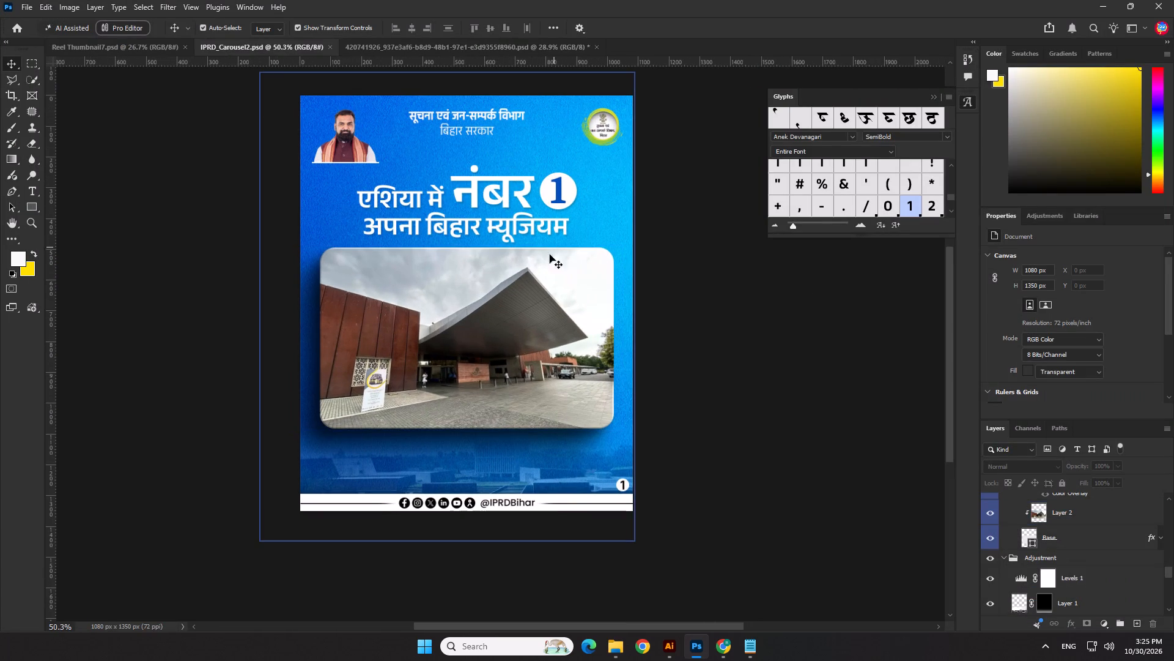
scroll(623, 485, up, 5)
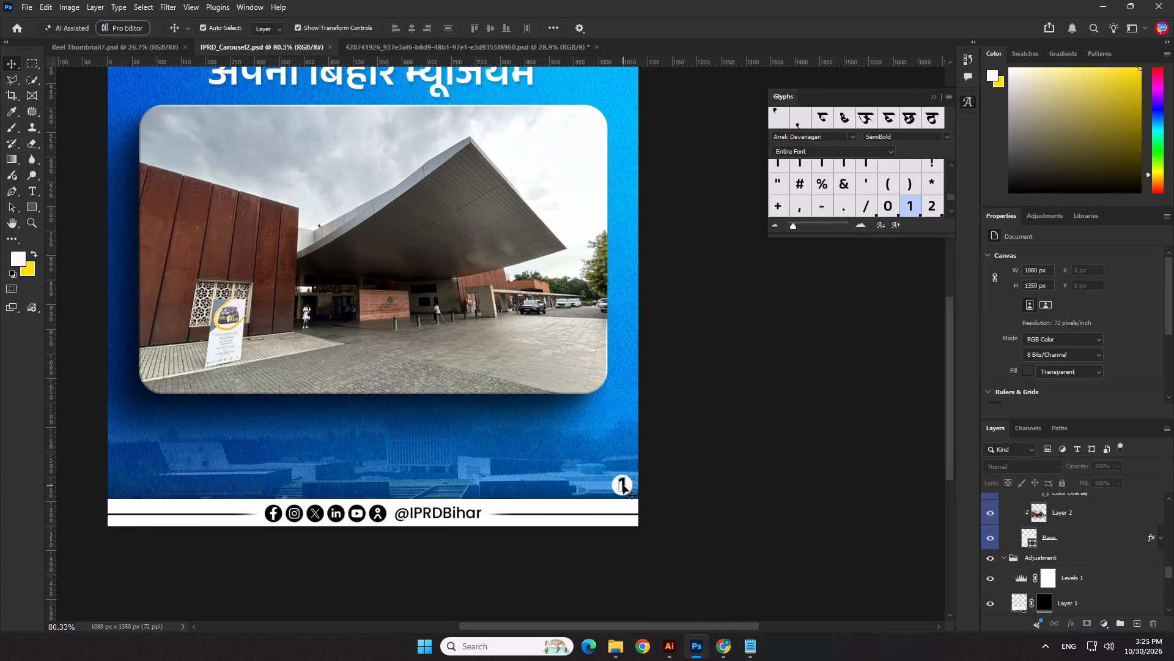
double_click(623, 485)
key(2)
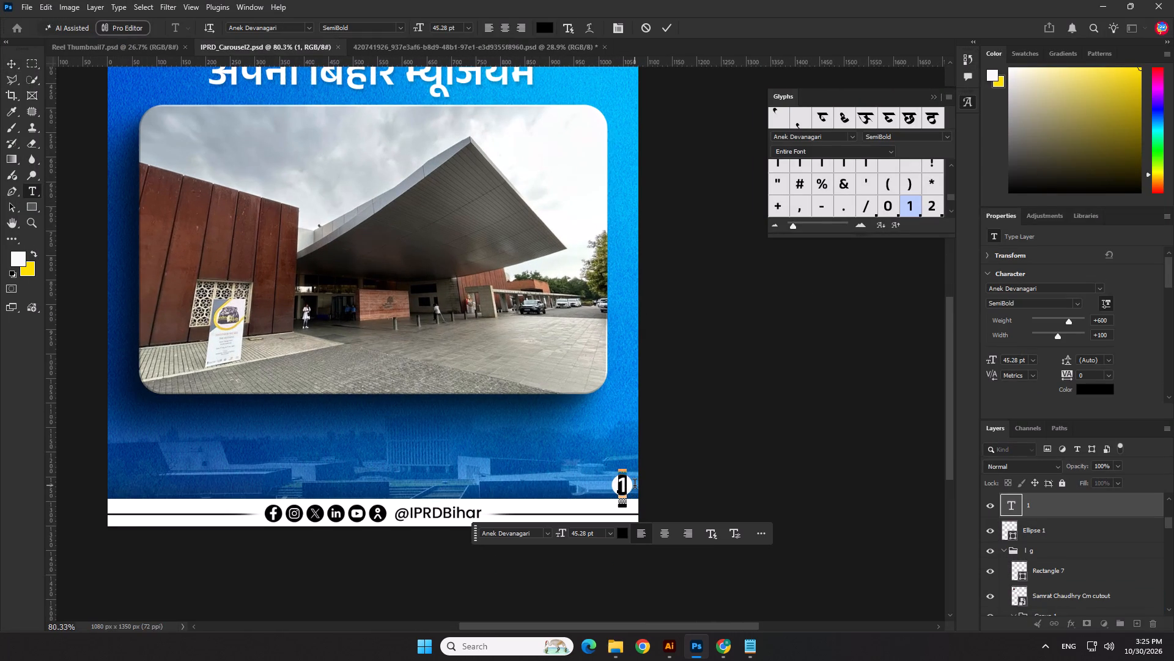
click(673, 23)
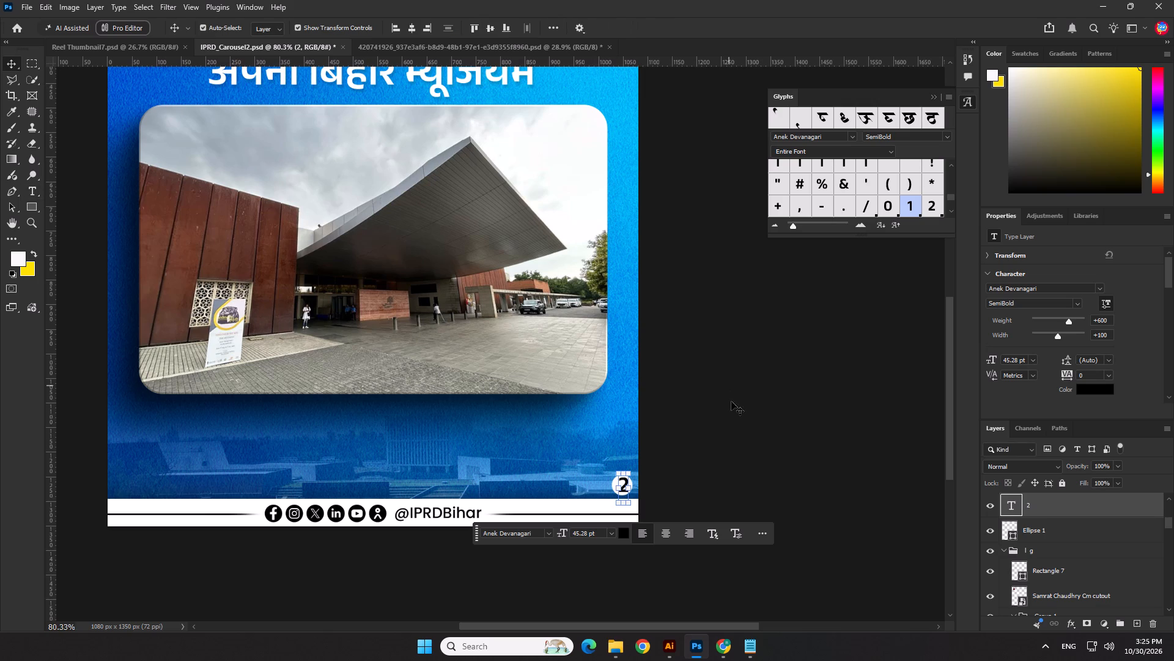
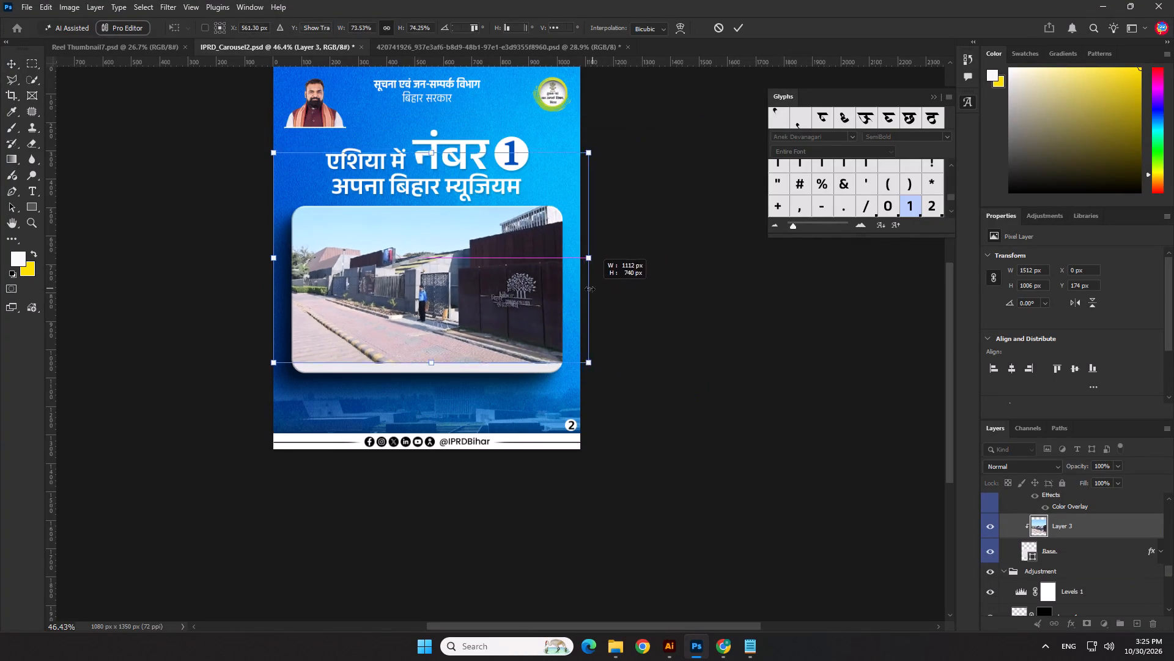
Scale the museum entrance photo to about 64% and position it so it fills the rounded frame.
drag(589, 289, 570, 291)
drag(538, 295, 531, 321)
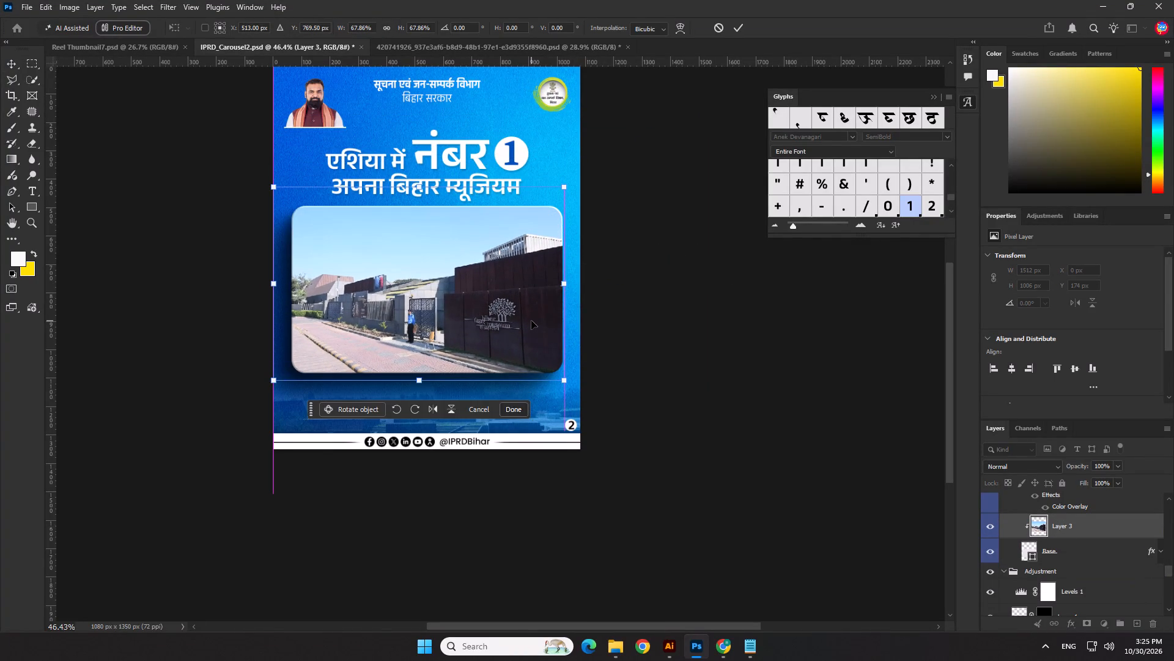
scroll(531, 321, up, 3)
drag(188, 273, 204, 275)
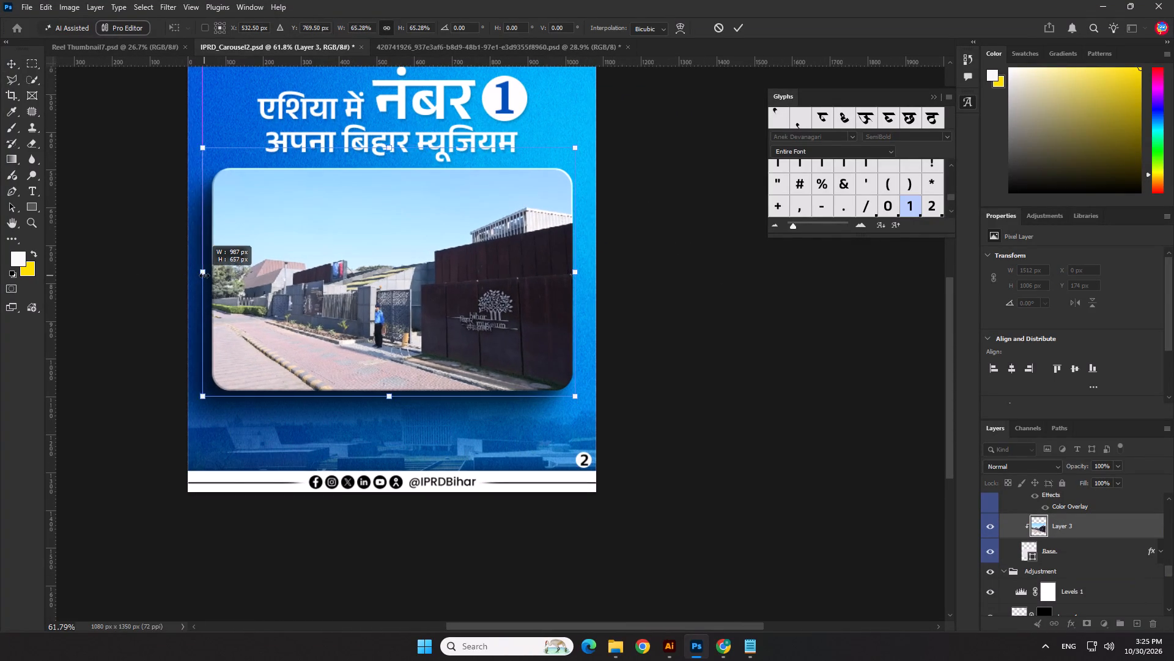
drag(204, 275, 211, 277)
key(Down)
key(Down)
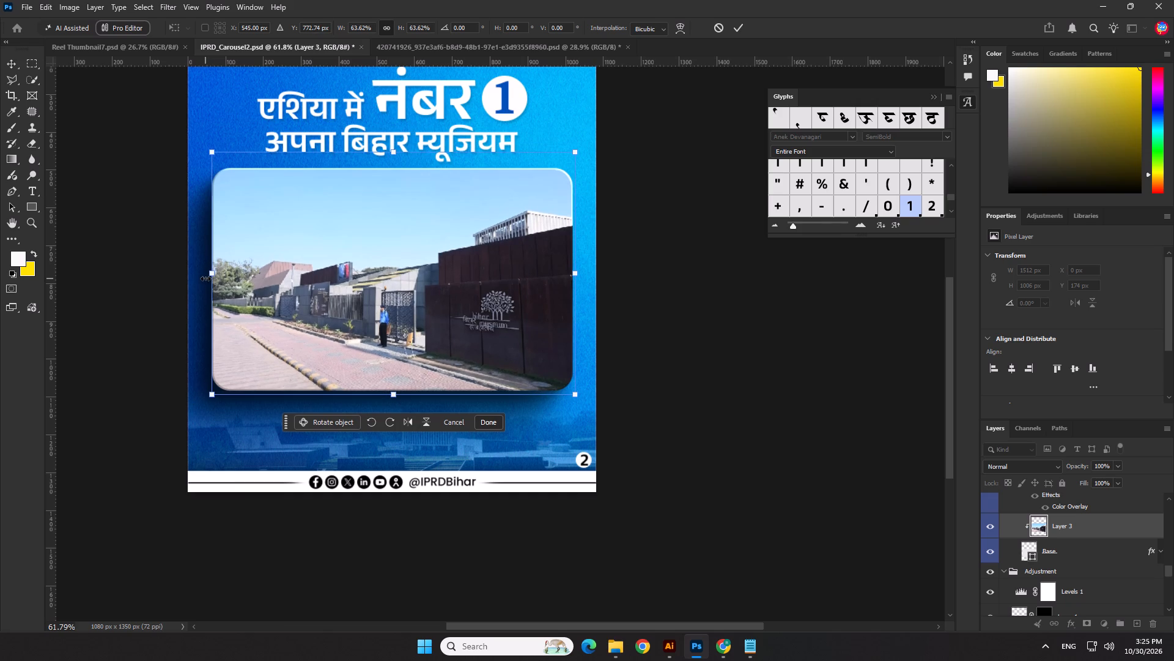
key(Down)
key(Down)
key(Return)
click(810, 380)
scroll(793, 423, down, 6)
Copy the two-line text below the headline under carouse 1 in the Notepad notes and return to Photoshop.
click(753, 648)
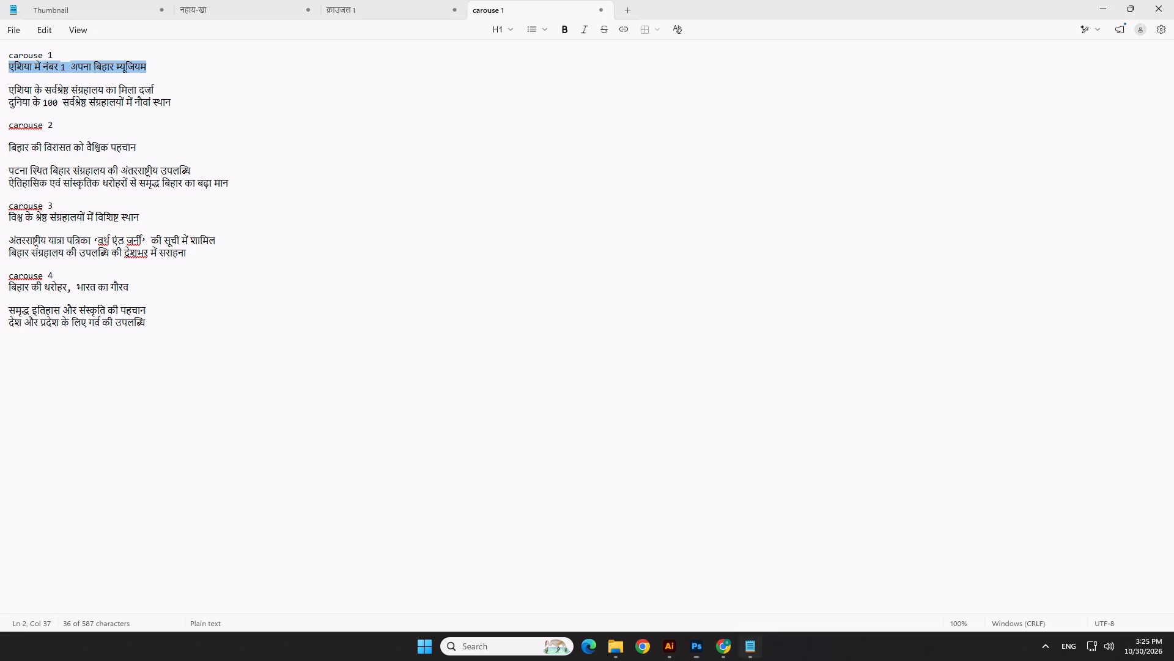
drag(11, 89, 105, 100)
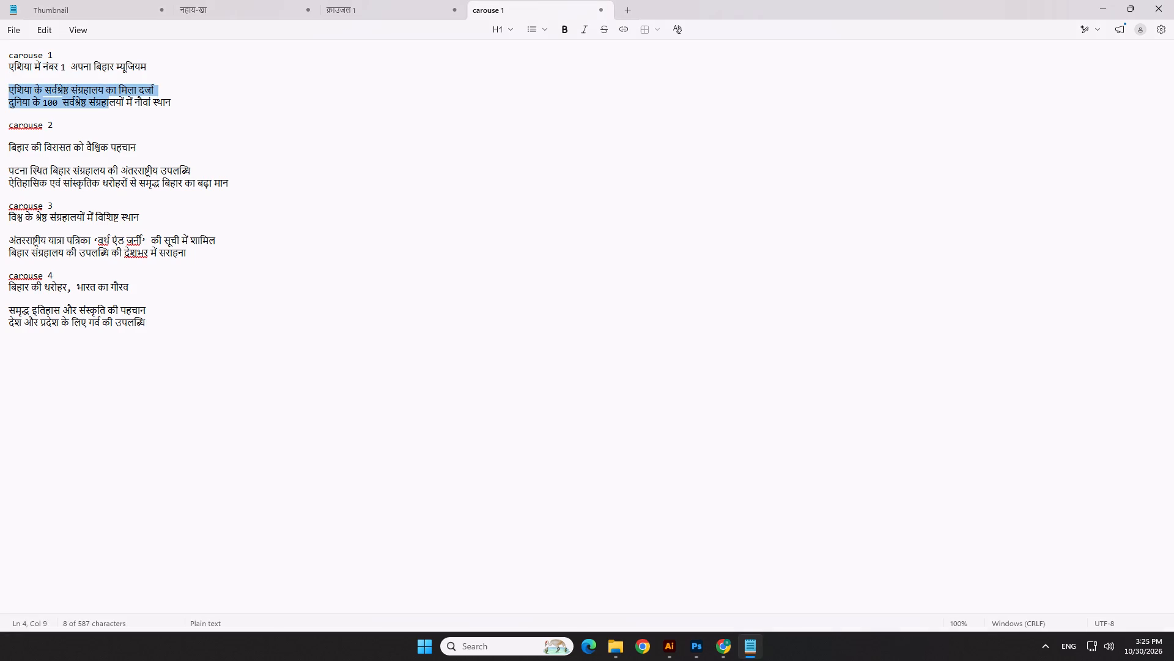
drag(105, 100, 172, 98)
key(ctrl+c)
key(ctrl+c)
key(ctrl+c)
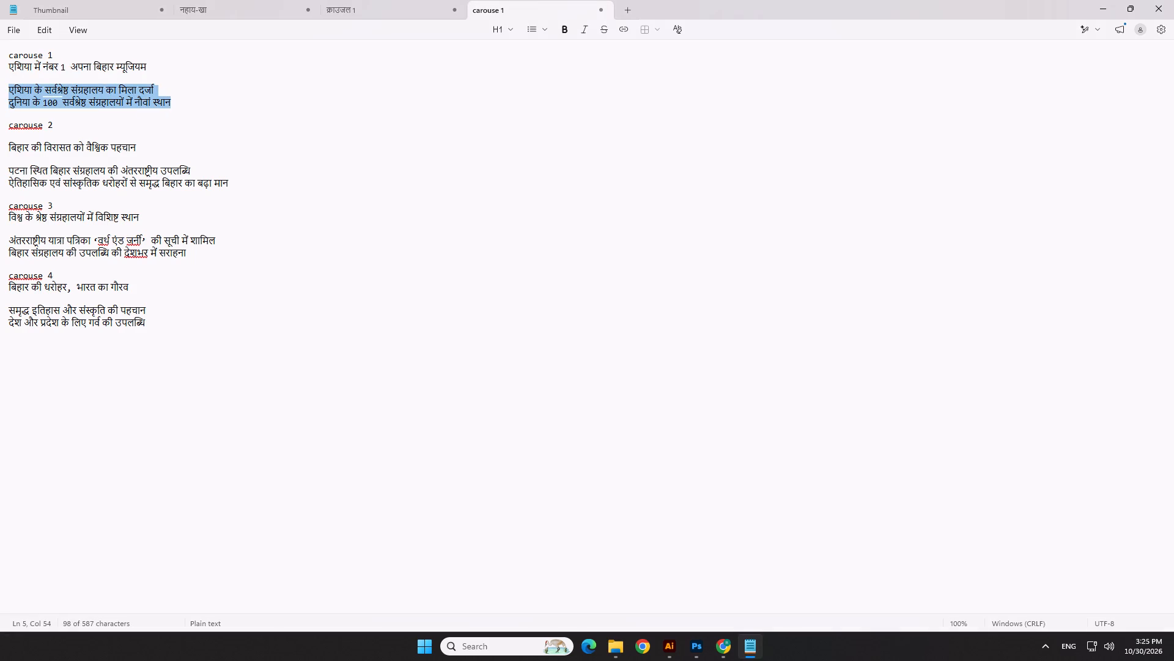
key(alt+Tab)
Duplicate the एशिया में text layer and move the copy out of the Text group to above it.
scroll(427, 209, up, 3)
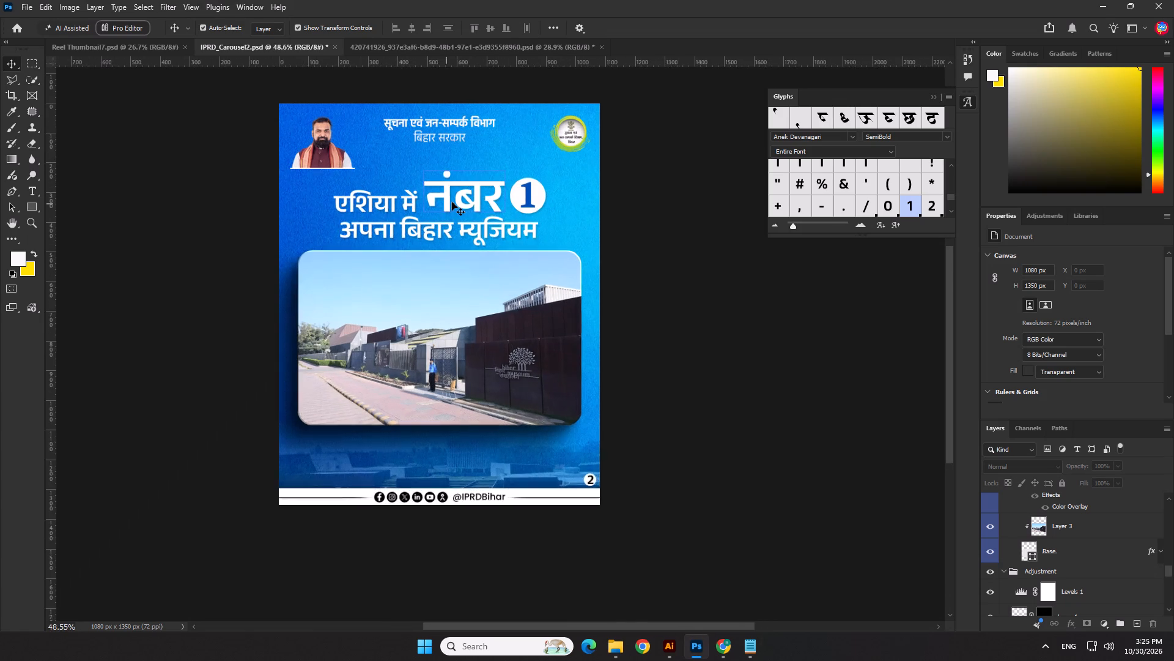
scroll(452, 202, up, 2)
click(447, 199)
scroll(1021, 518, up, 2)
click(1006, 500)
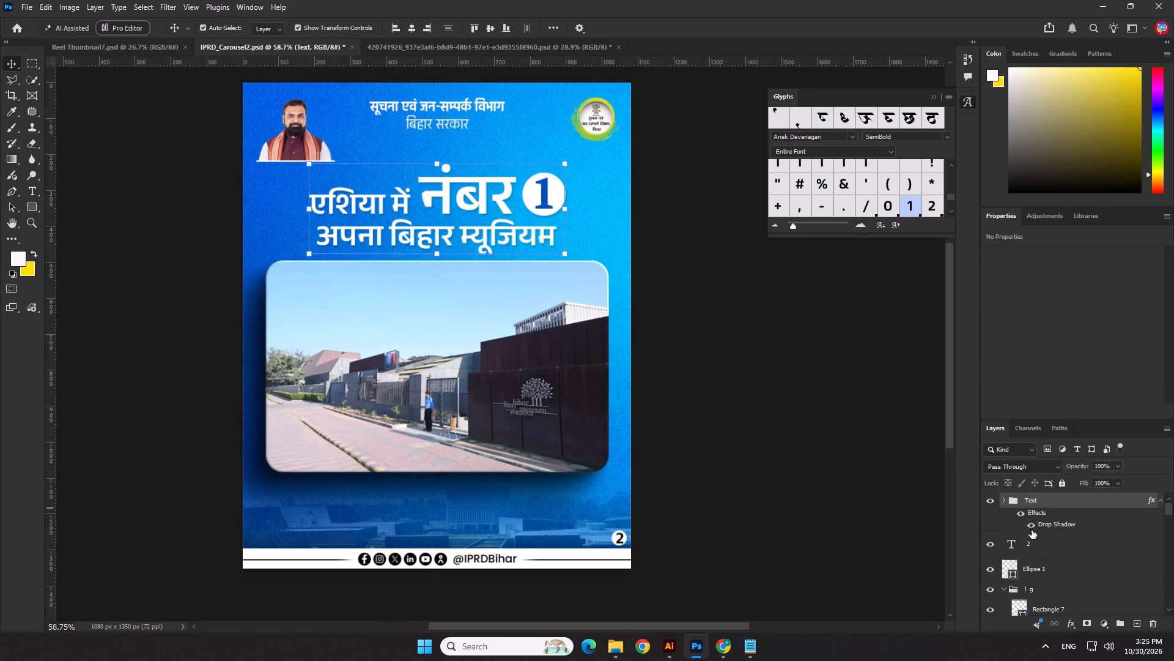
click(1006, 501)
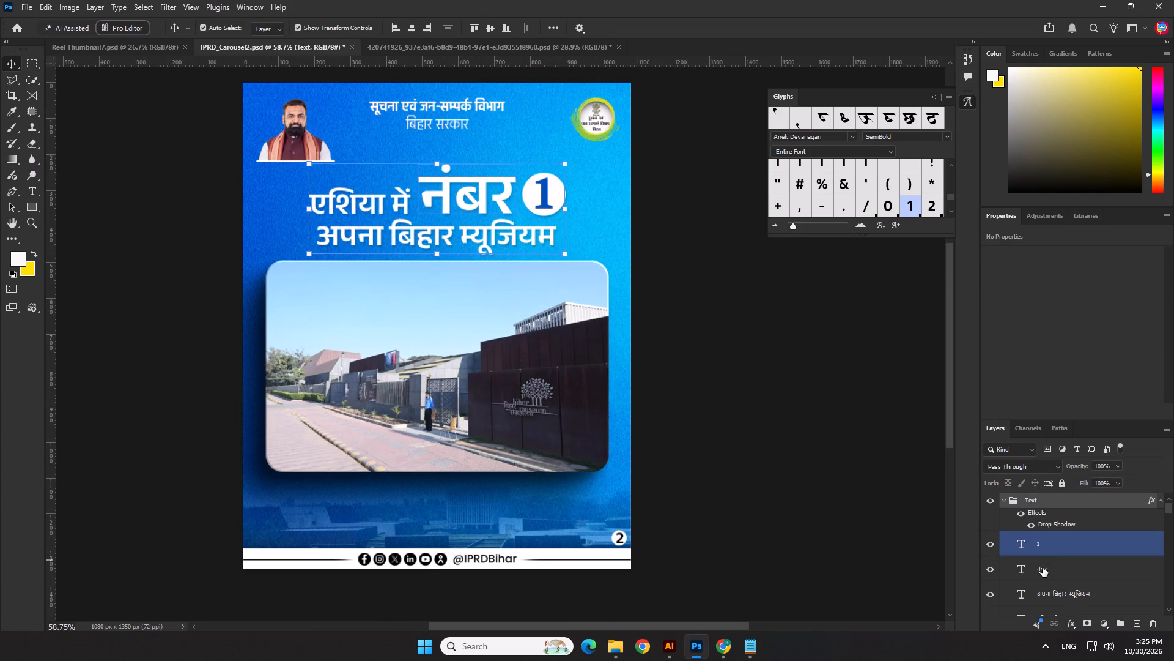
click(1043, 568)
scroll(1050, 581, down, 3)
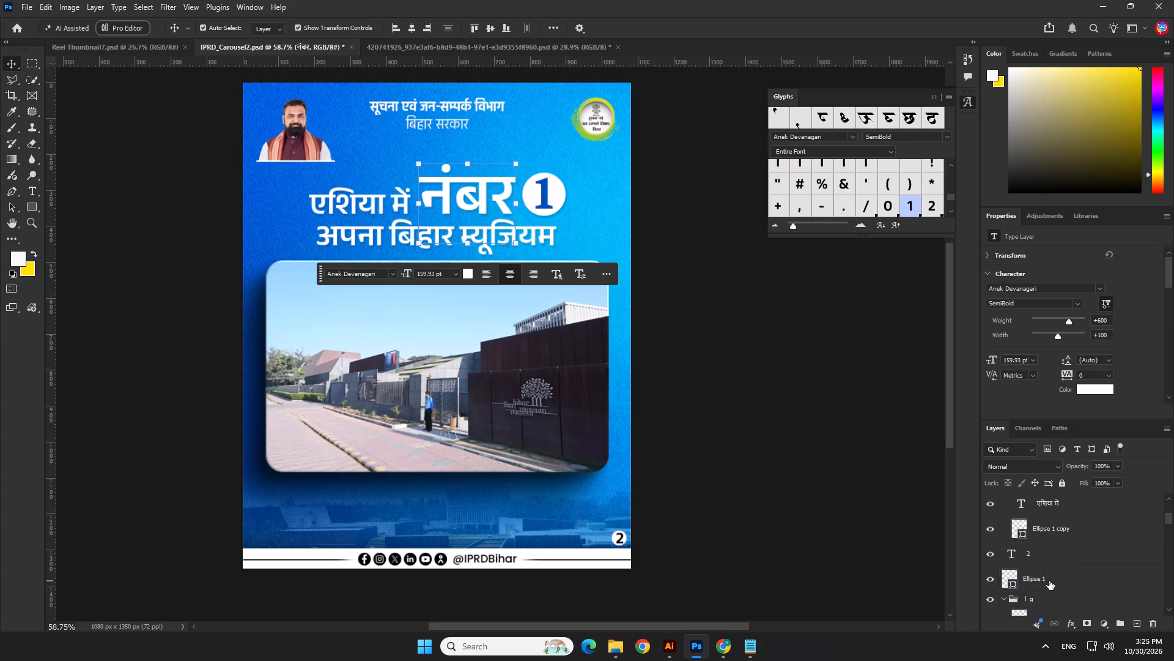
click(1050, 533)
scroll(1050, 533, up, 1)
click(1056, 537)
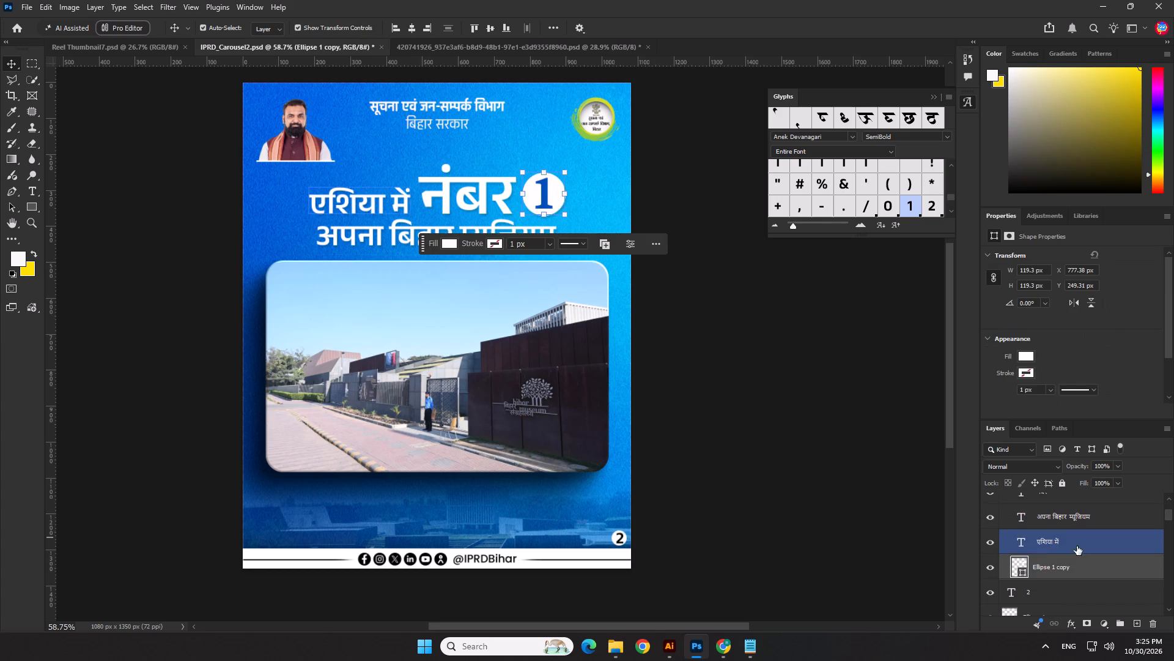
drag(1126, 544, 1138, 620)
scroll(1049, 561, up, 1)
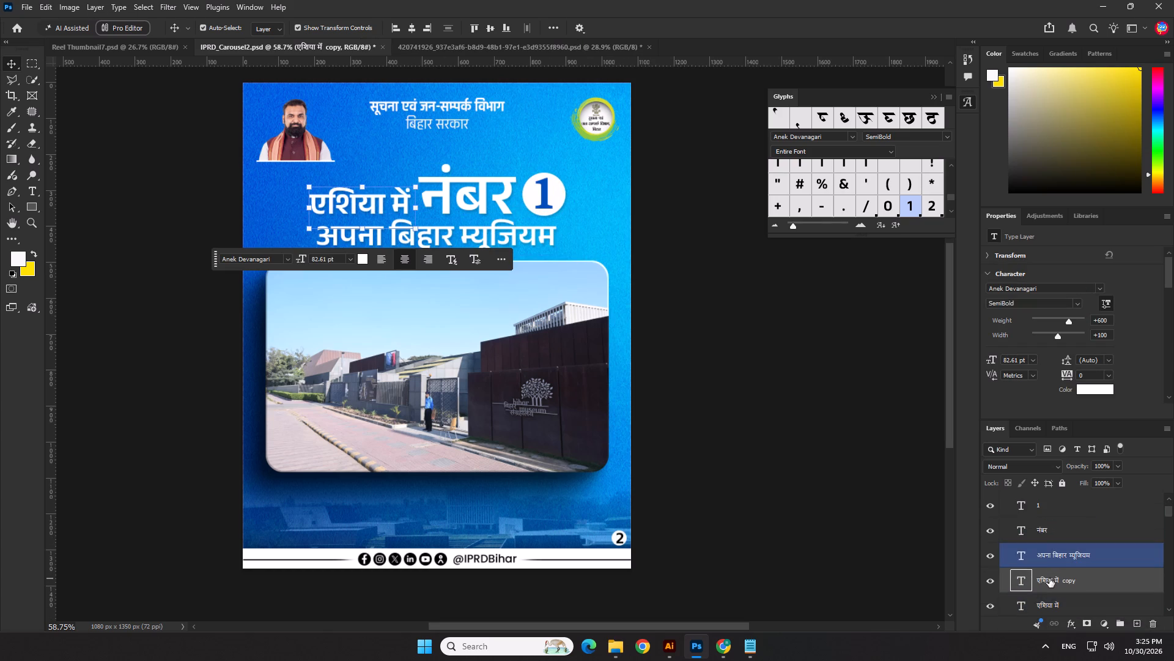
drag(1049, 578, 1044, 490)
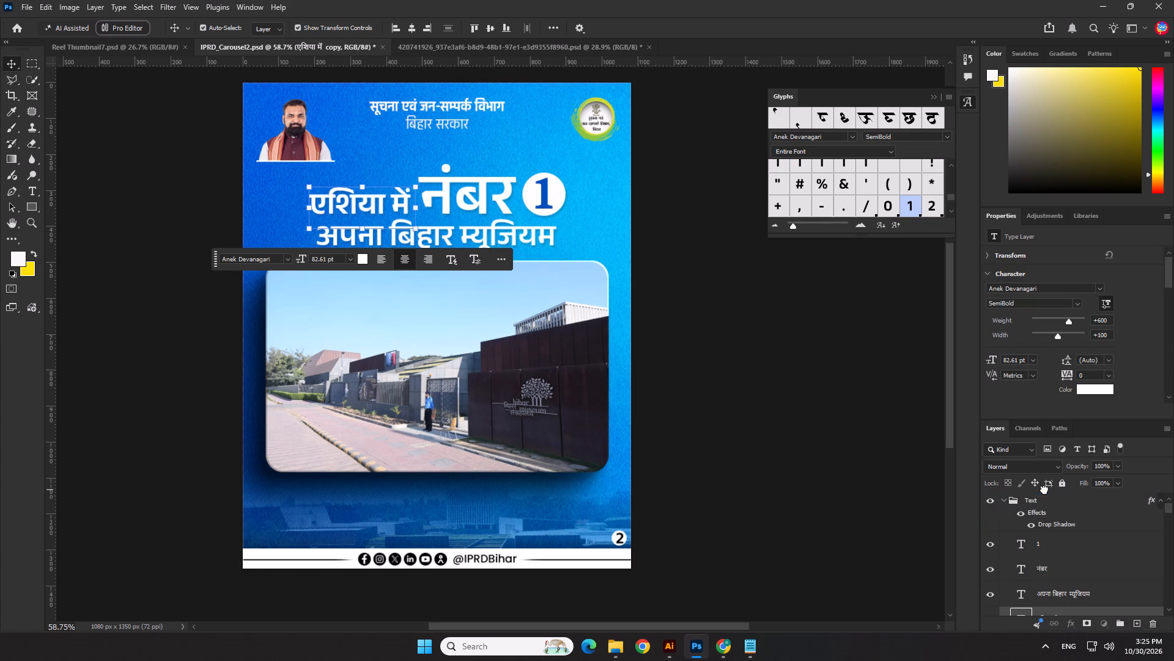
Collapse and hide the Text group that holds the first slide's headline.
click(1004, 525)
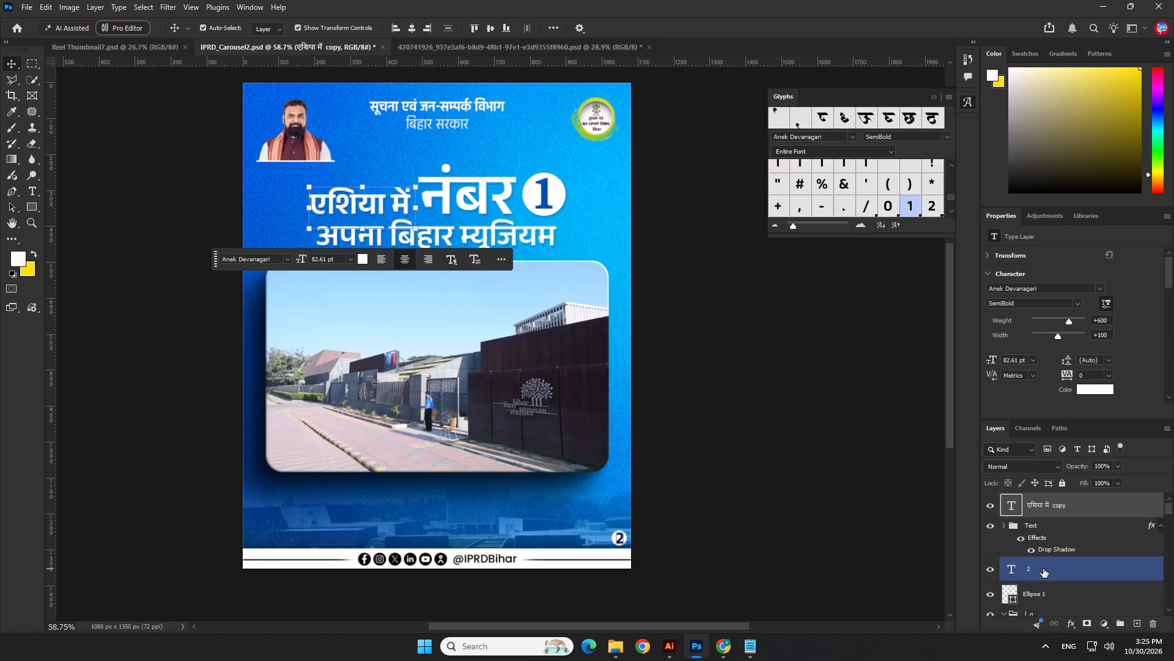
click(992, 528)
Replace the copied layer's text with the two copied lines about Asia's best museum and ninth place, centre-aligned.
double_click(400, 204)
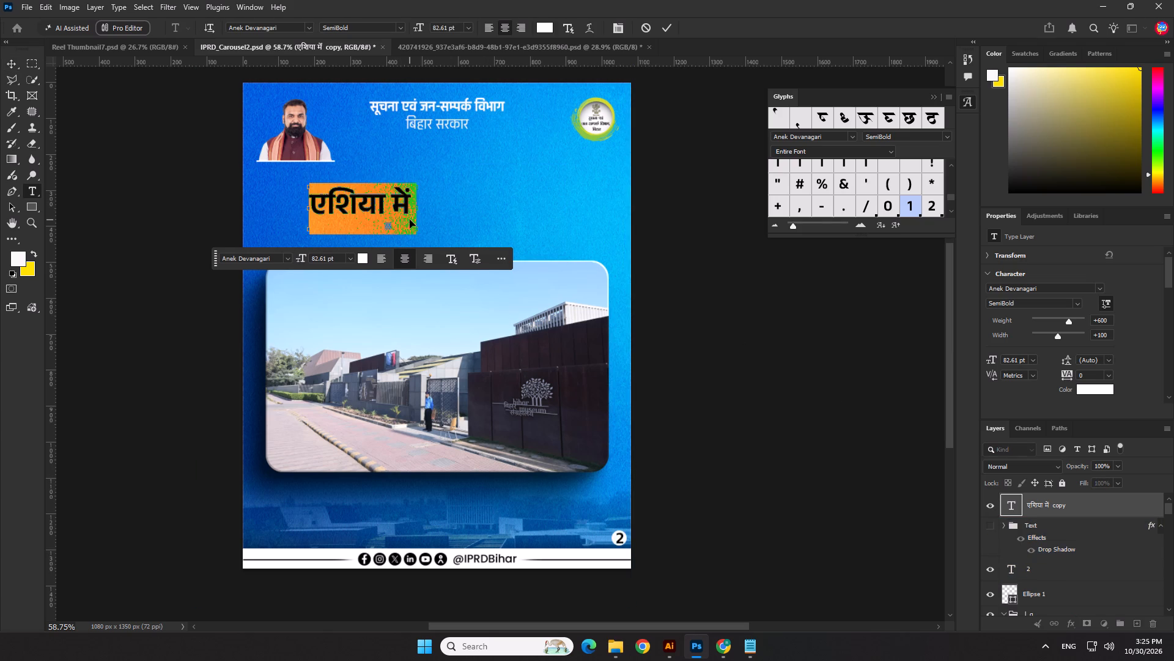
key(ctrl+v)
click(14, 63)
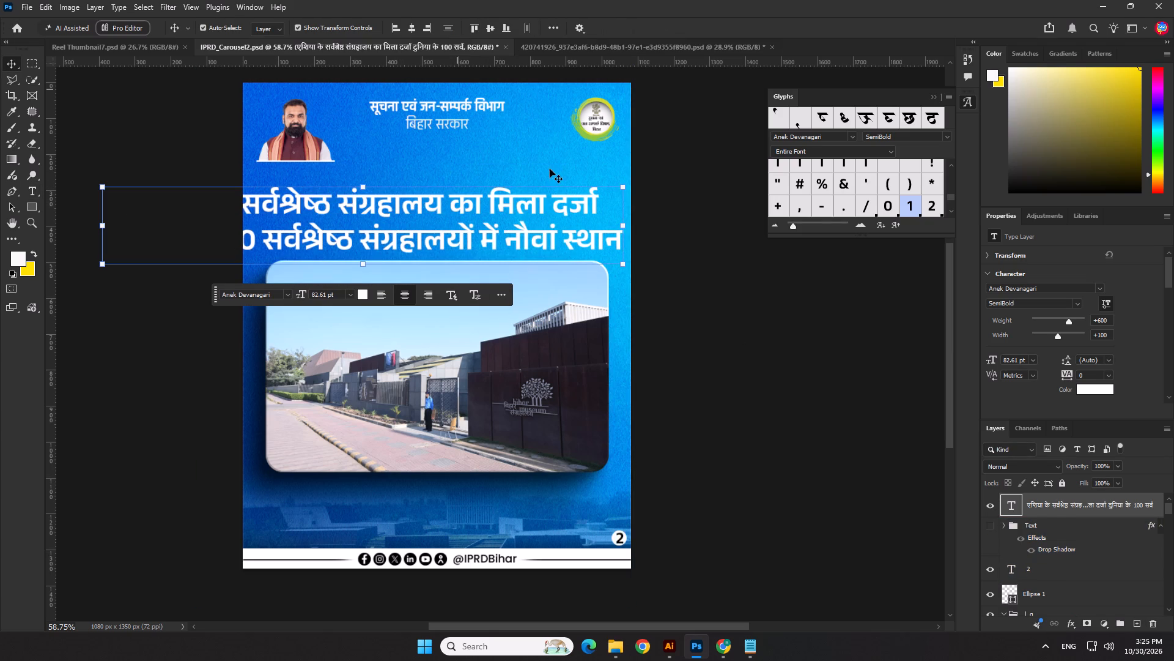
double_click(517, 245)
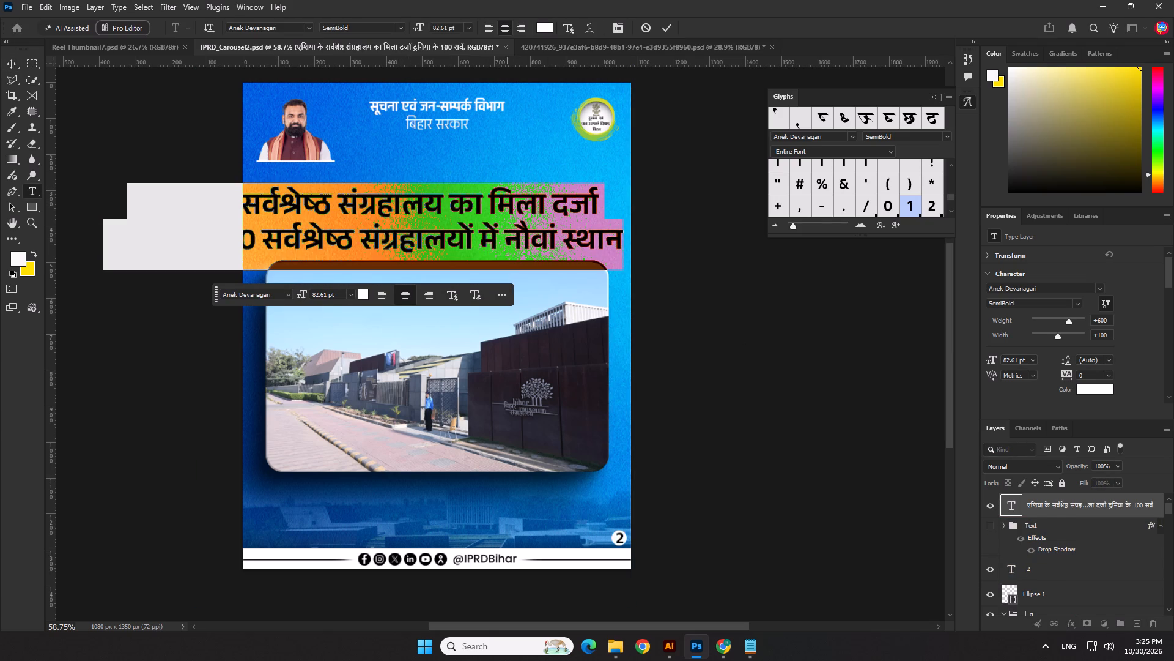
click(506, 27)
click(18, 66)
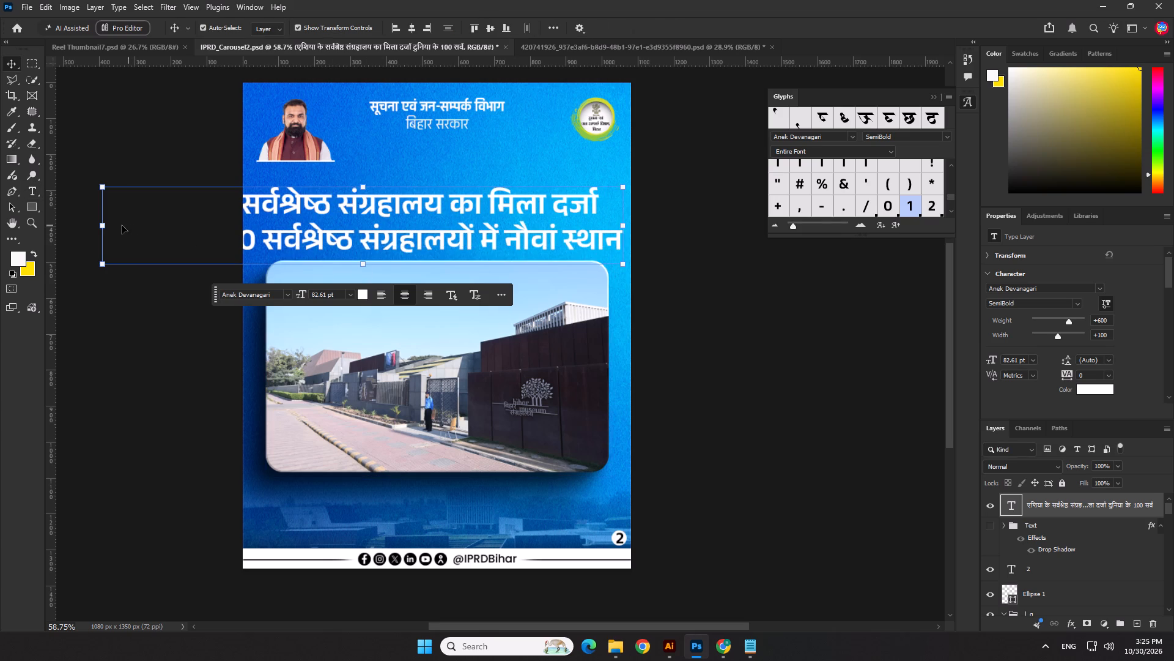
Scale the two-line heading to about 61% and place it in the blue area above the photo, clear of the frame.
drag(105, 223, 268, 218)
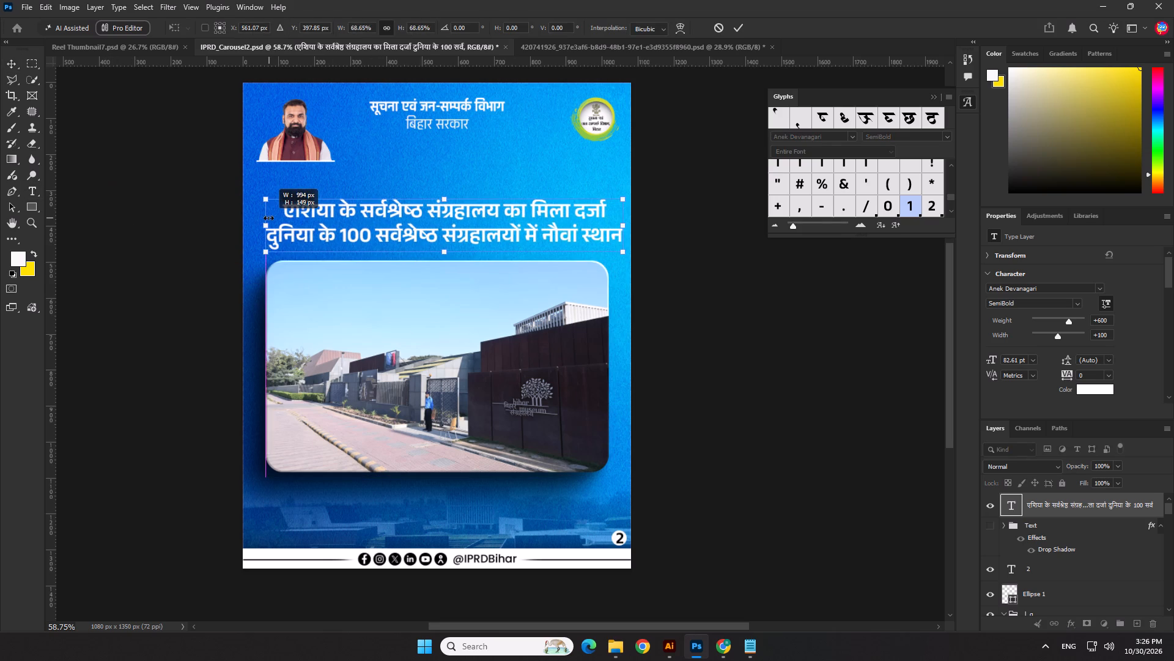
drag(268, 218, 302, 222)
drag(493, 228, 458, 225)
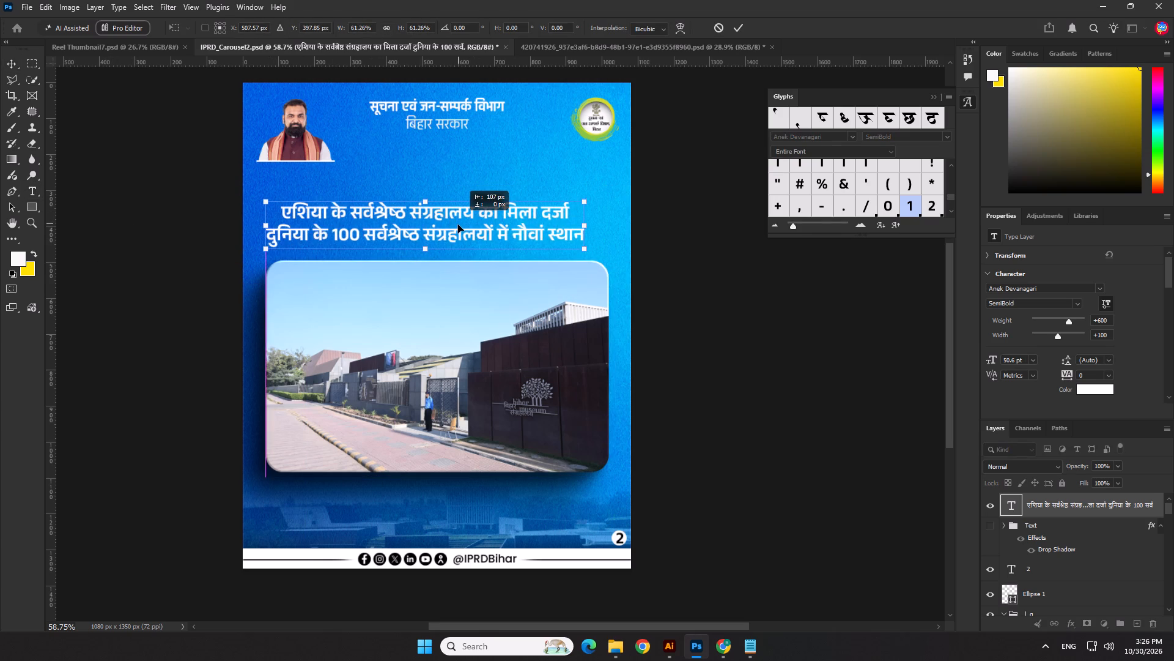
drag(458, 225, 462, 225)
scroll(462, 225, up, 5)
drag(463, 206, 462, 188)
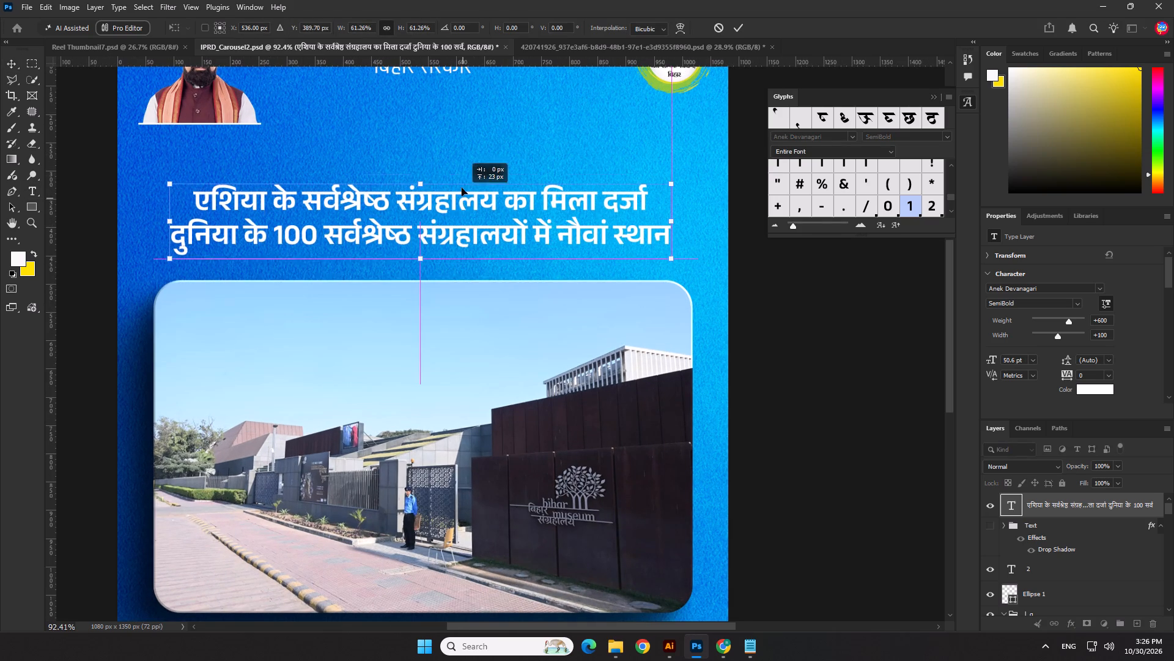
drag(462, 188, 460, 166)
double_click(224, 192)
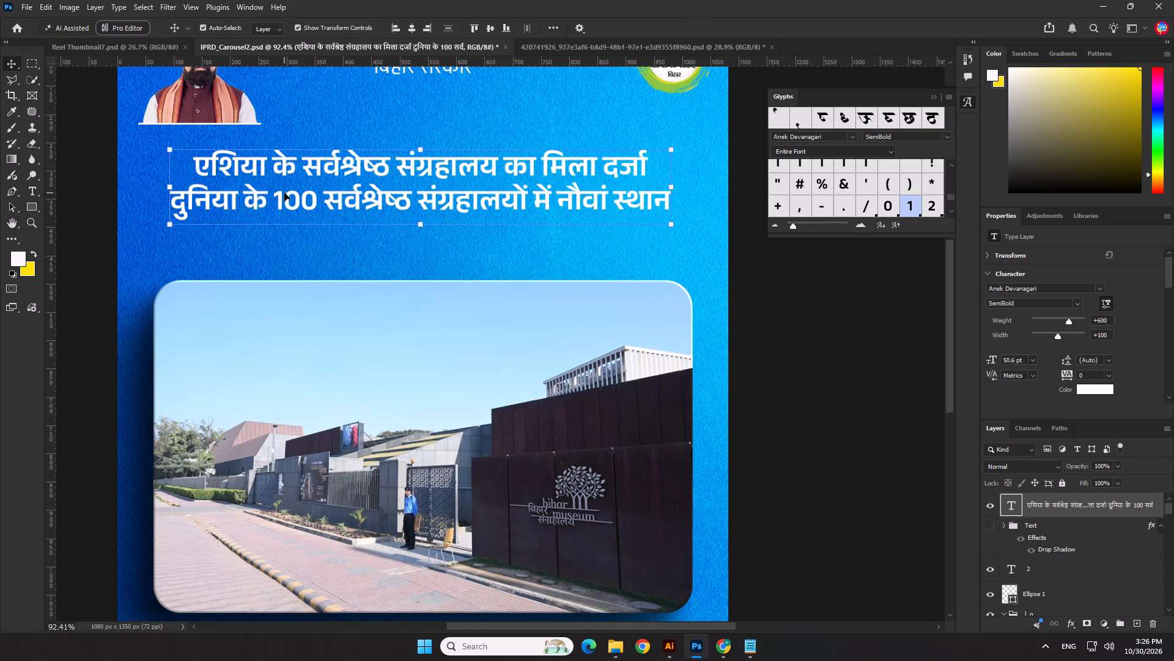
click(284, 193)
key(Return)
key(Return)
Move the second heading line, starting दुनिया के 100, into its own duplicated text layer directly below the first line.
double_click(468, 202)
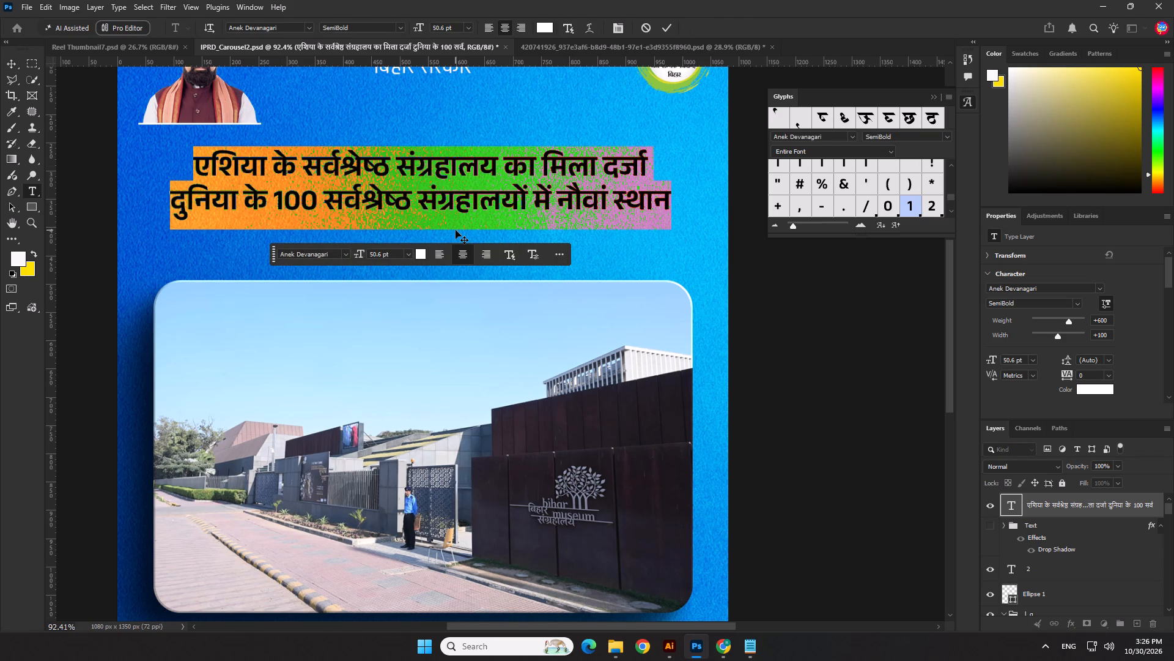
drag(175, 209, 673, 240)
key(ctrl+x)
key(BackSpace)
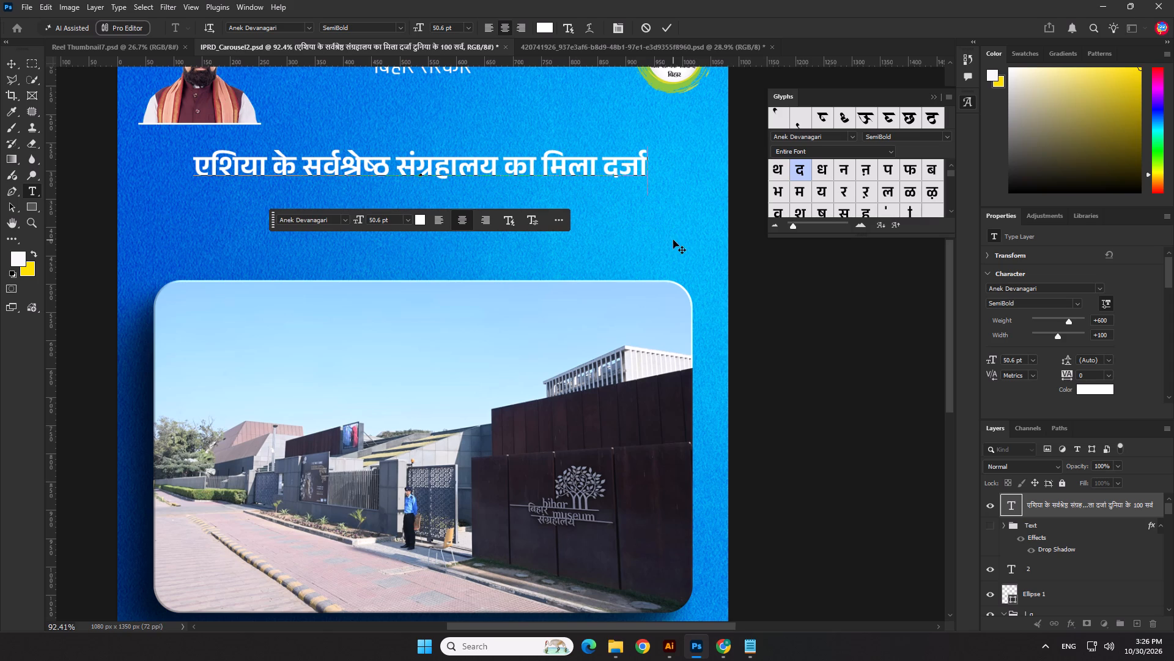
click(664, 26)
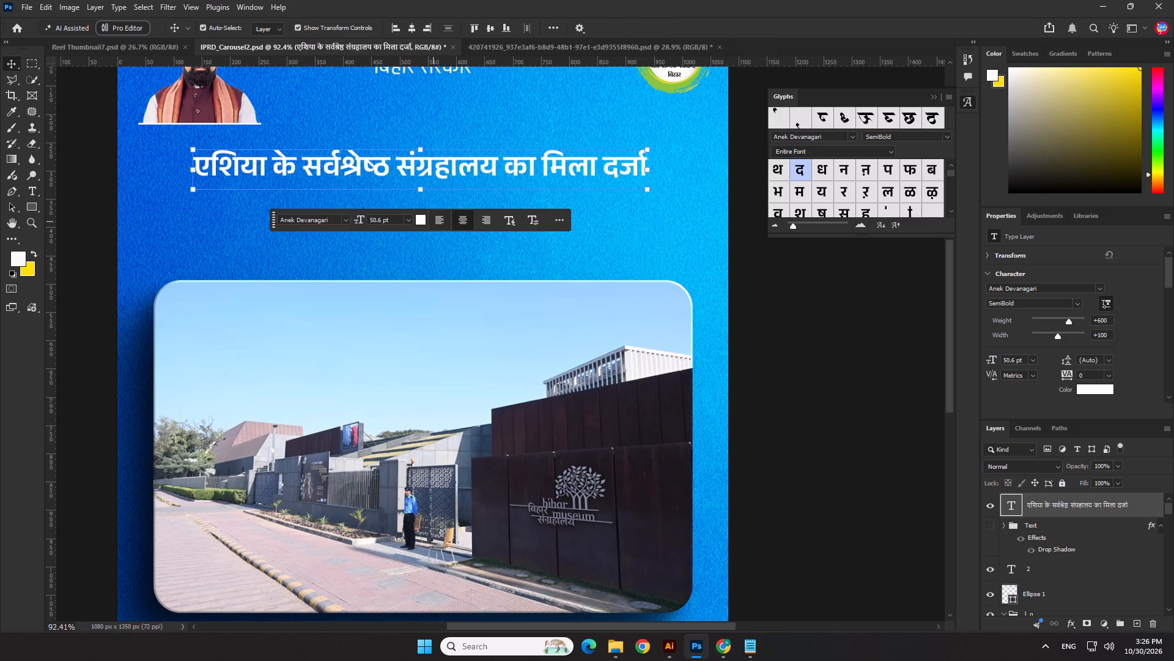
alt+shift+drag(461, 163, 462, 199)
alt+shift+double_click(462, 199)
key(ctrl+v)
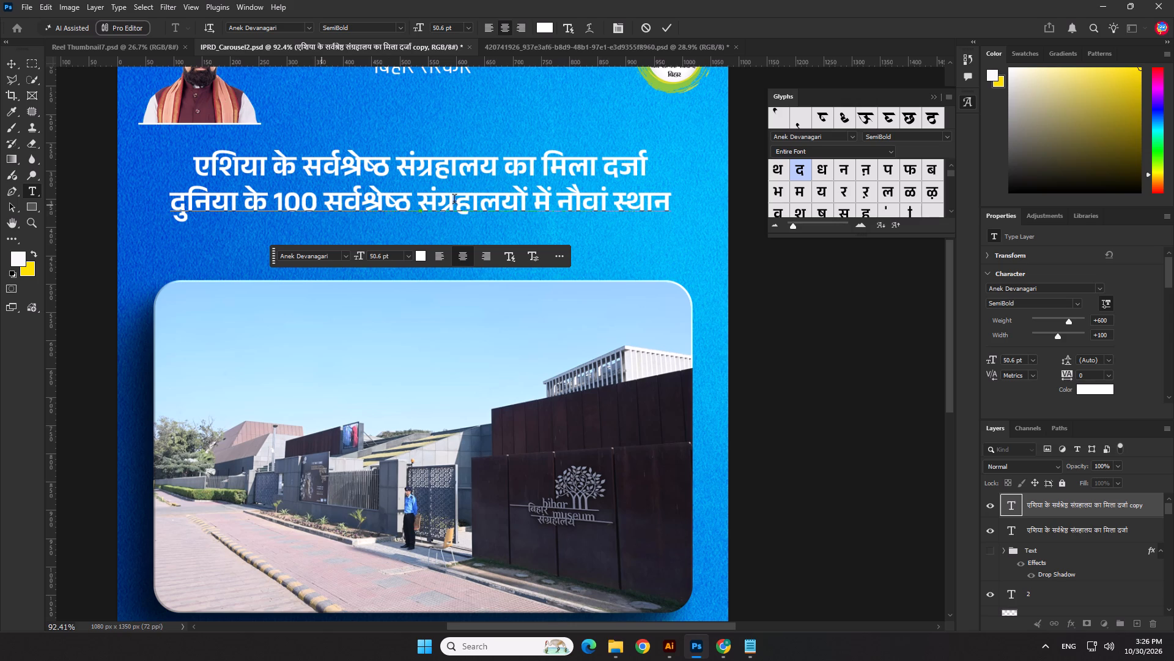
Move the words नौवां स्थान from the second line into their own duplicated text layer below it.
drag(556, 207, 688, 220)
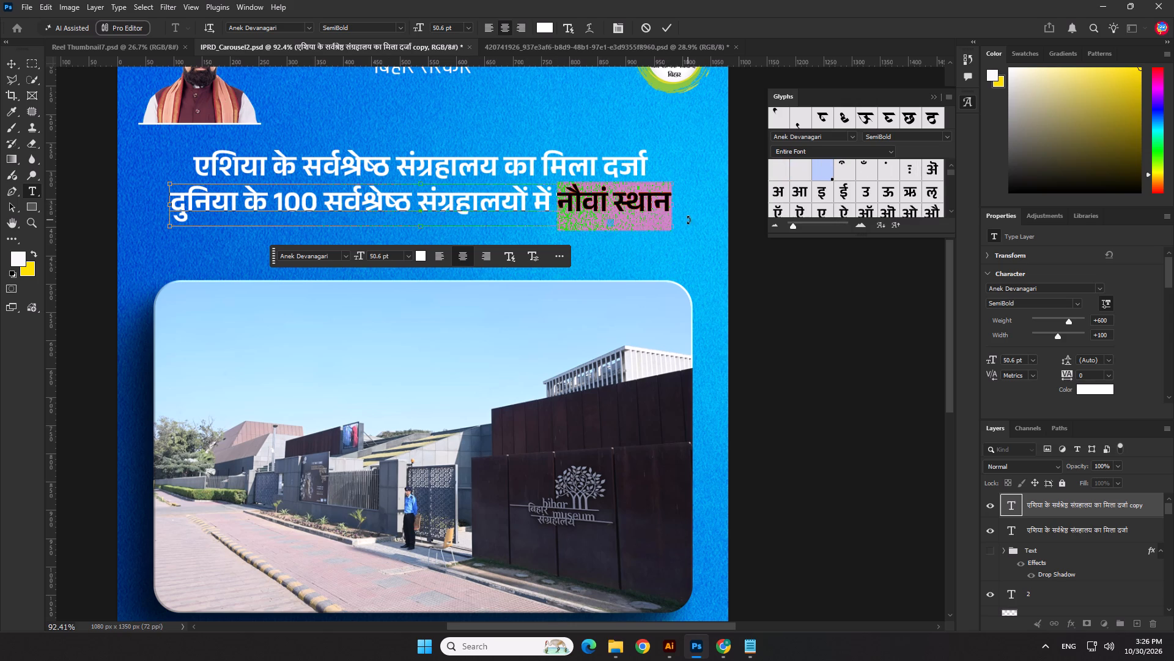
key(ctrl+x)
key(BackSpace)
click(667, 29)
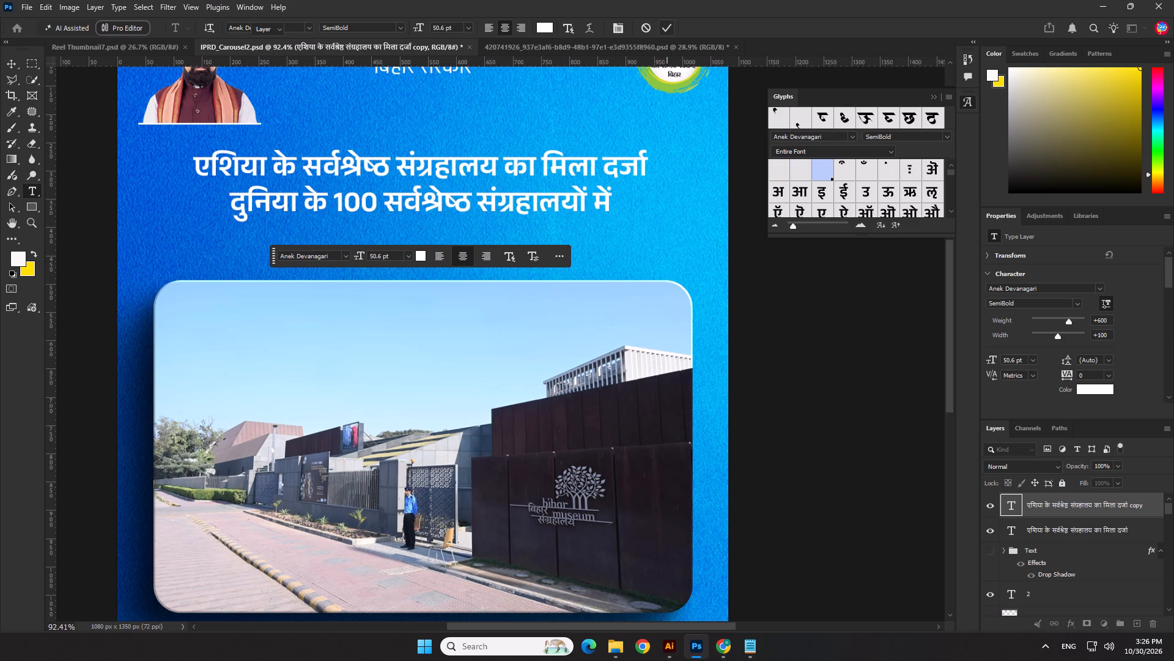
alt+shift+drag(479, 202, 482, 246)
double_click(482, 246)
key(ctrl+v)
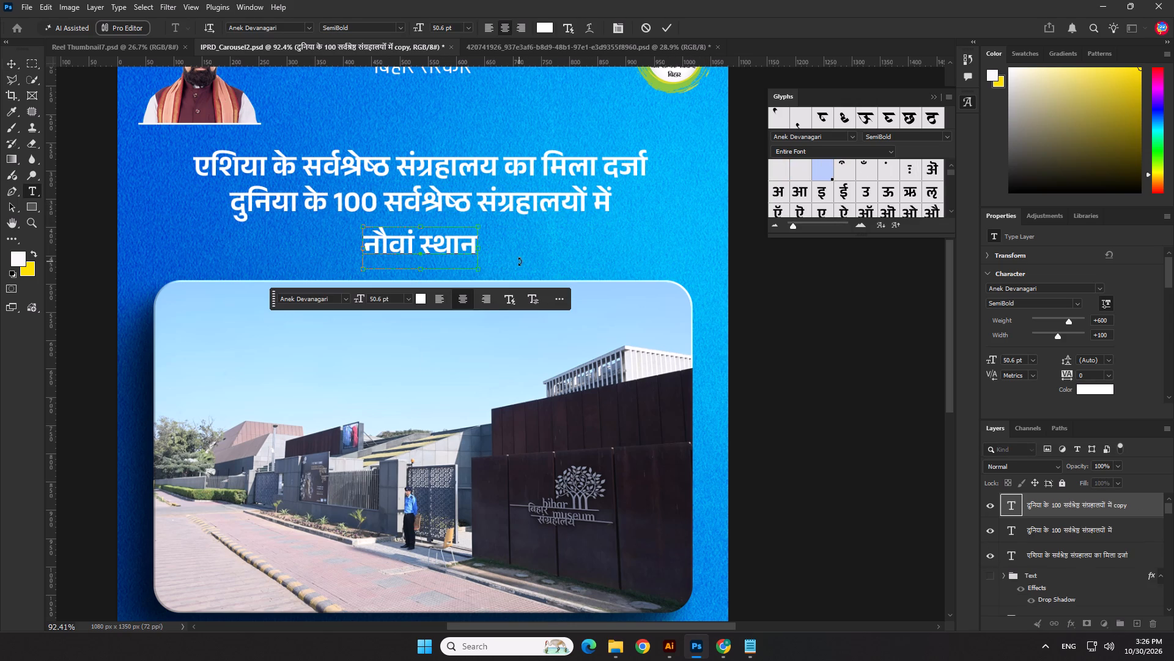
Set नौवां स्थान to 85 pt Bold and shift it 20 px down, away from the line above.
key(ctrl+a)
drag(993, 365, 1021, 364)
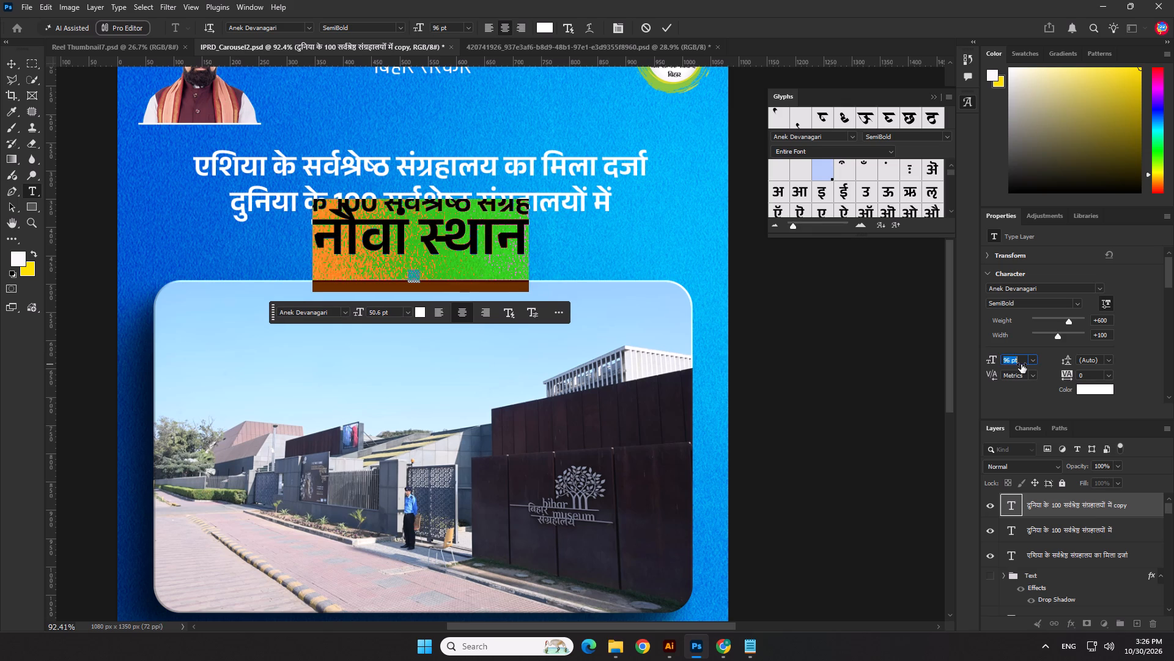
drag(1021, 364, 1014, 365)
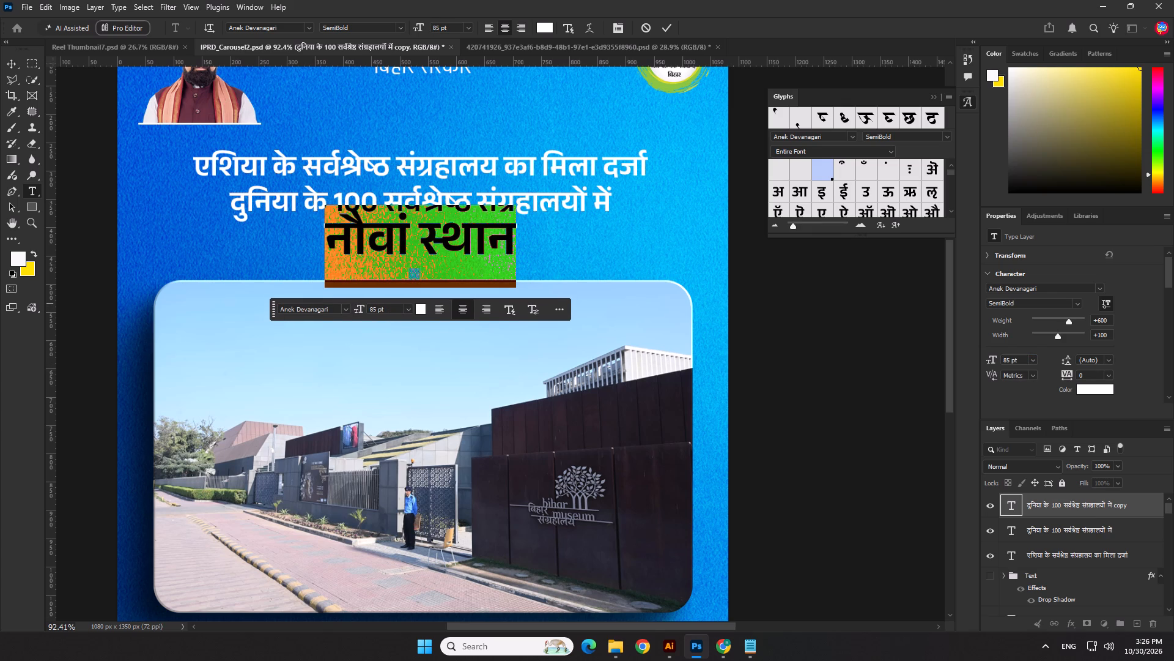
click(1079, 303)
click(1047, 409)
click(667, 27)
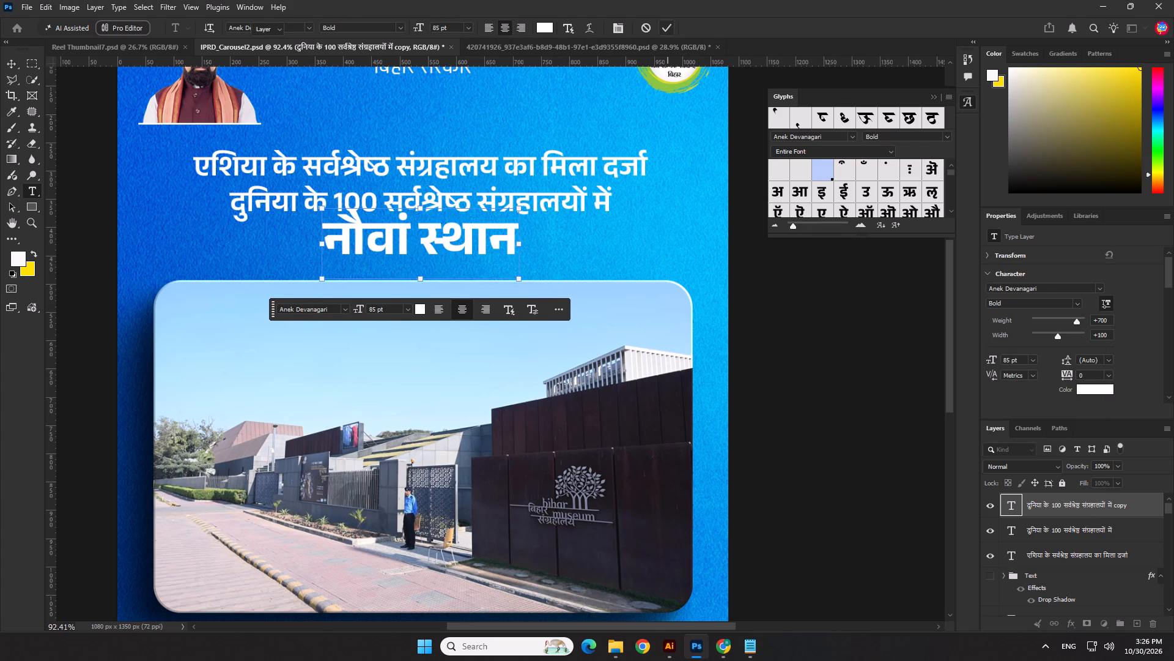
key(shift+Down)
key(shift+Down)
click(811, 278)
Nudge the line दुनिया के 100 सर्वश्रेष्ठ संग्रहालयों में up 3 px and centre it horizontally on the canvas.
click(533, 198)
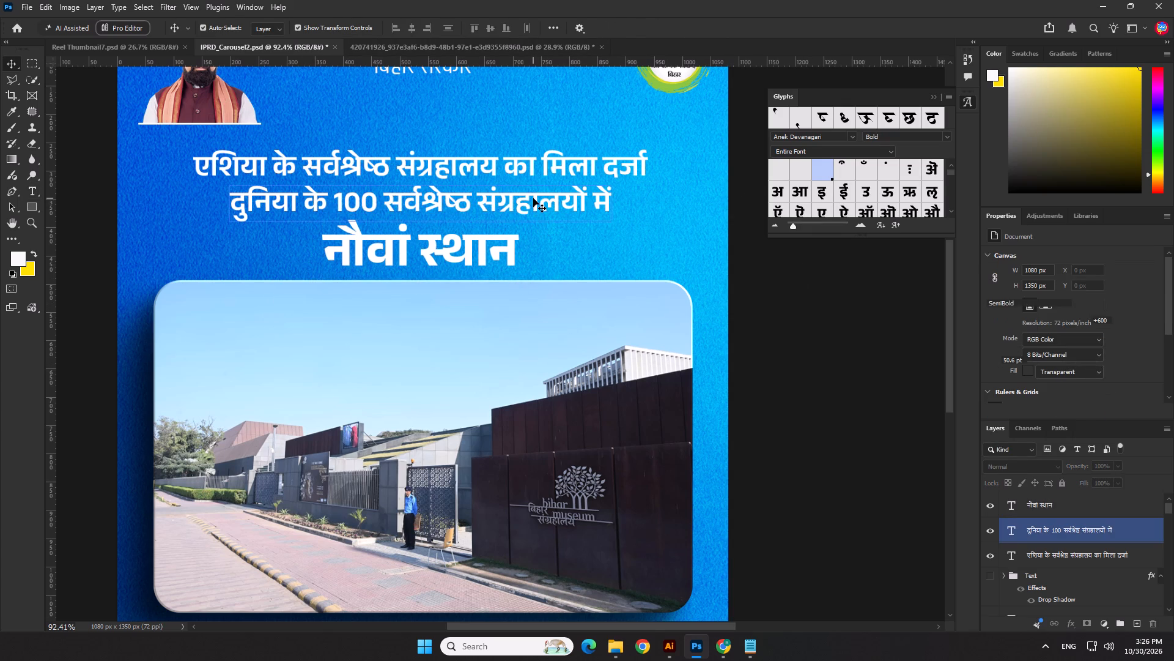
key(Up)
key(Up)
key(Up)
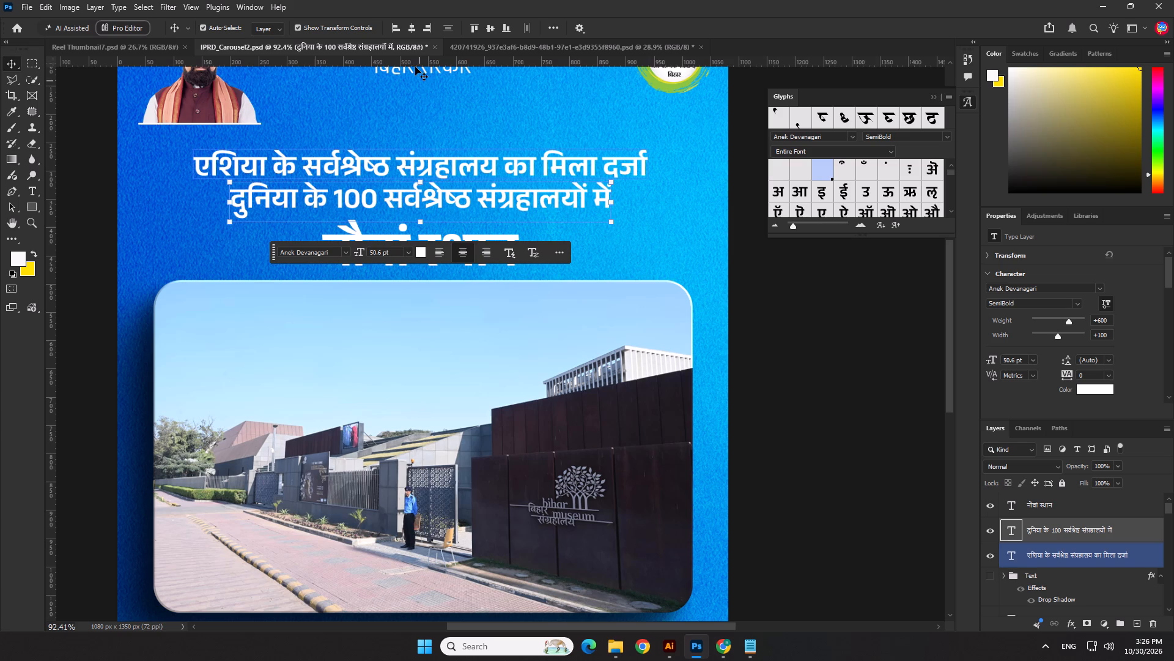
click(408, 23)
Centre the first two heading lines together horizontally on the canvas and shift them up about 11 px.
shift+click(446, 159)
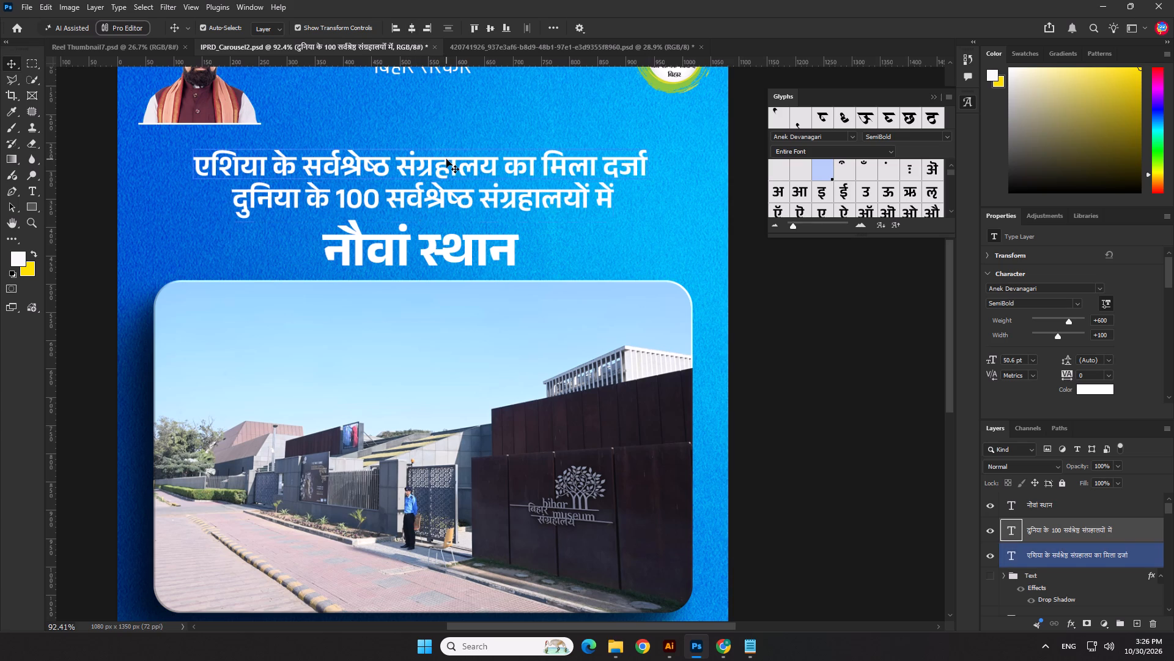
click(408, 24)
key(shift+Up)
key(shift+Up)
key(shift+Up)
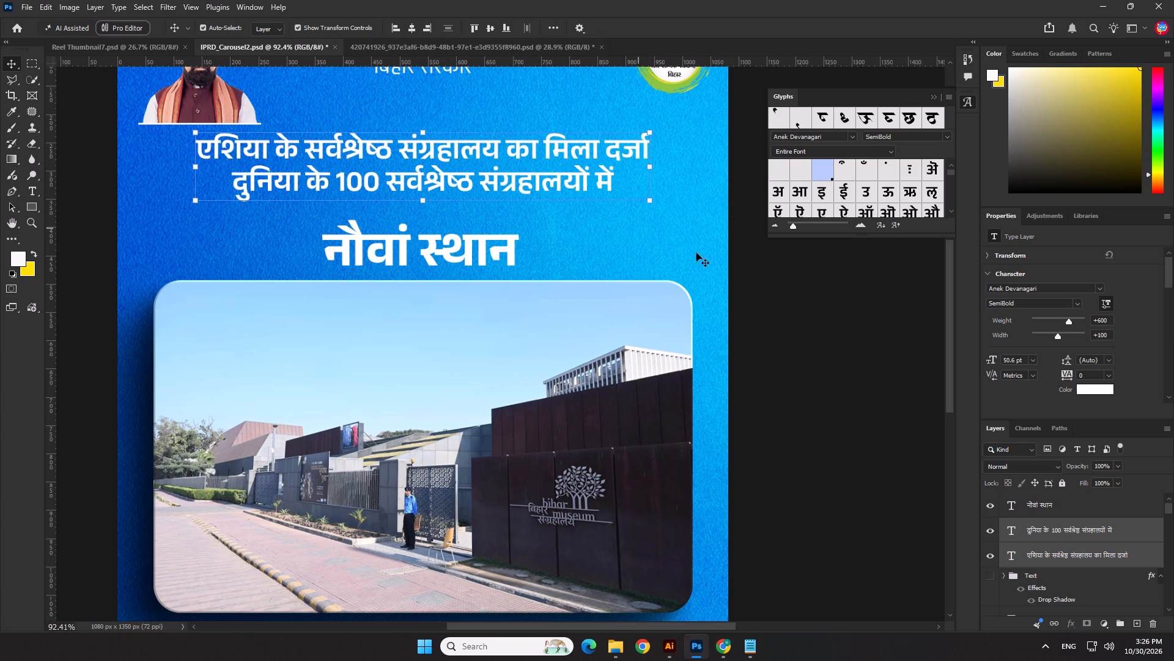
key(Down)
key(Down)
key(Down)
key(Down)
key(Down)
key(Down)
key(Down)
key(Down)
key(Down)
key(Down)
key(Down)
key(Down)
key(Down)
key(Down)
key(Down)
key(Down)
key(Down)
key(Down)
key(Down)
key(shift+Down)
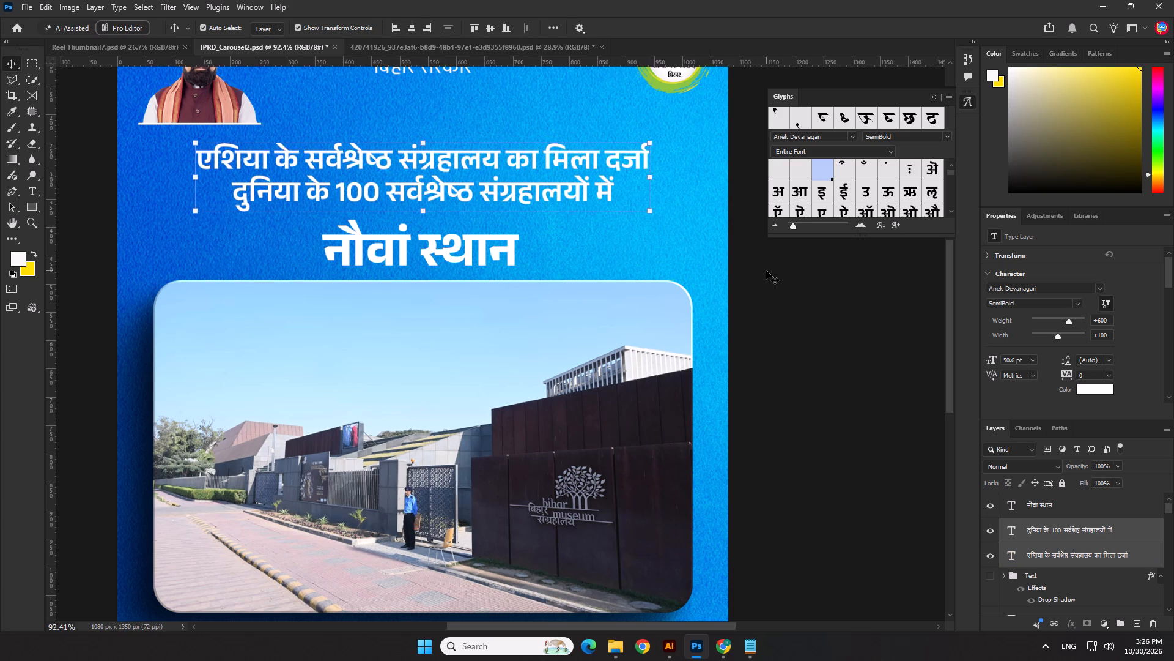
click(767, 270)
Set नौवां स्थान to 90 pt, centre it horizontally on the canvas and move it up 10 px overall.
click(467, 253)
key(shift+Up)
key(shift+Up)
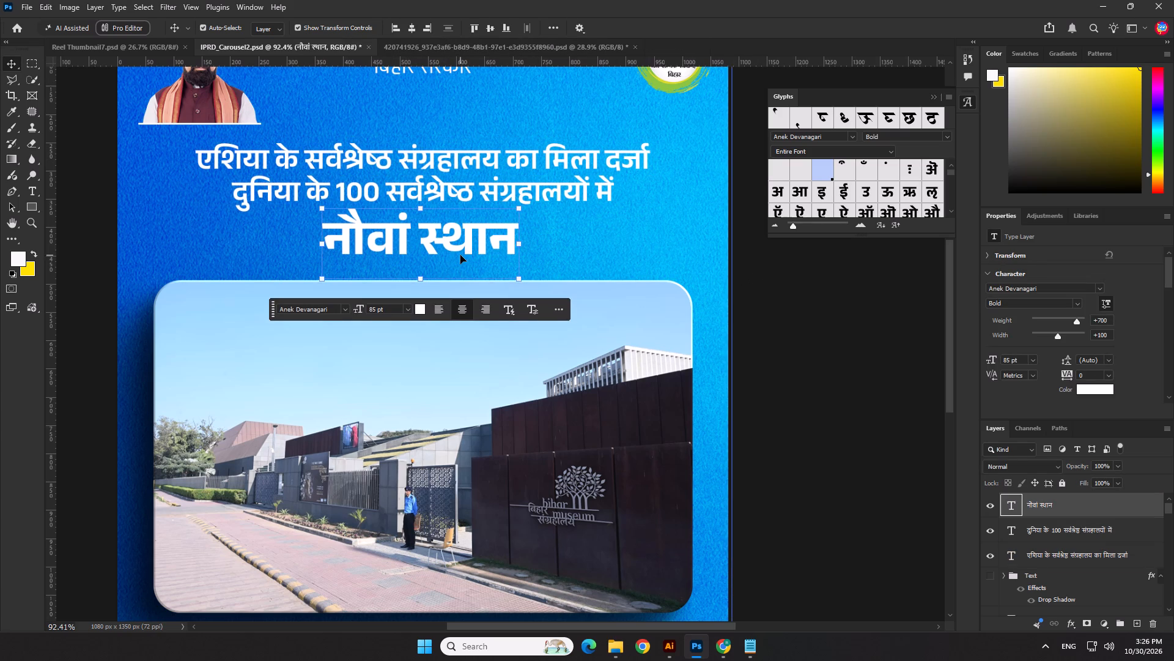
drag(1011, 362, 992, 367)
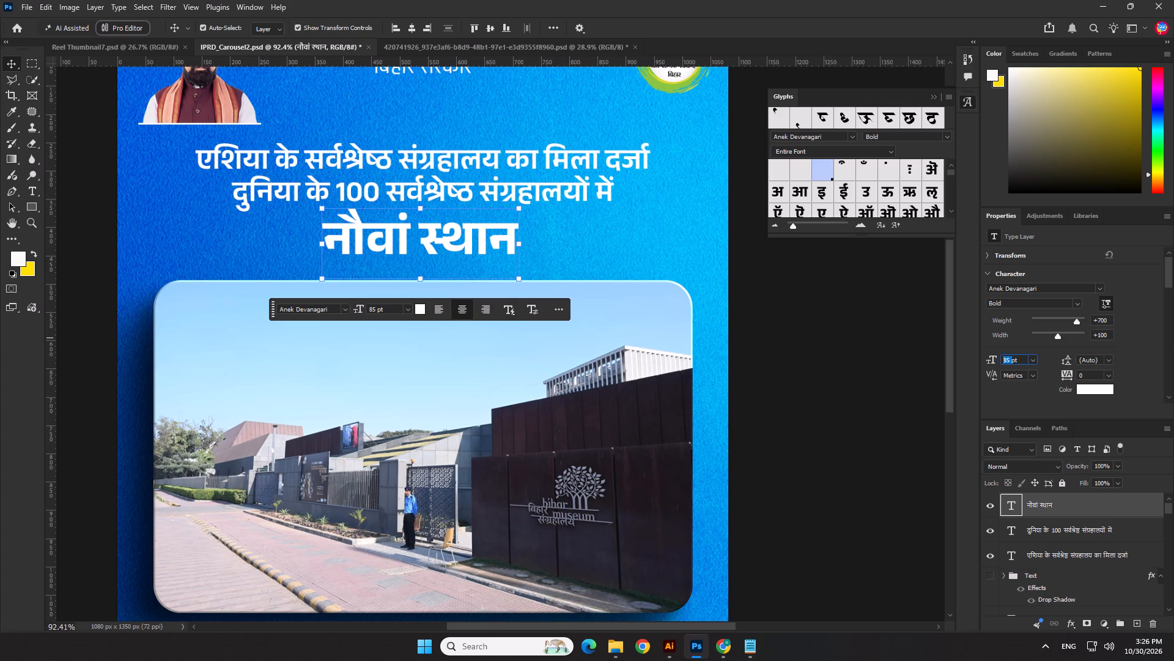
text(90)
key(Return)
click(412, 29)
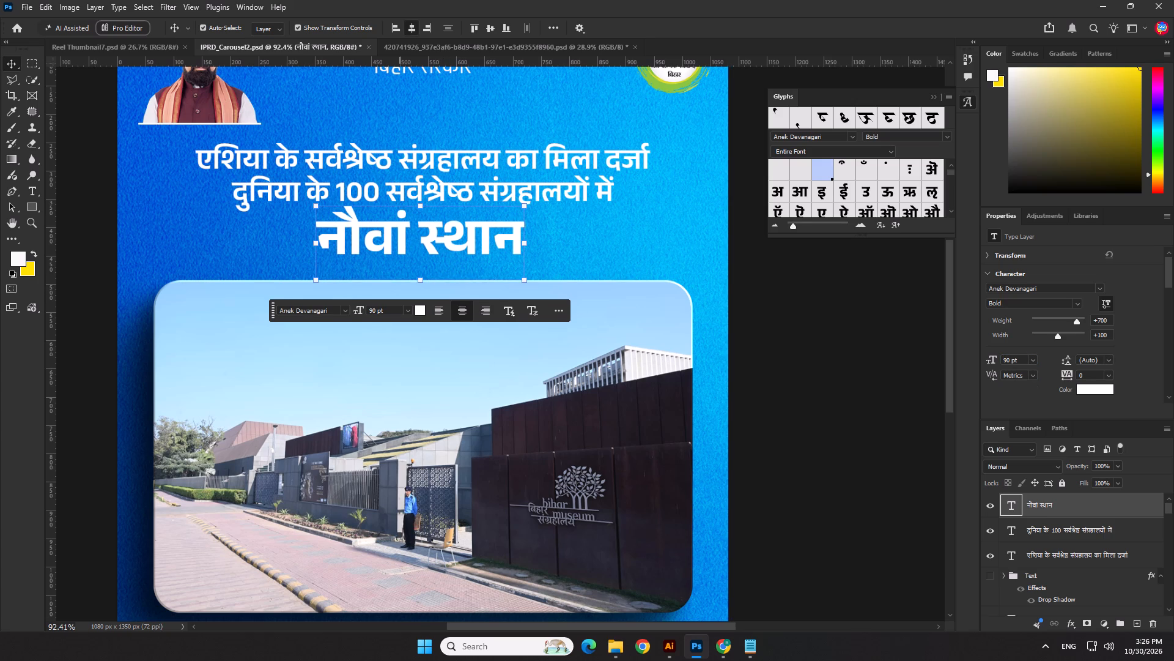
key(shift+Down)
click(811, 327)
Shift the first two heading lines down together about 6 px, closer to नौवां स्थान.
click(497, 196)
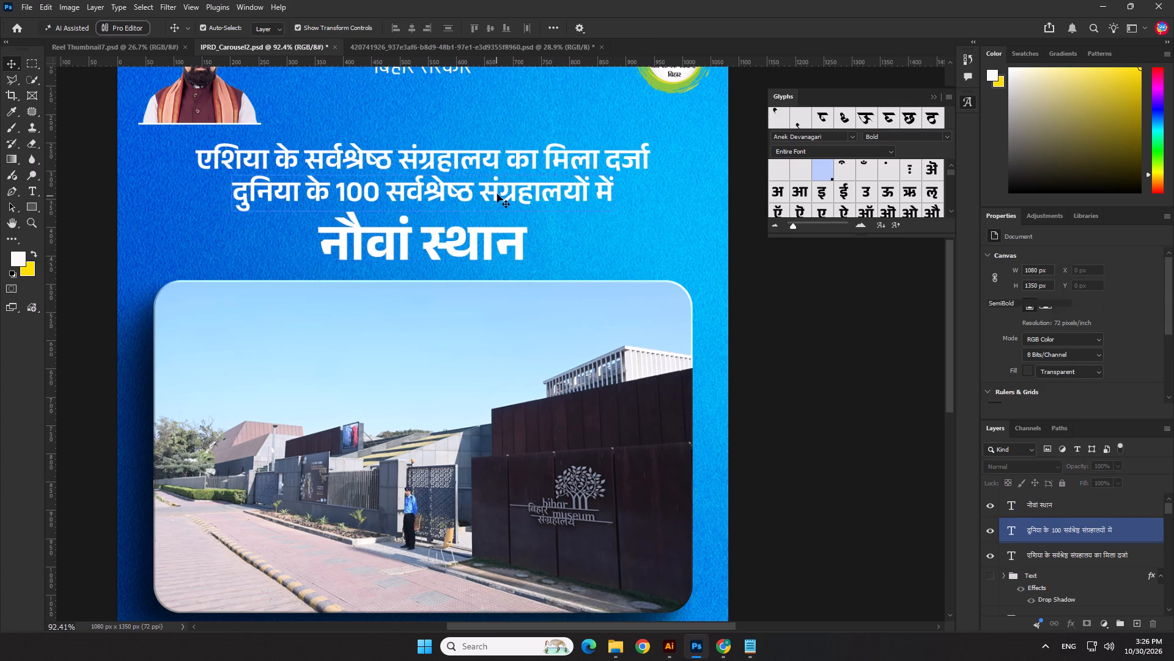
shift+click(640, 157)
key(shift+Down)
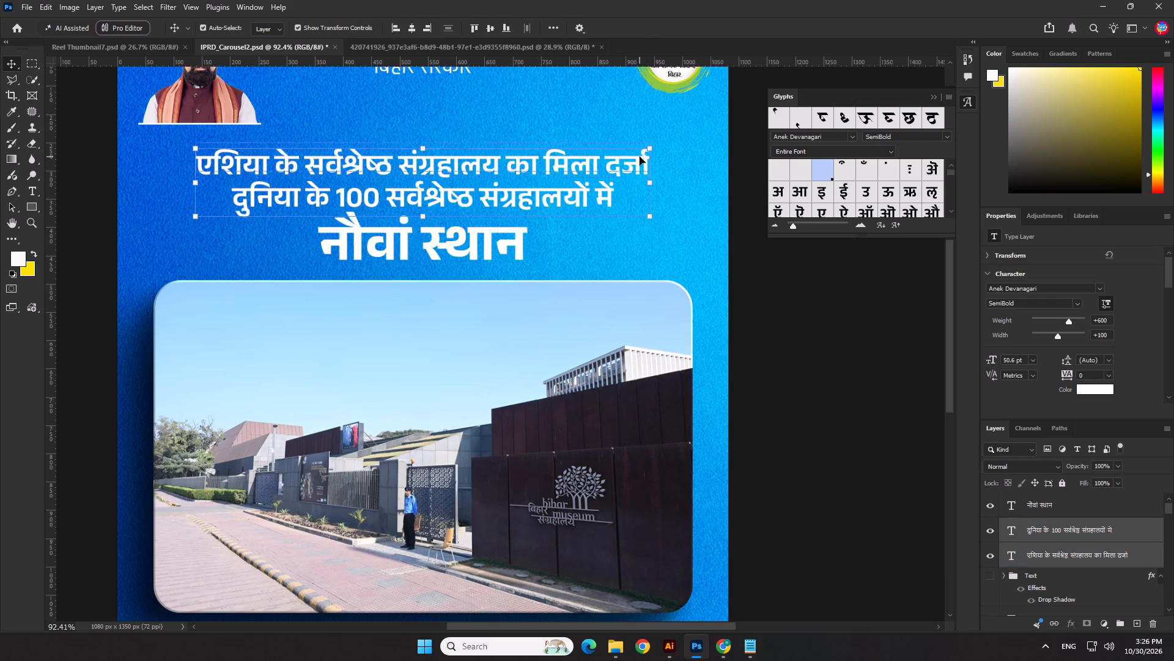
key(Up)
key(Up)
key(Up)
key(Up)
click(803, 319)
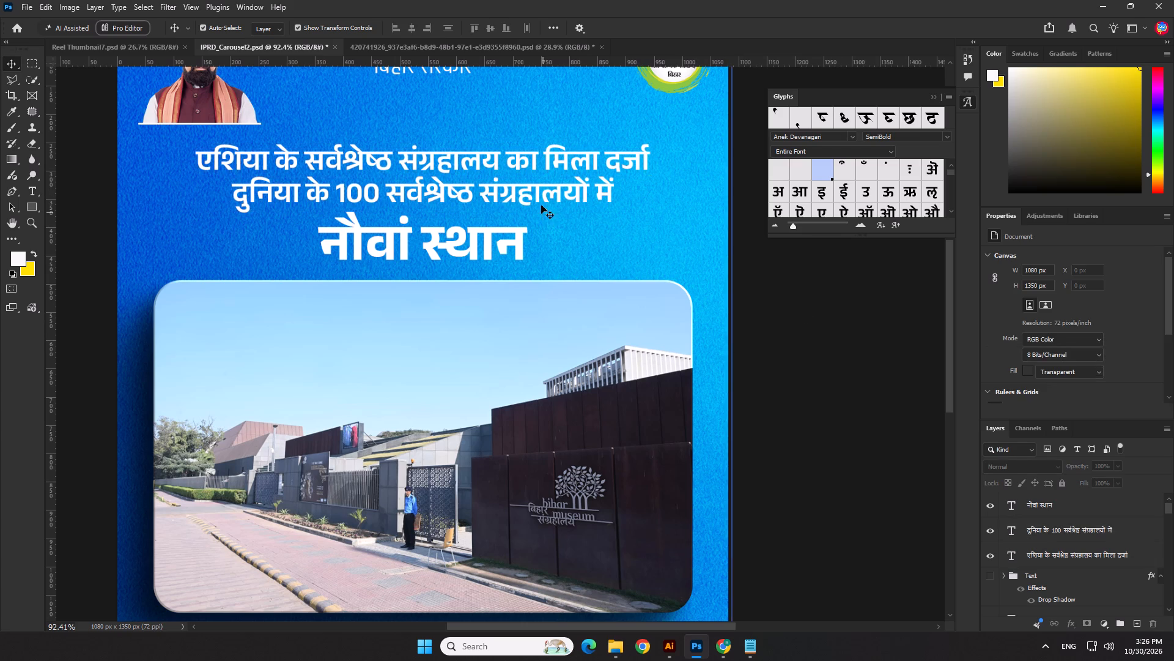
Nudge the line दुनिया के 100 सर्वश्रेष्ठ संग्रहालयों में down 3 px.
click(539, 190)
key(Down)
key(Down)
key(Down)
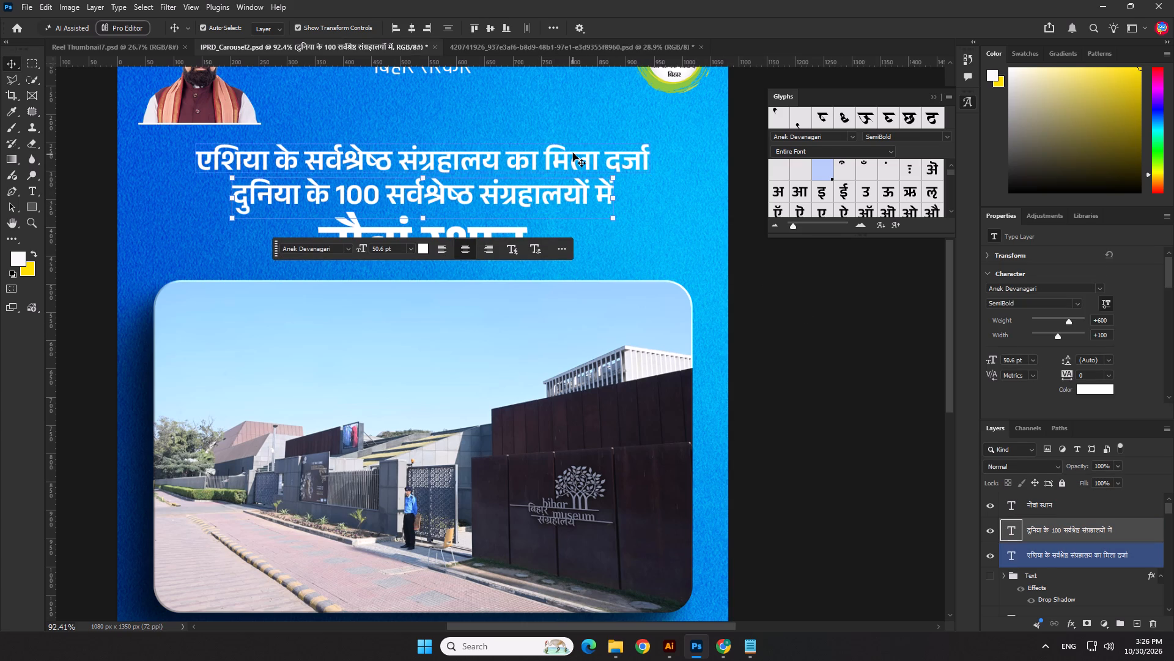
Centre the first two heading lines horizontally on the canvas and move them up about 5 px together.
shift+click(573, 153)
click(413, 28)
key(shift+Up)
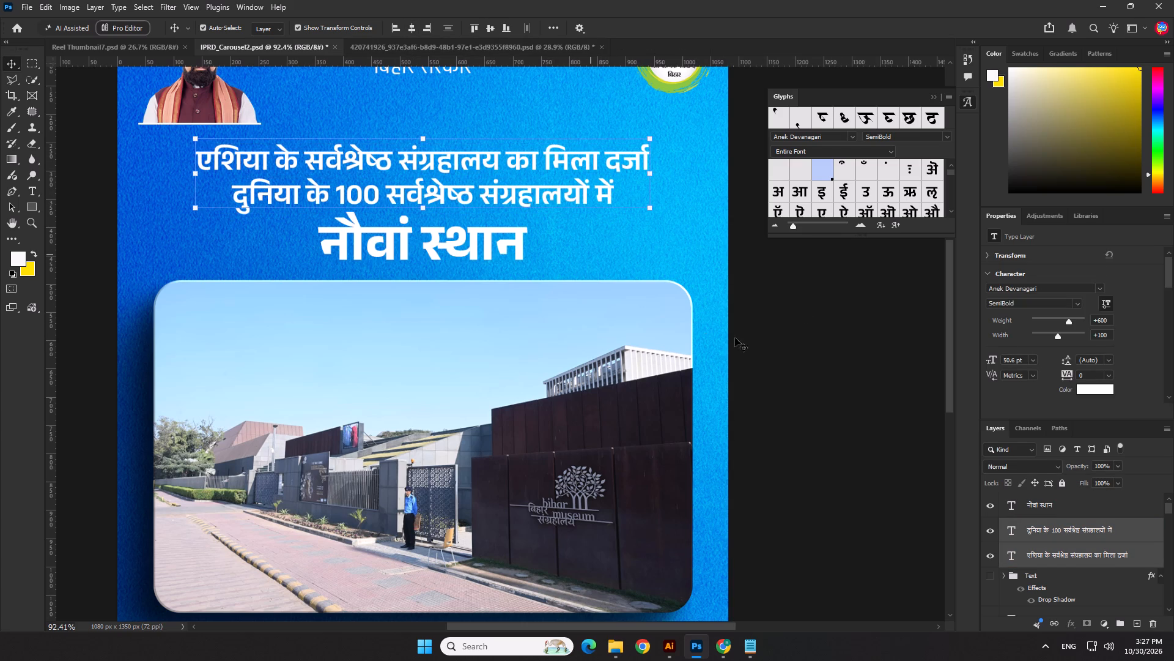
key(Down)
key(Down)
key(Down)
key(Down)
key(Down)
click(823, 330)
Nudge नौवां स्थान up 4 px towards the line above it.
scroll(409, 247, down, 4)
click(426, 243)
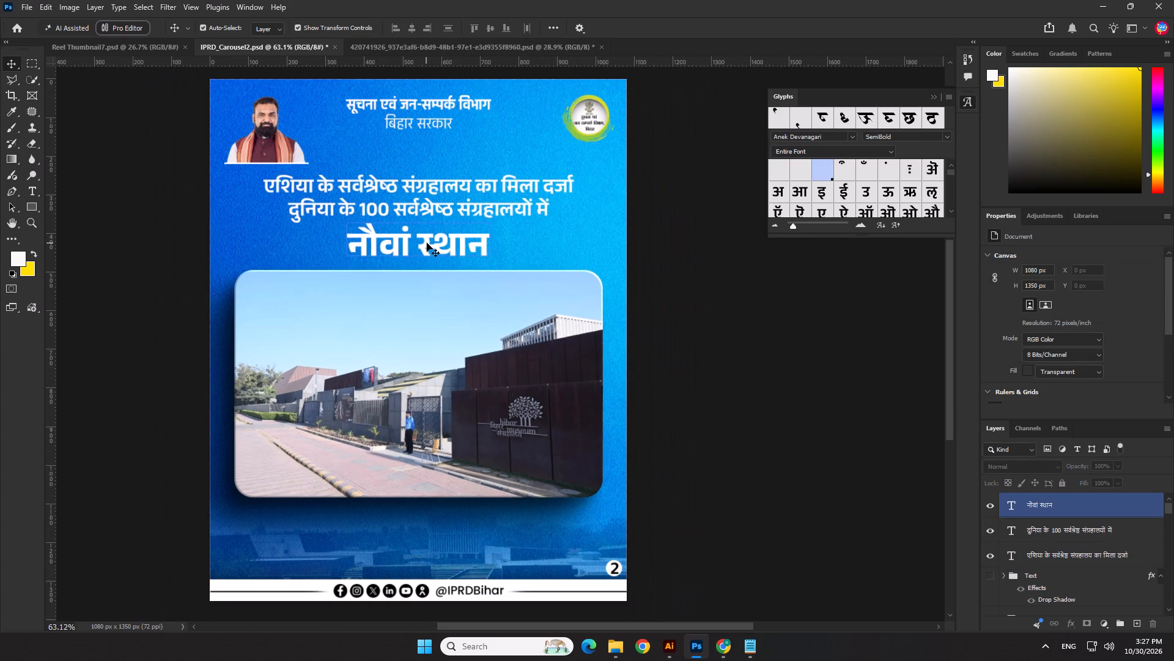
key(Up)
key(Up)
key(Up)
key(Up)
click(686, 280)
Group the three heading text layers into one layer group.
scroll(686, 280, down, 5)
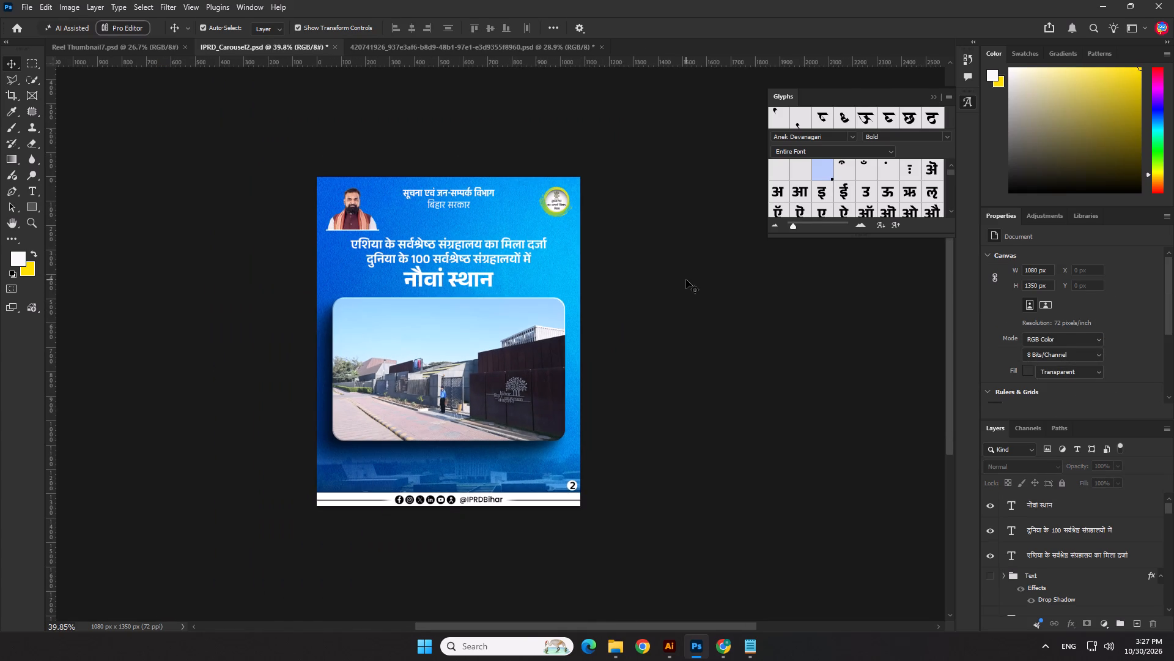
scroll(446, 270, up, 2)
click(452, 275)
scroll(1011, 504, up, 1)
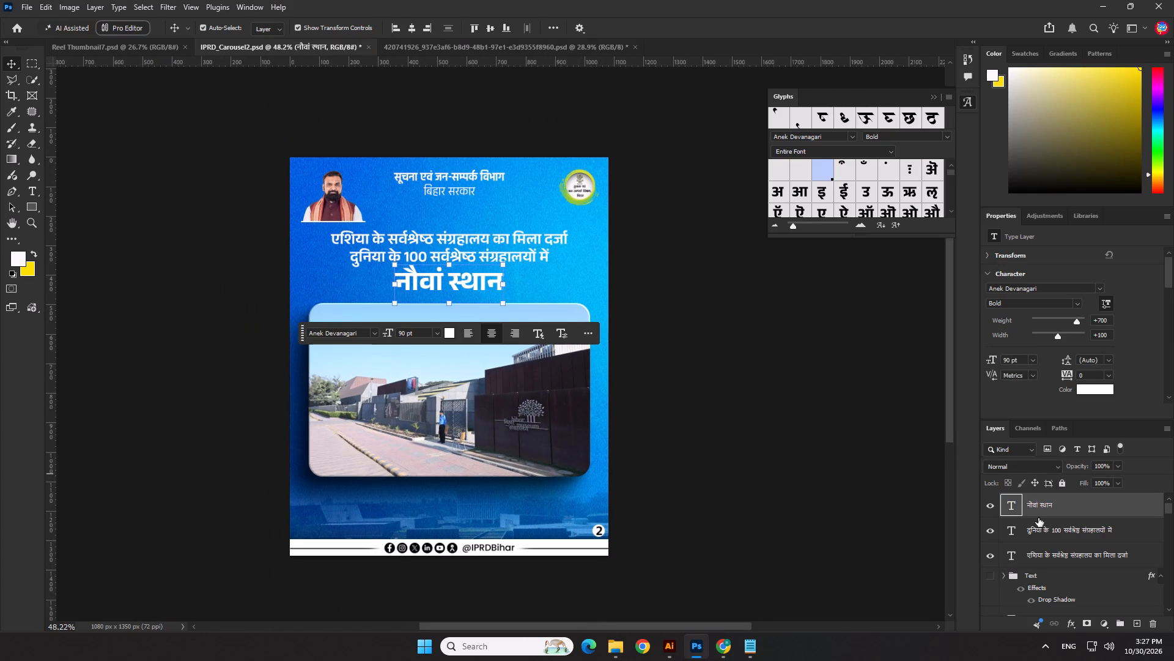
scroll(1038, 518, up, 3)
click(1046, 532)
ctrl+click(1046, 556)
ctrl+click(1043, 514)
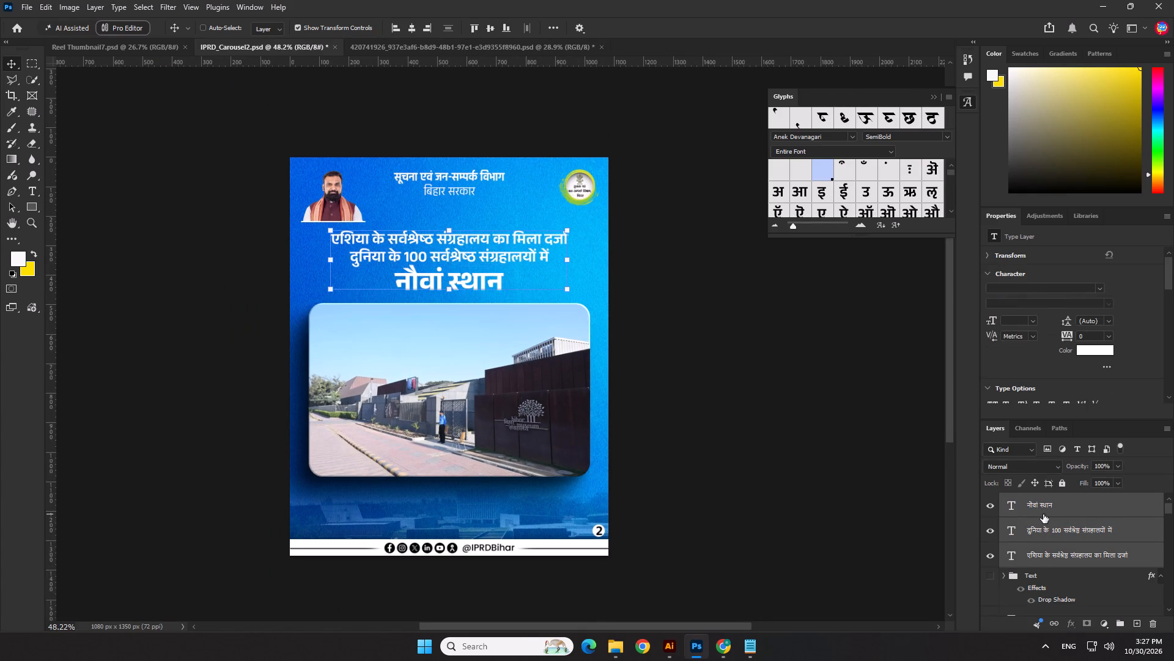
key(ctrl+g)
Add a Multiply drop shadow to the heading group with 15% opacity, 113° angle, 7 px distance and 5 px size.
double_click(1086, 500)
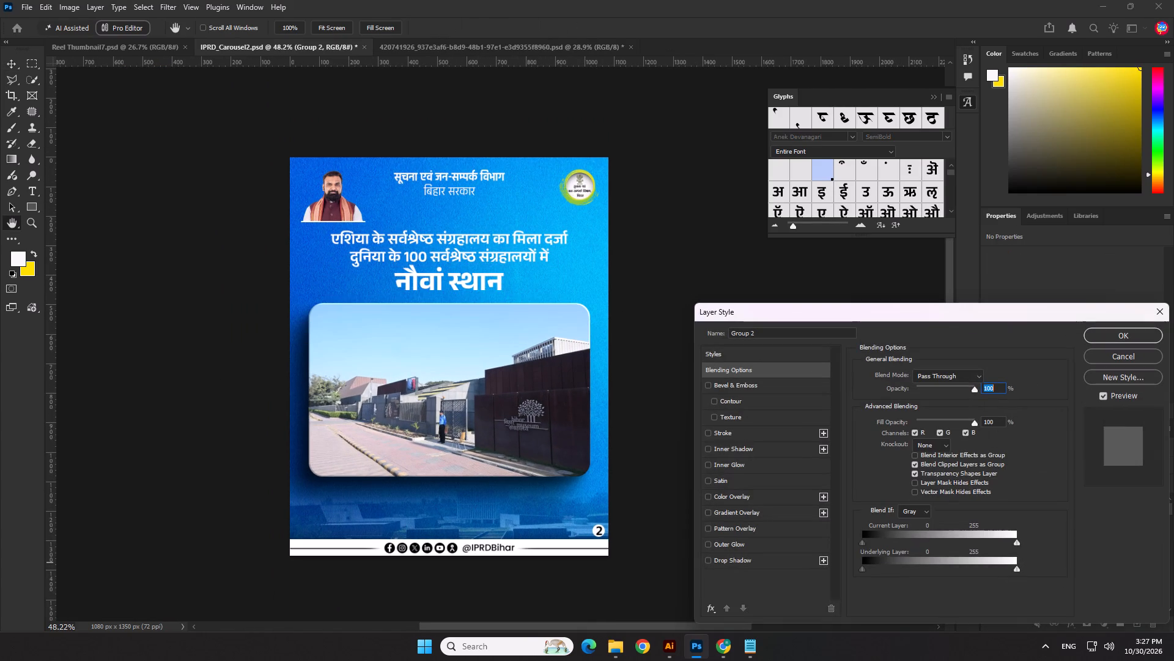
click(785, 564)
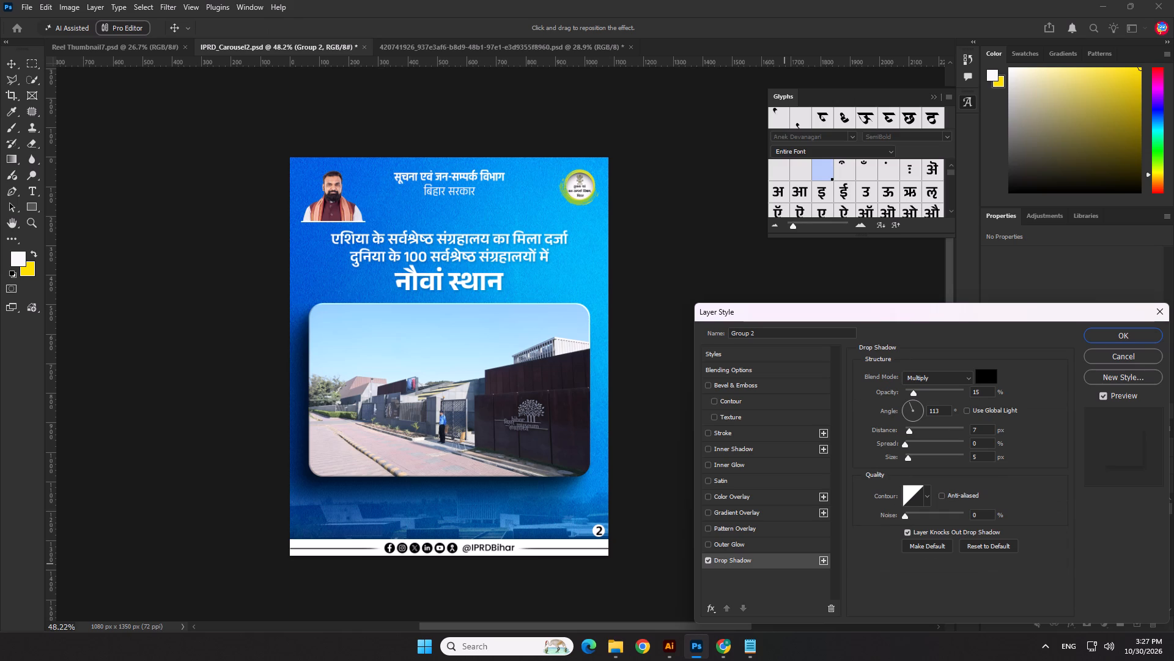
click(1110, 324)
click(1117, 330)
click(821, 372)
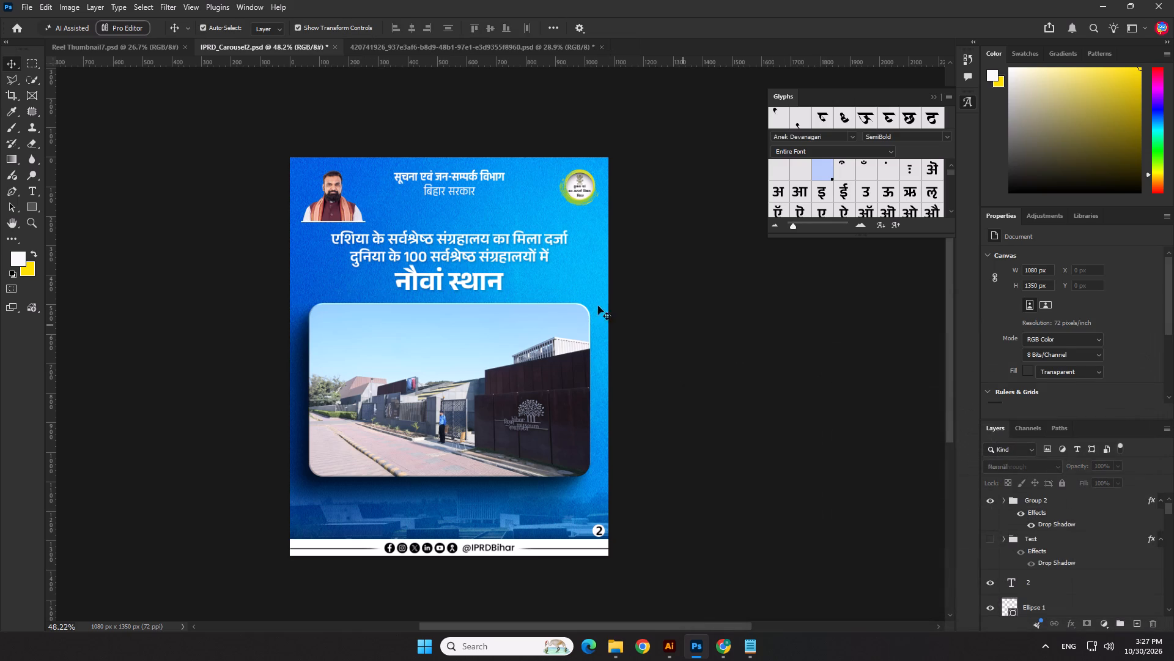
click(789, 345)
Move the whole heading group down 9 px towards the entrance photo.
scroll(638, 329, down, 3)
scroll(511, 298, up, 5)
click(465, 307)
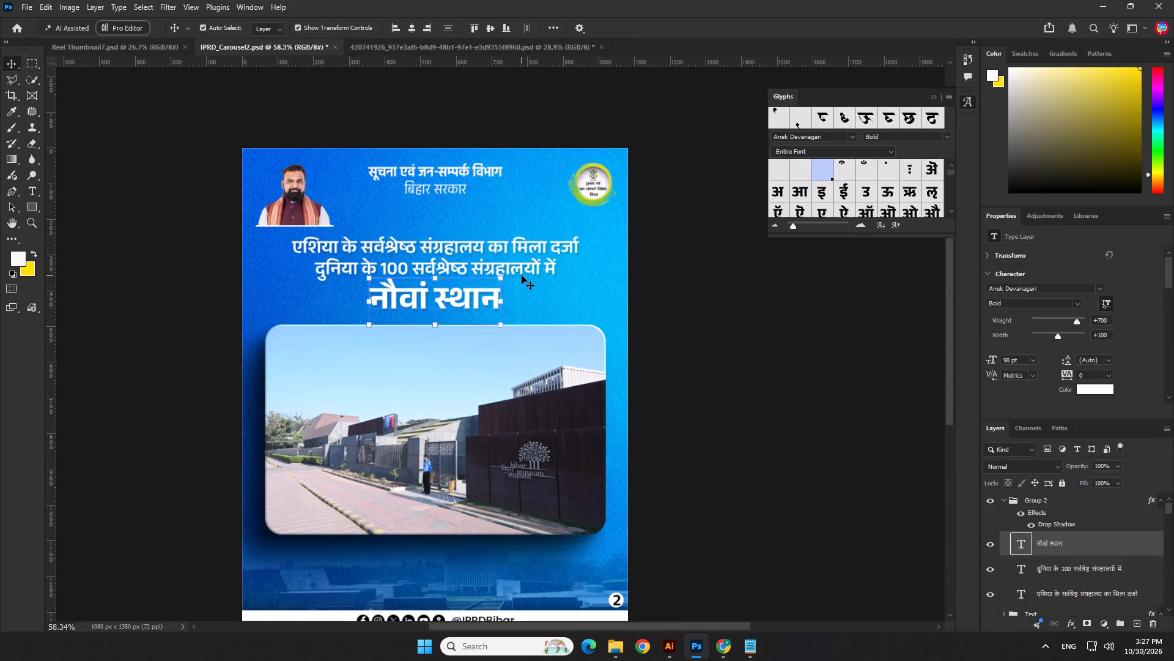
click(1050, 496)
key(Down)
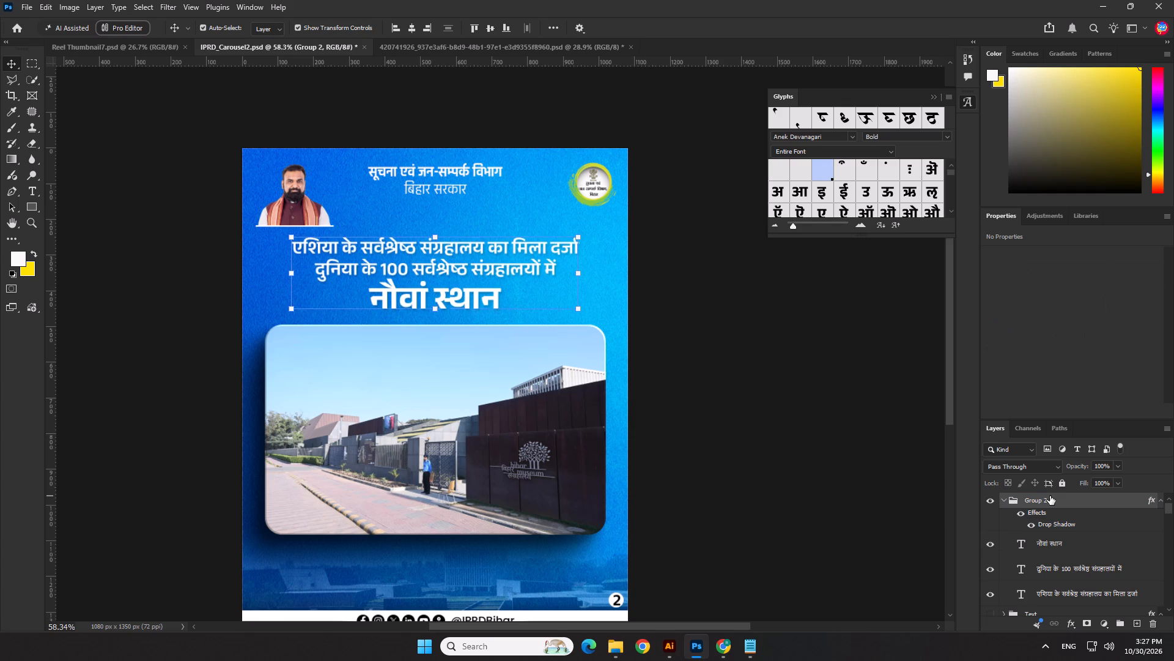
key(Down)
key(Down)
key(Down)
key(Down)
key(Down)
key(Down)
key(Down)
key(Down)
key(Down)
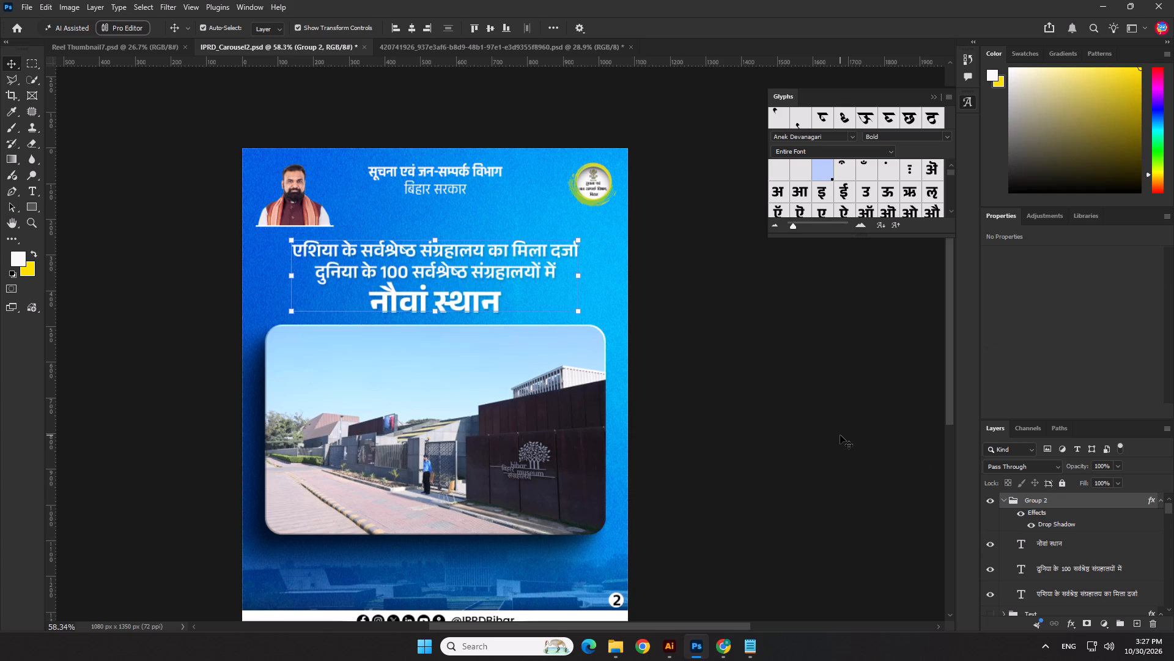
key(Up)
click(840, 435)
Save the changes to IPRD_Carousel2.psd.
scroll(702, 346, down, 5)
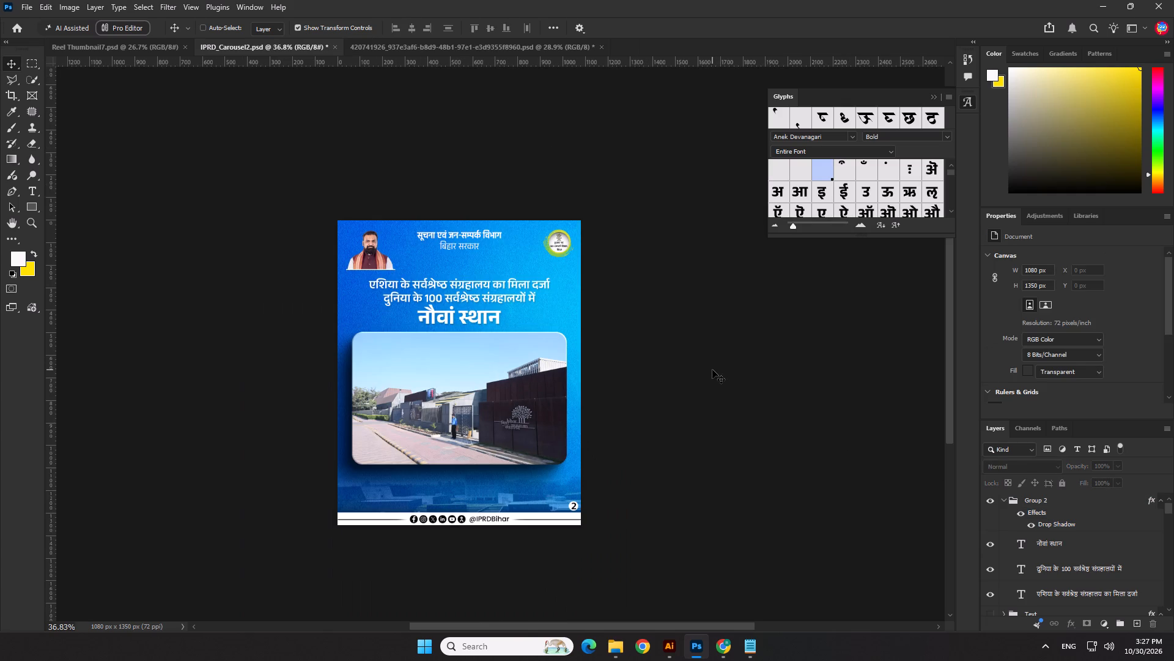
key(ctrl+s)
Save a PNG copy of the slide in the 30.10.26 folder with the Large file size (Fastest saving) option.
click(29, 10)
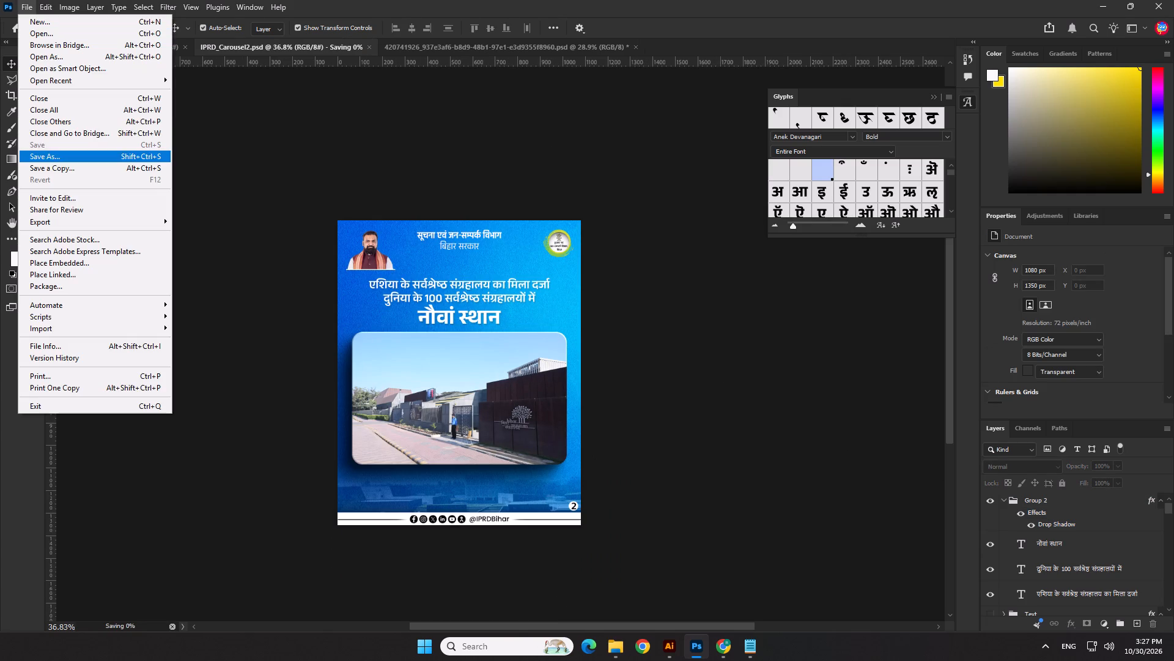
click(67, 163)
click(166, 527)
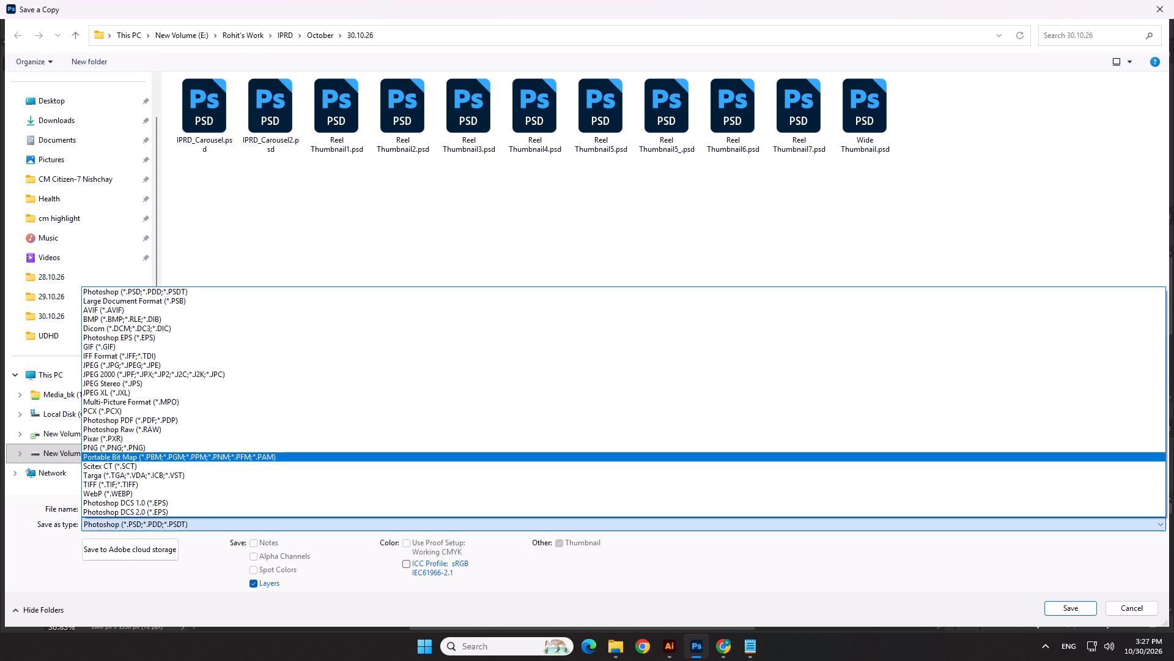
click(152, 447)
click(1065, 608)
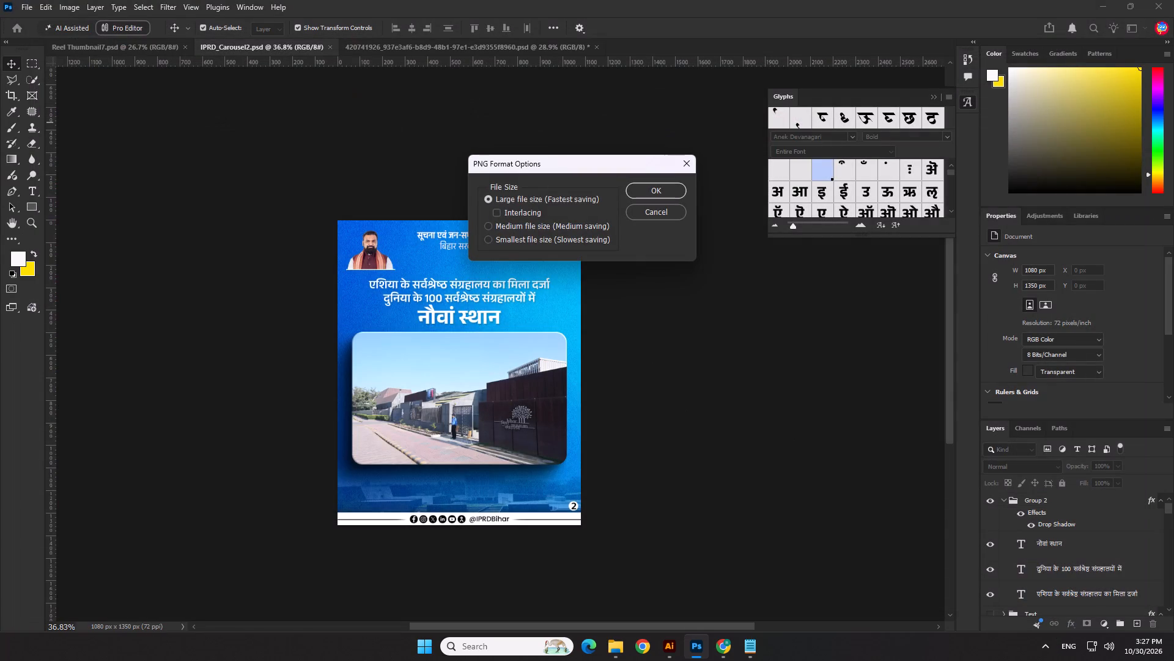
click(654, 197)
click(703, 392)
Change the slide number in the white circle to 3.
scroll(568, 546, up, 11)
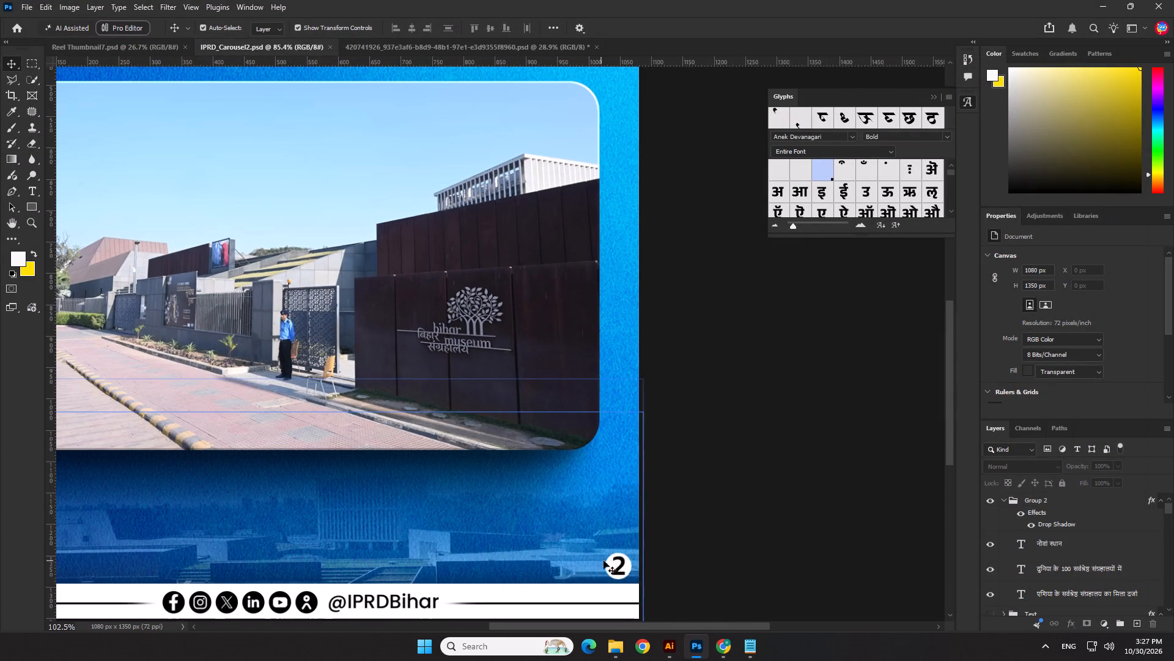
double_click(621, 567)
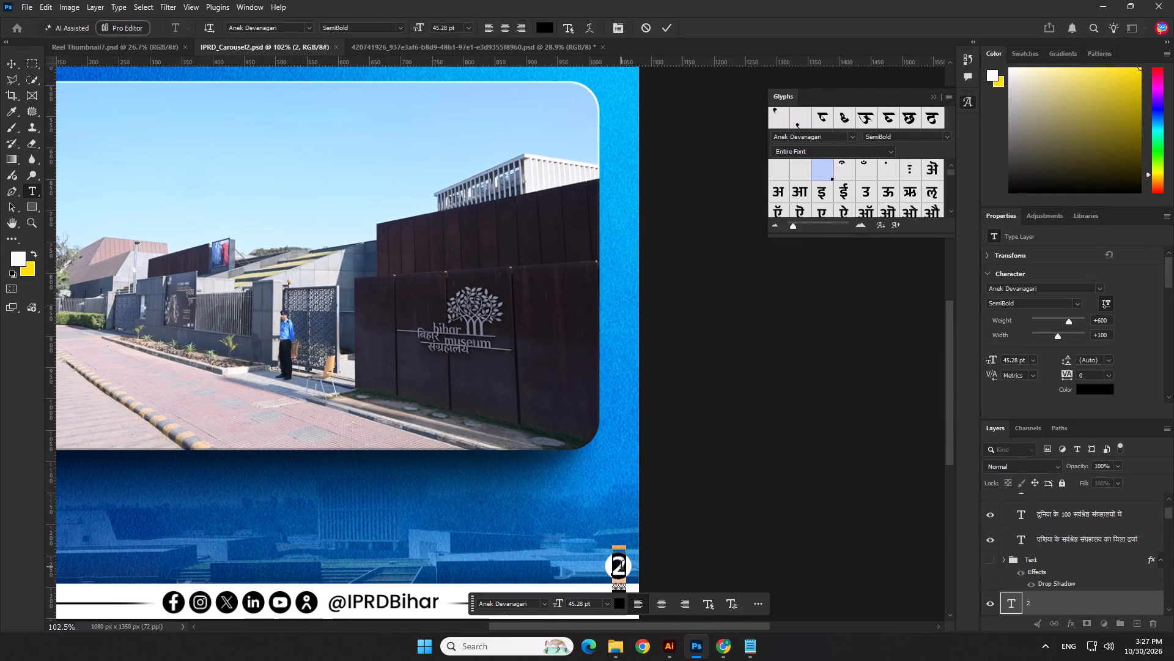
key(3)
click(666, 26)
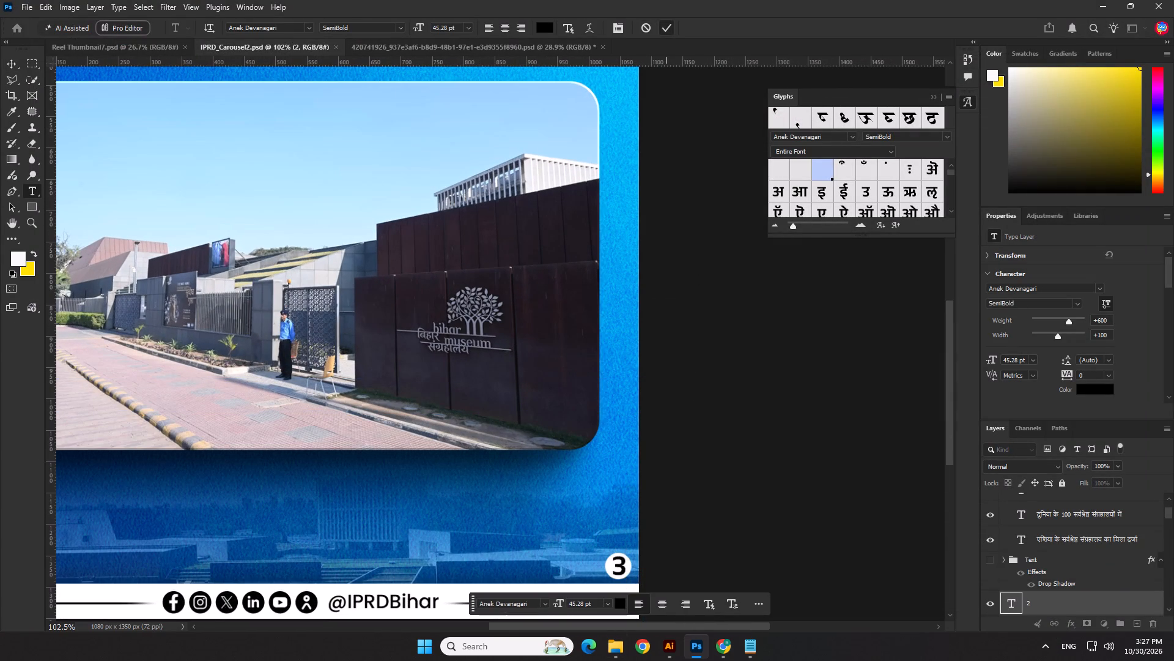
click(769, 513)
Save the document as IPRD_Carousel3.psd in the 30.10.26 folder.
scroll(577, 476, down, 5)
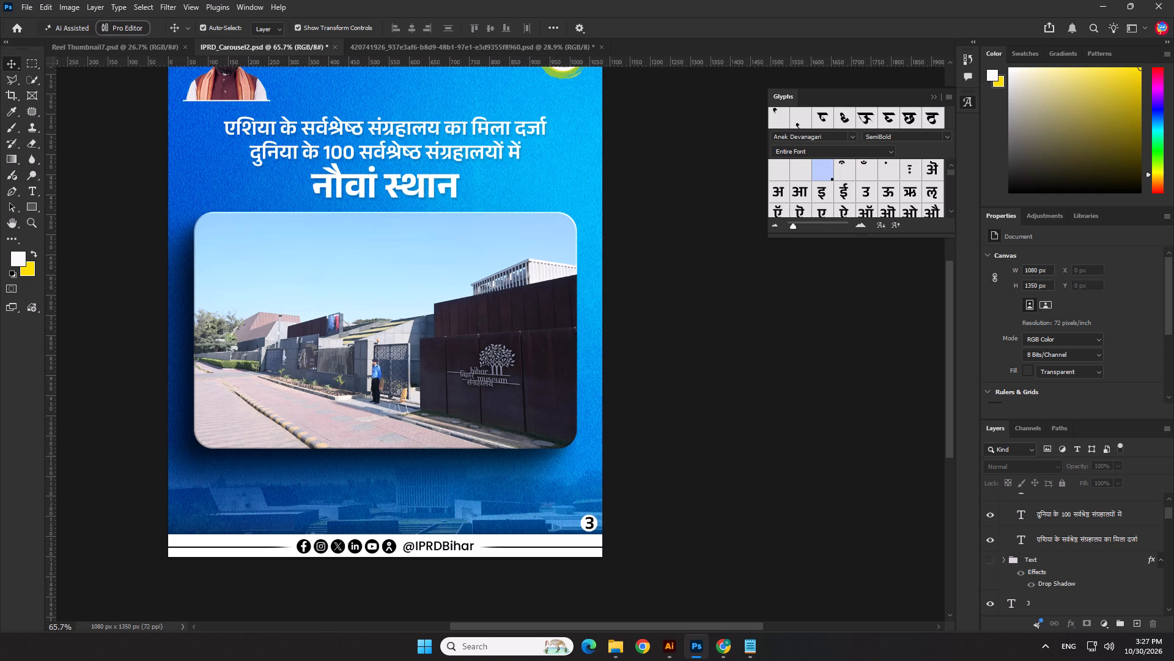
click(31, 12)
click(51, 155)
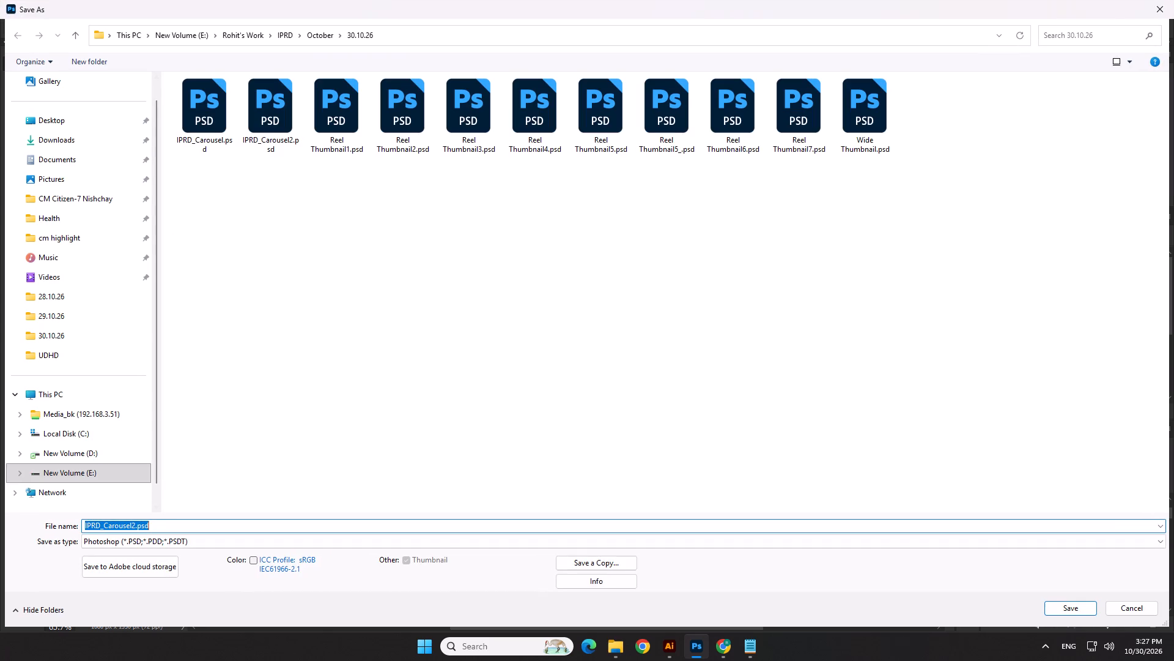
drag(168, 528, 133, 529)
key(3)
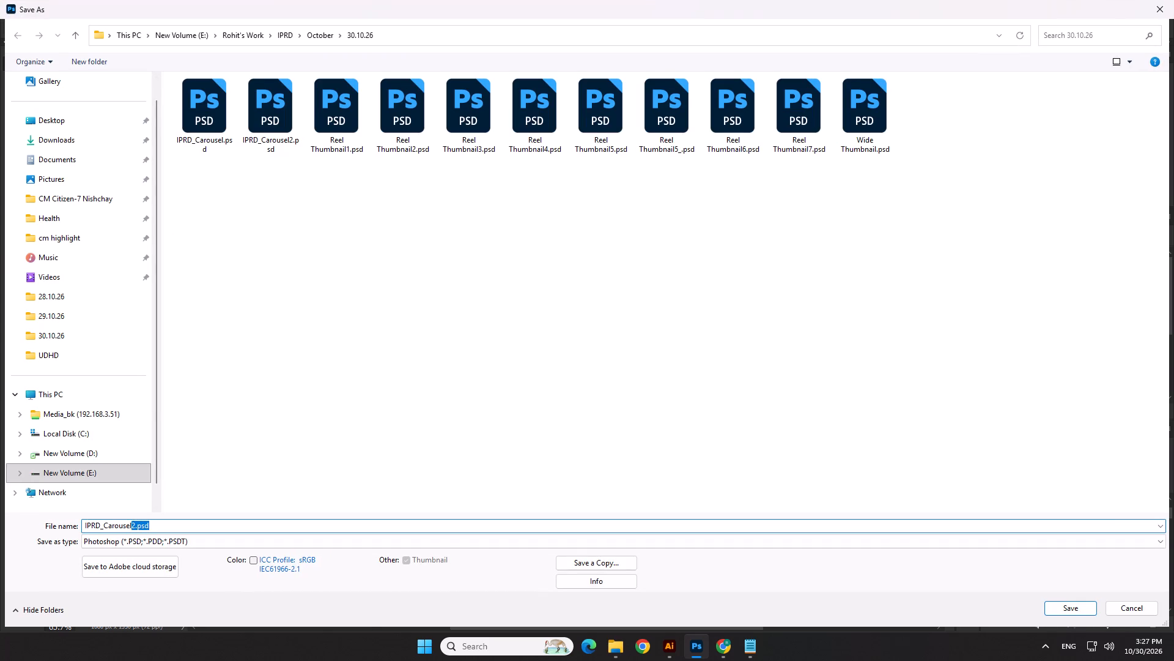
key(Return)
key(Return)
Centre the number 3 horizontally and vertically in its white circle, aligning the two layers to each other instead of the canvas.
scroll(618, 534, up, 14)
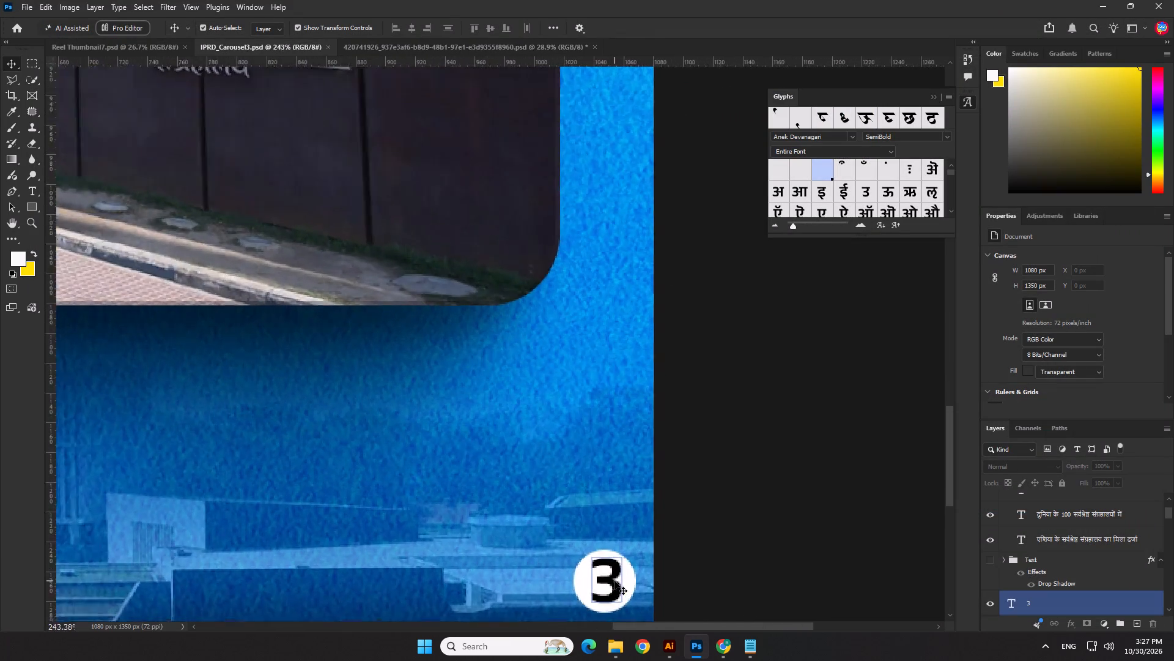
scroll(615, 581, up, 4)
click(617, 581)
scroll(640, 585, up, 7)
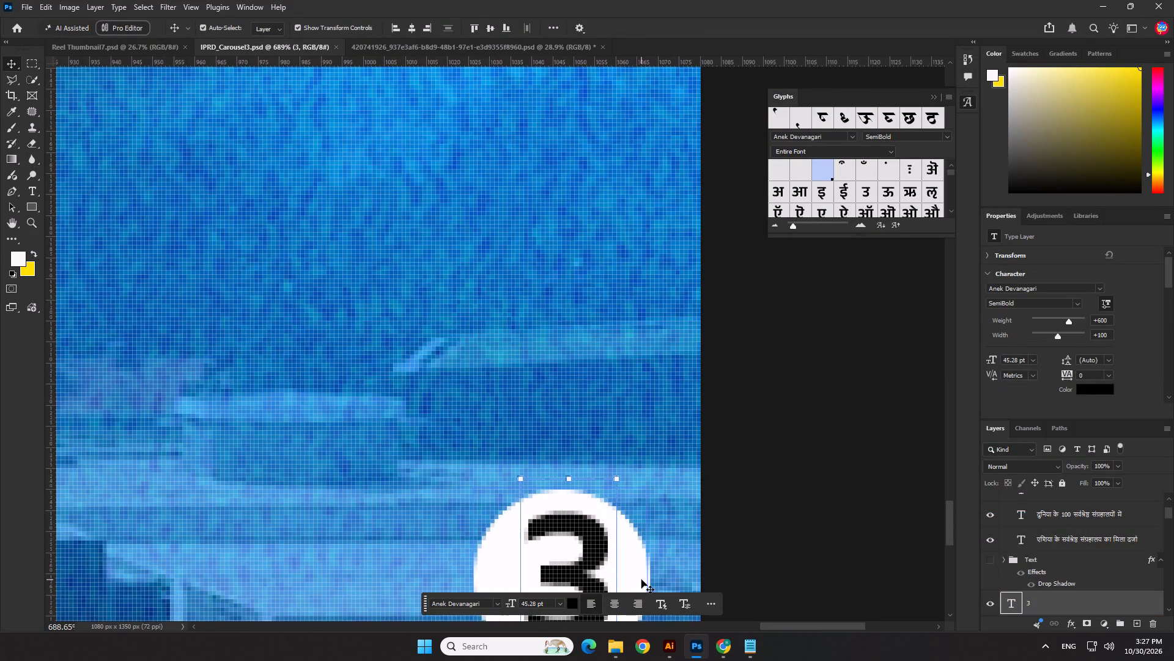
shift+click(641, 580)
click(559, 32)
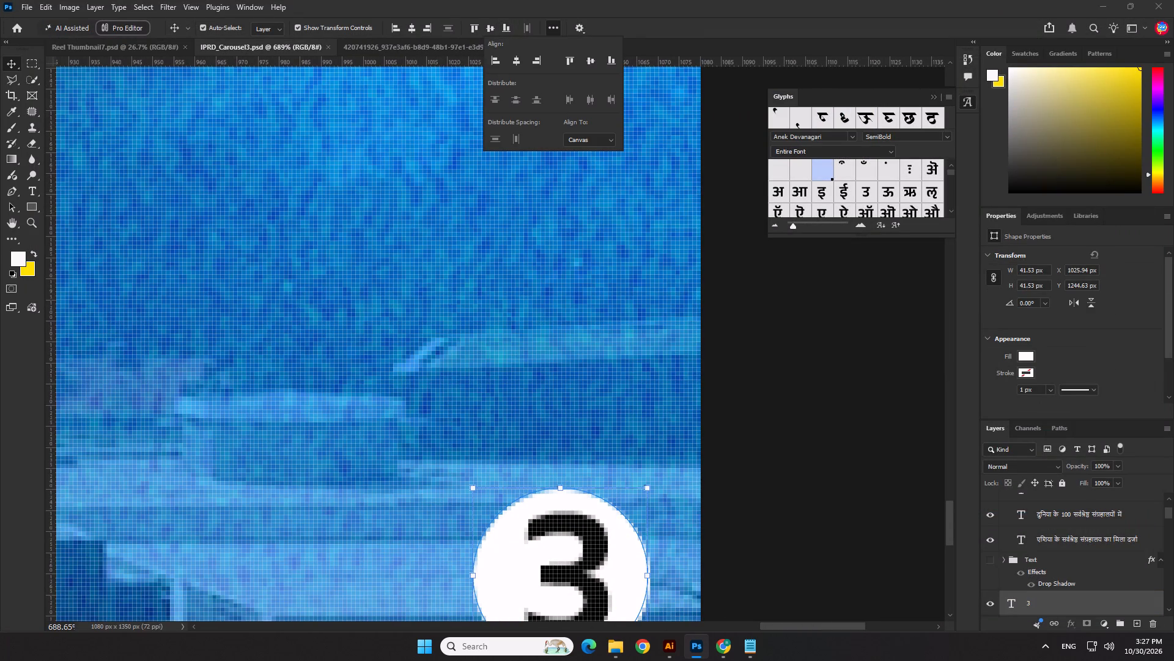
click(594, 143)
click(594, 152)
click(411, 27)
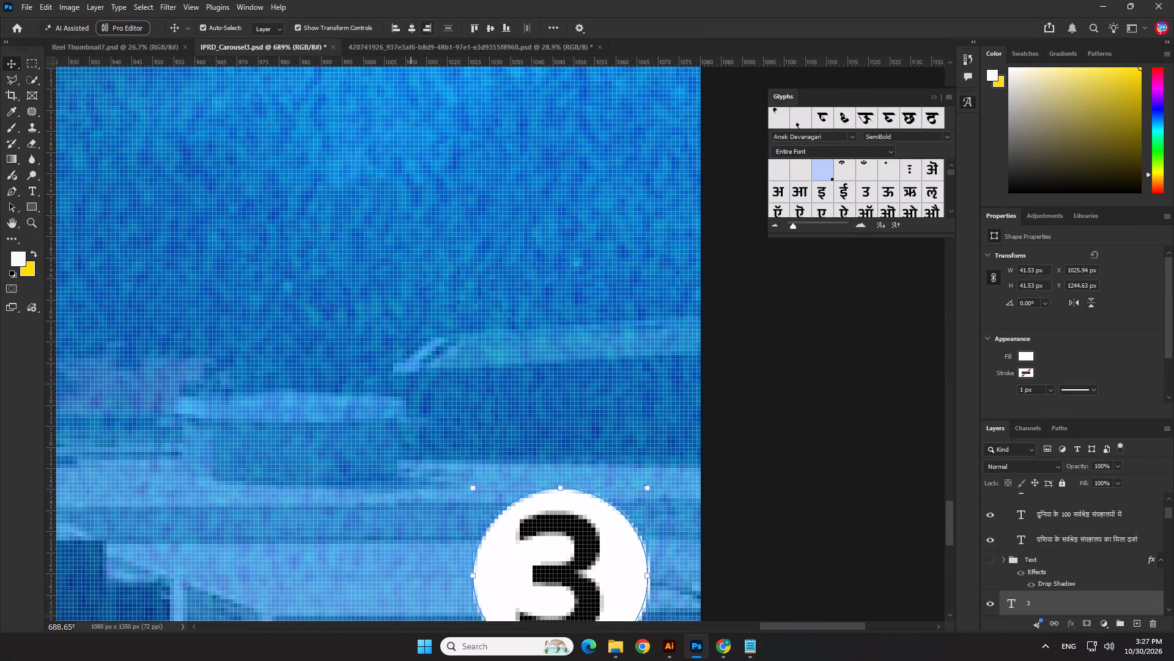
click(490, 31)
scroll(691, 264, down, 20)
scroll(691, 264, down, 2)
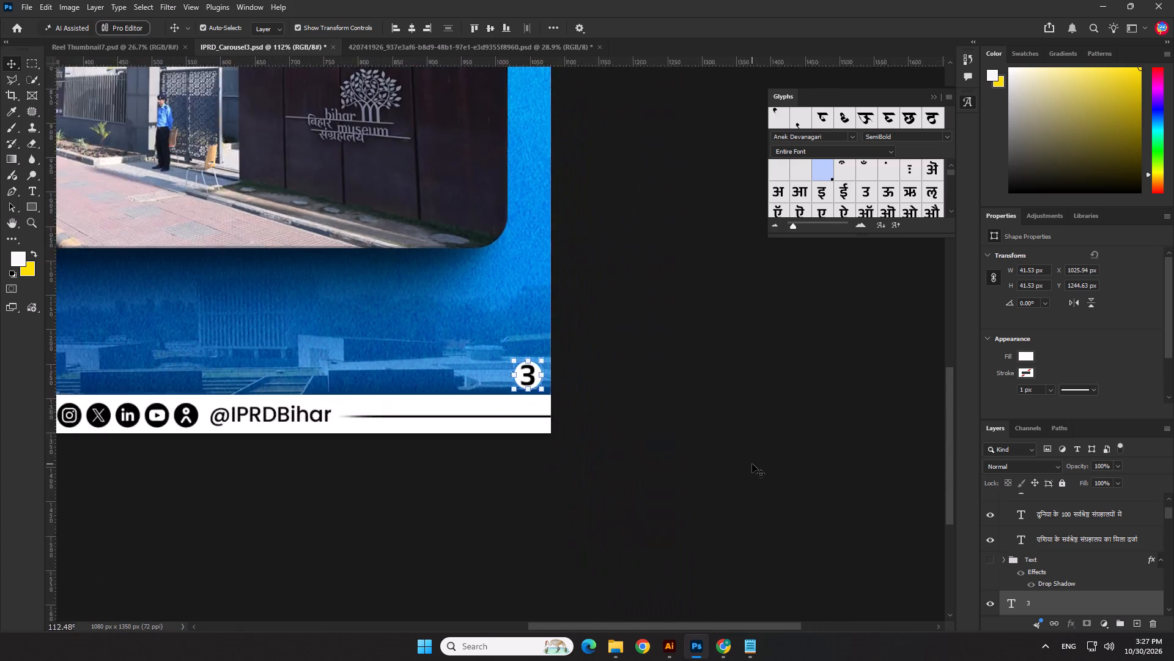
scroll(752, 464, down, 13)
click(747, 463)
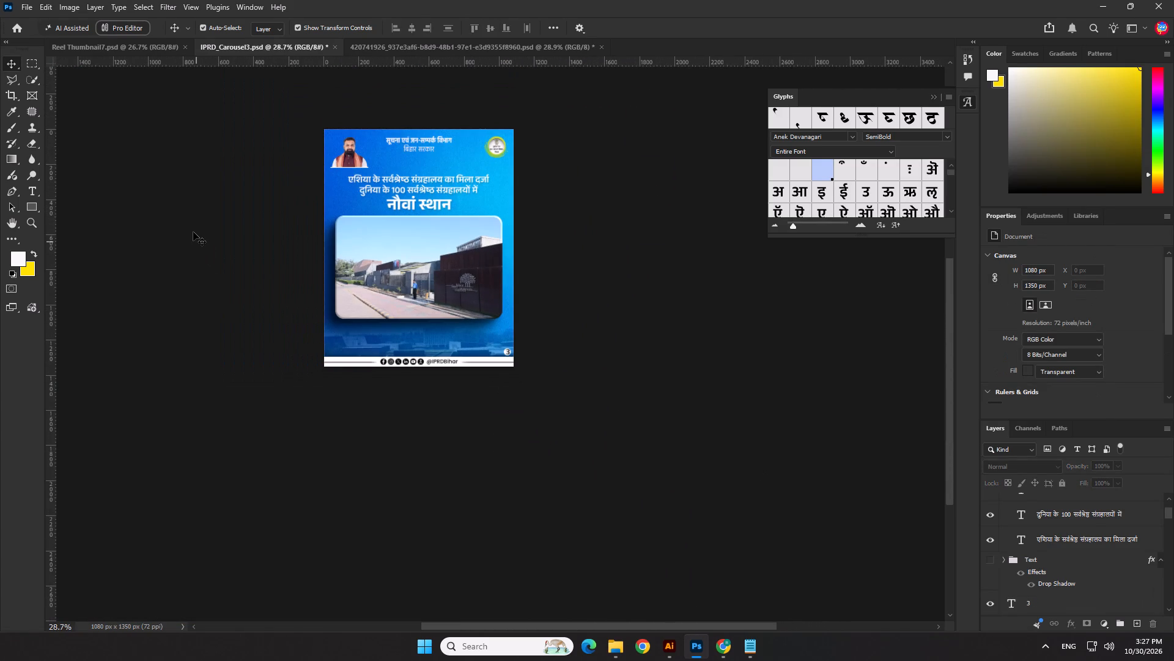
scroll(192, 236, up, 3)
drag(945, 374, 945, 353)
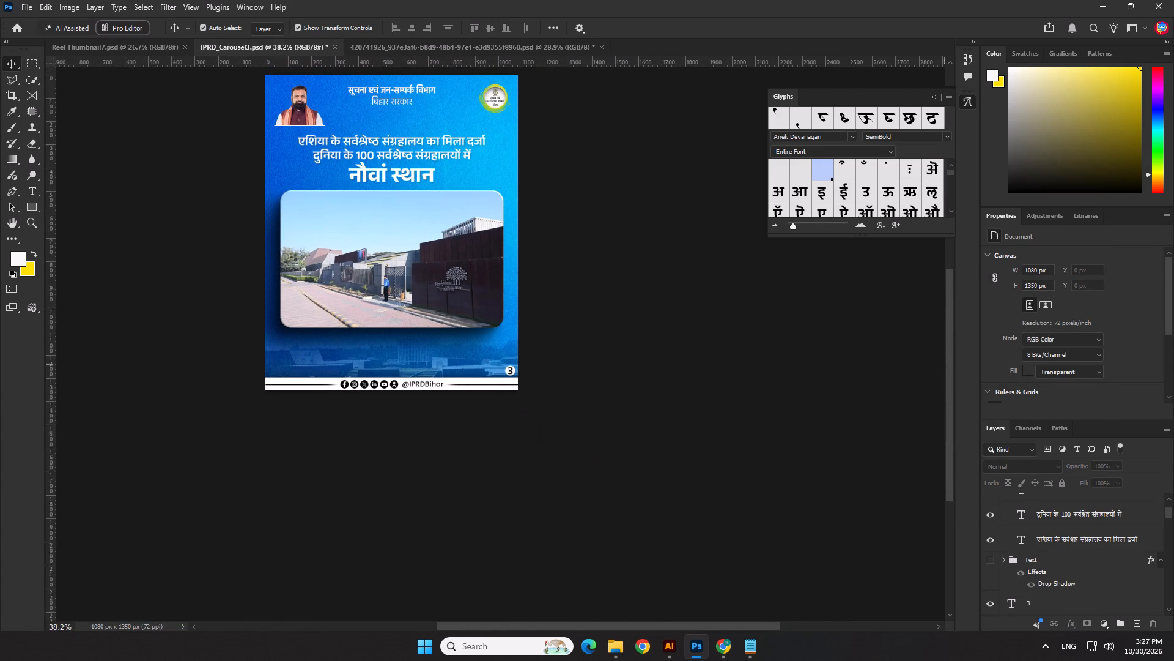
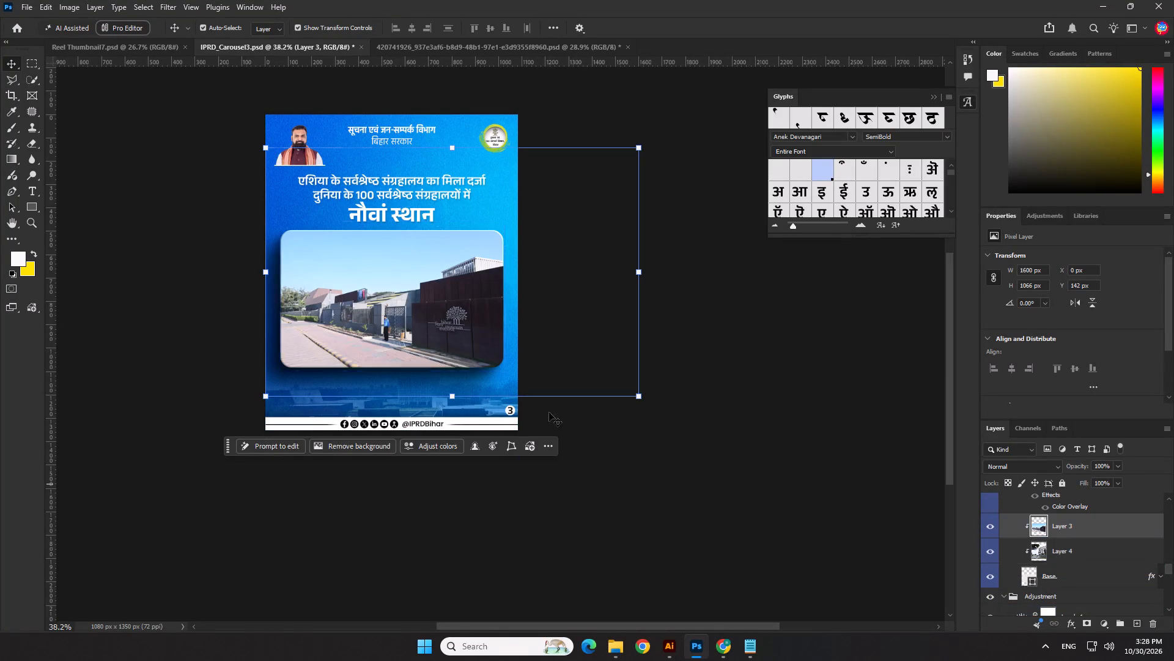
Remove the Layer 3 photo and scale the Layer 4 building photo to about 969 × 645 px to fill the rounded frame.
drag(456, 146, 457, 228)
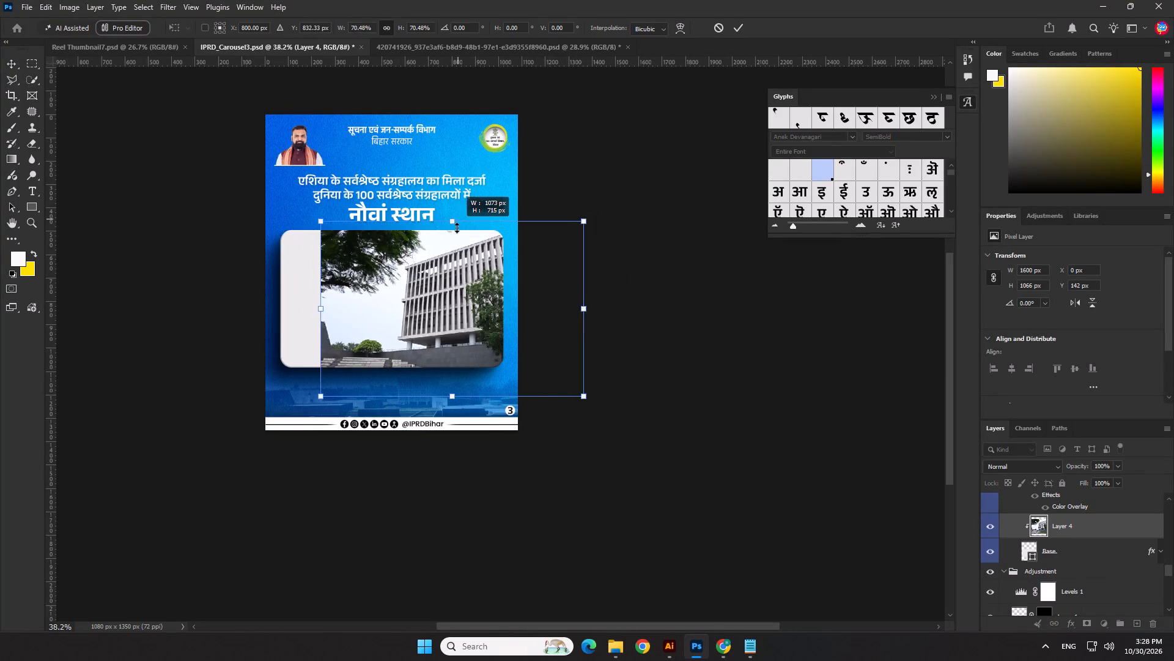
drag(457, 228, 457, 260)
drag(454, 288, 385, 263)
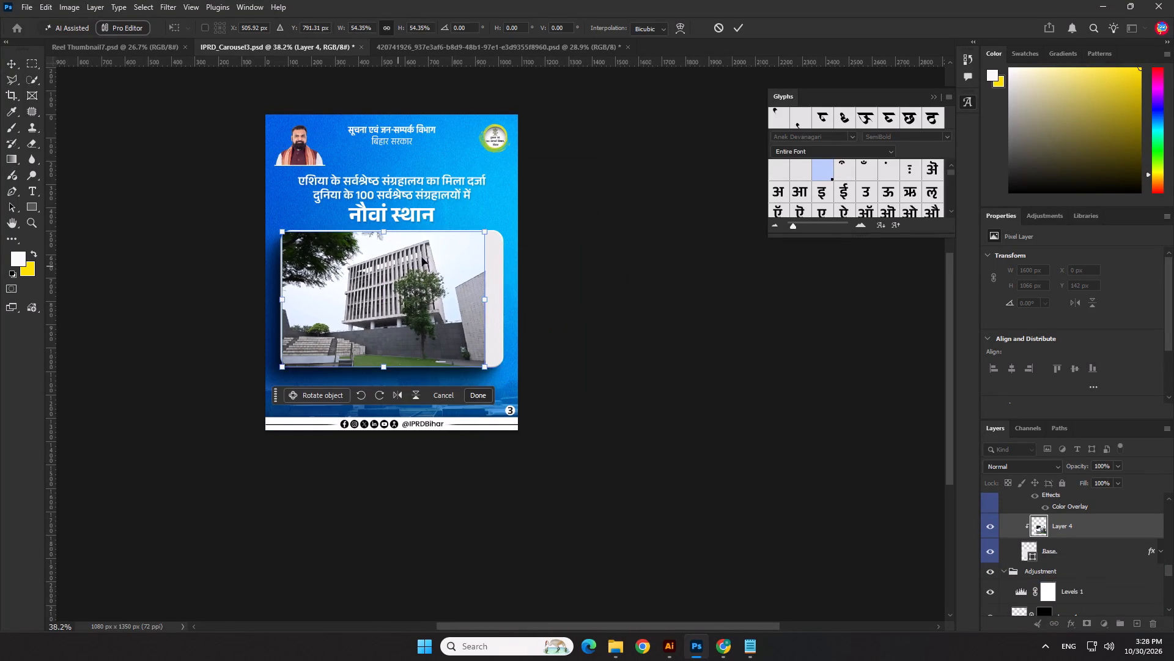
scroll(429, 253, up, 3)
drag(506, 320, 531, 319)
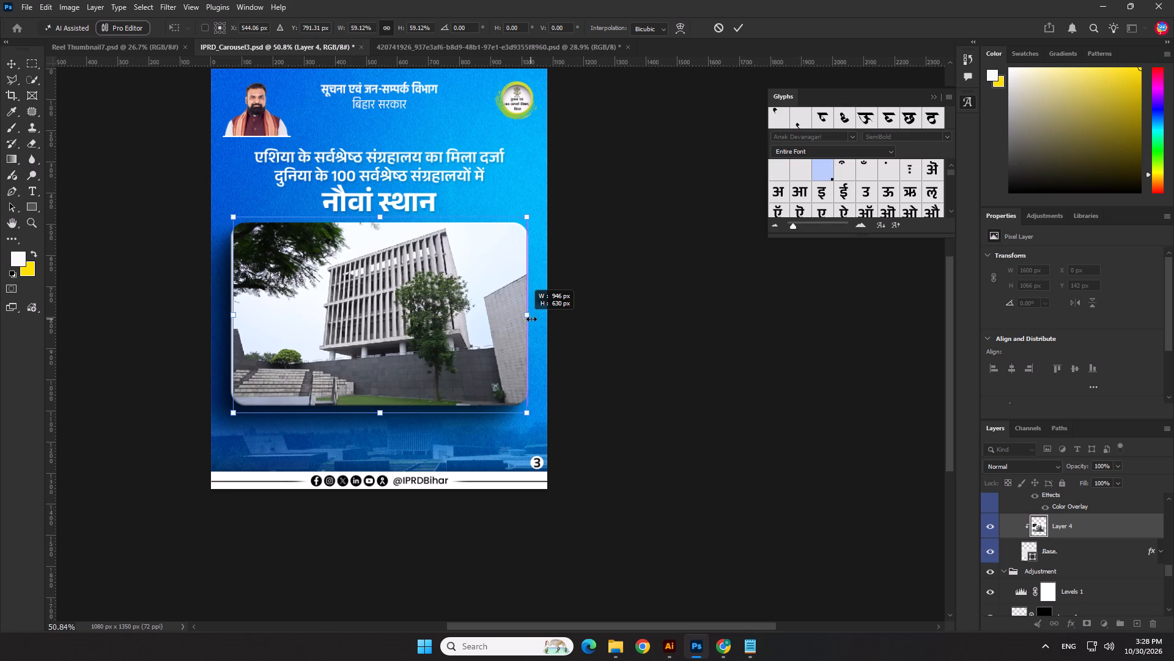
drag(531, 319, 532, 319)
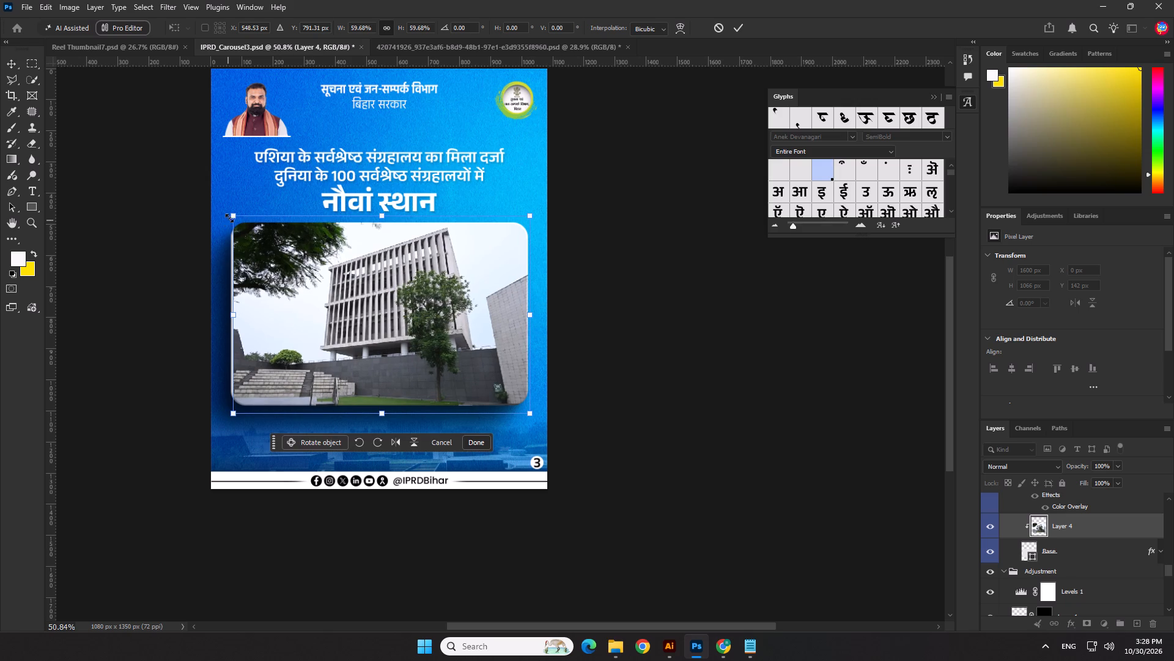
click(231, 215)
key(Right)
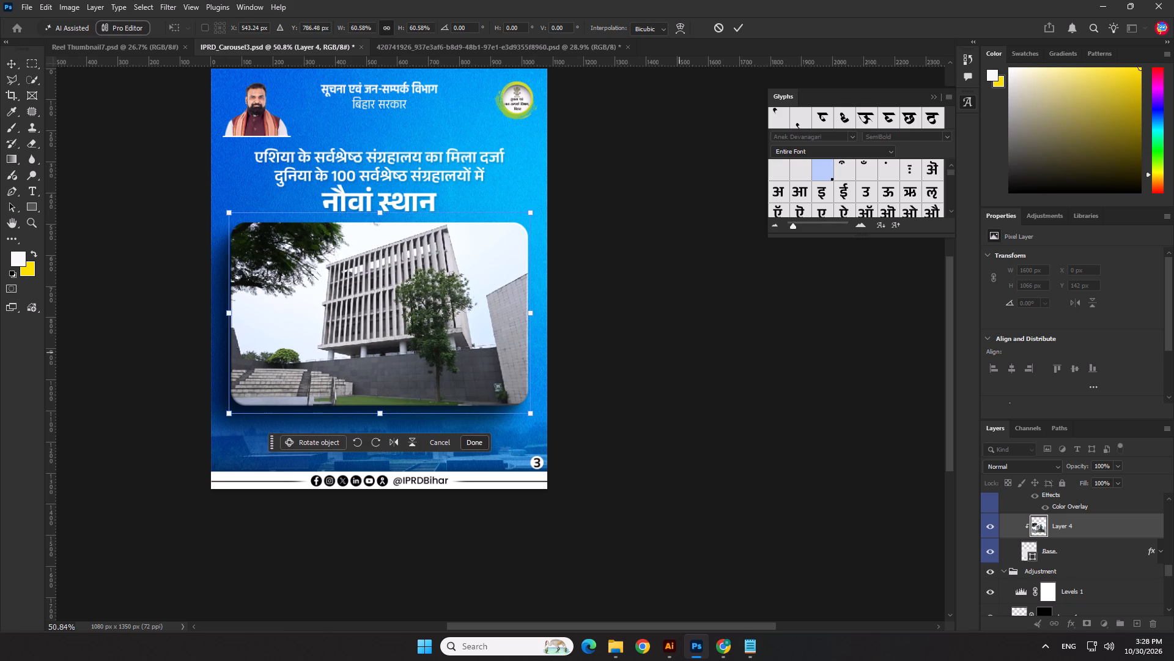
key(Return)
key(Up)
key(Down)
key(Down)
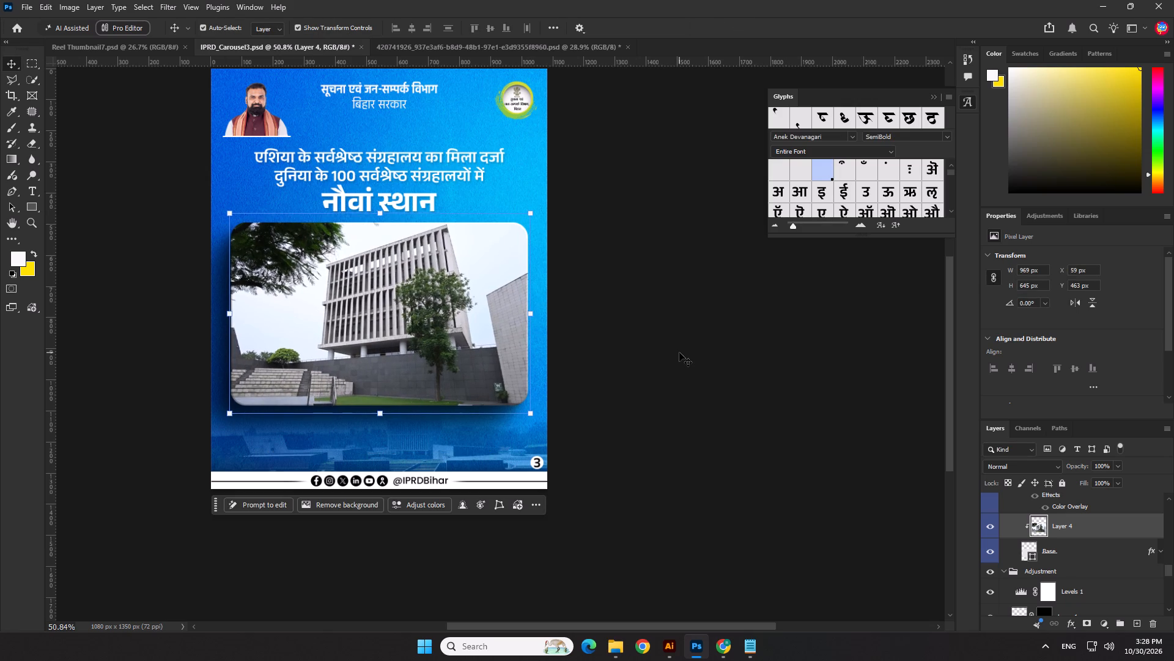
click(679, 353)
Switch to Notepad and copy the two lines under carouse 1, from "एशिया के सर्वश्रेष्ठ" to "नौवां स्थान".
click(751, 652)
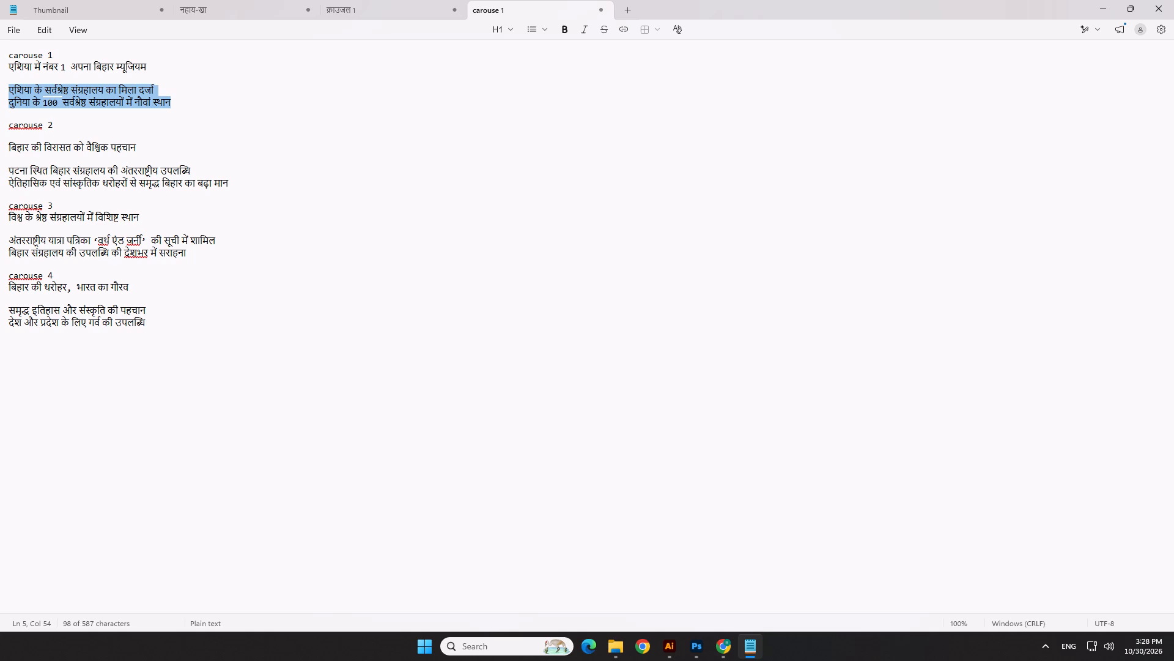
key(ctrl+c)
key(ctrl+c)
key(ctrl+c)
key(ctrl+c)
key(ctrl+c)
click(311, 170)
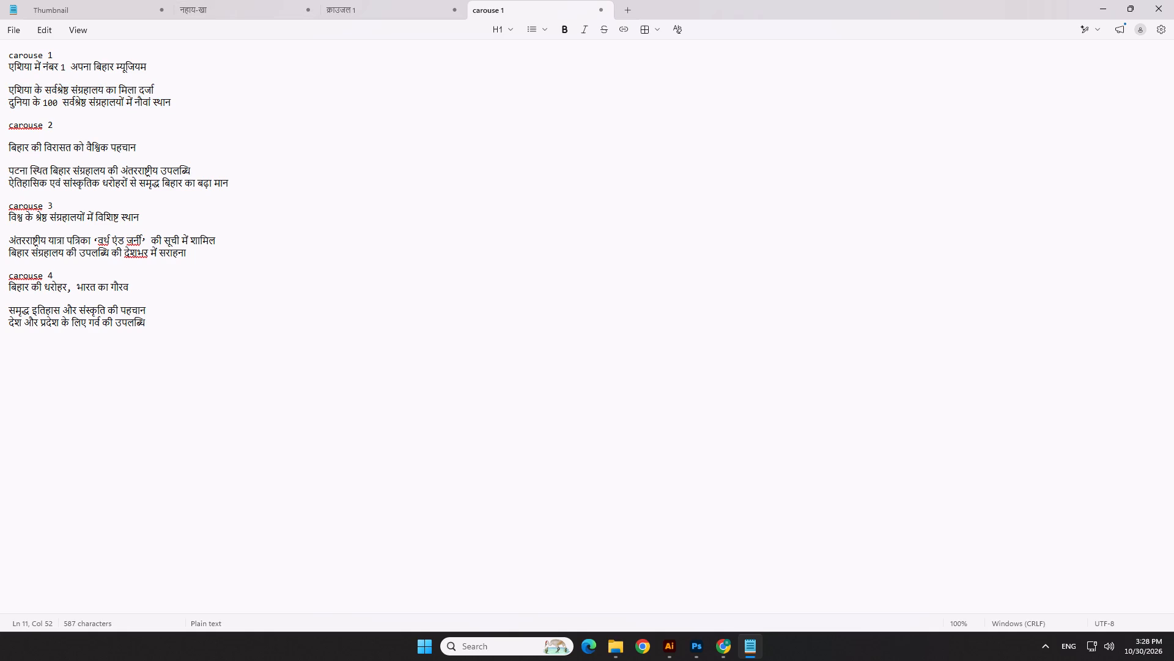
Open IPRD_Carousel.psd from the 30.10.26 folder in File Explorer.
key(alt+Tab)
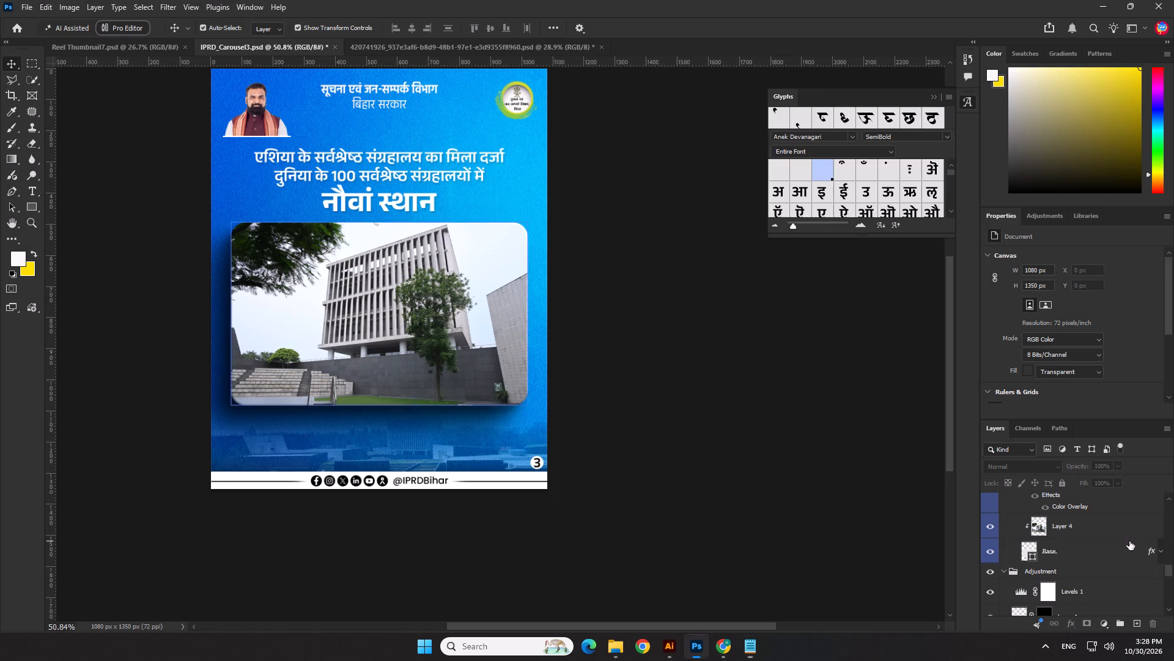
click(615, 645)
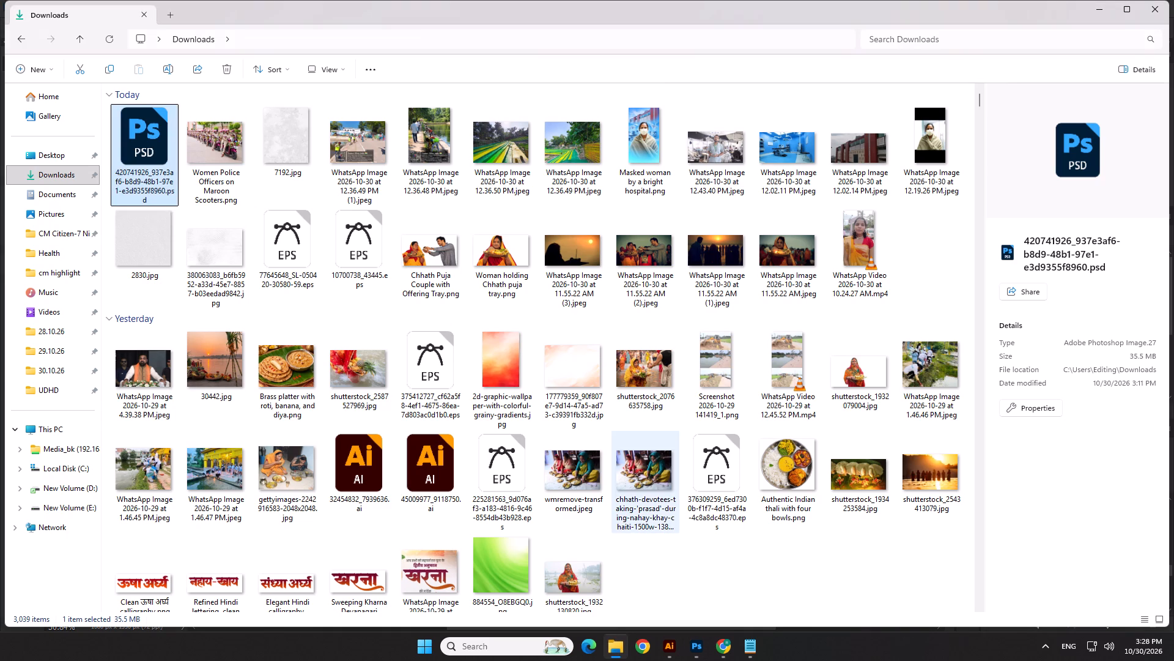
click(44, 366)
click(489, 425)
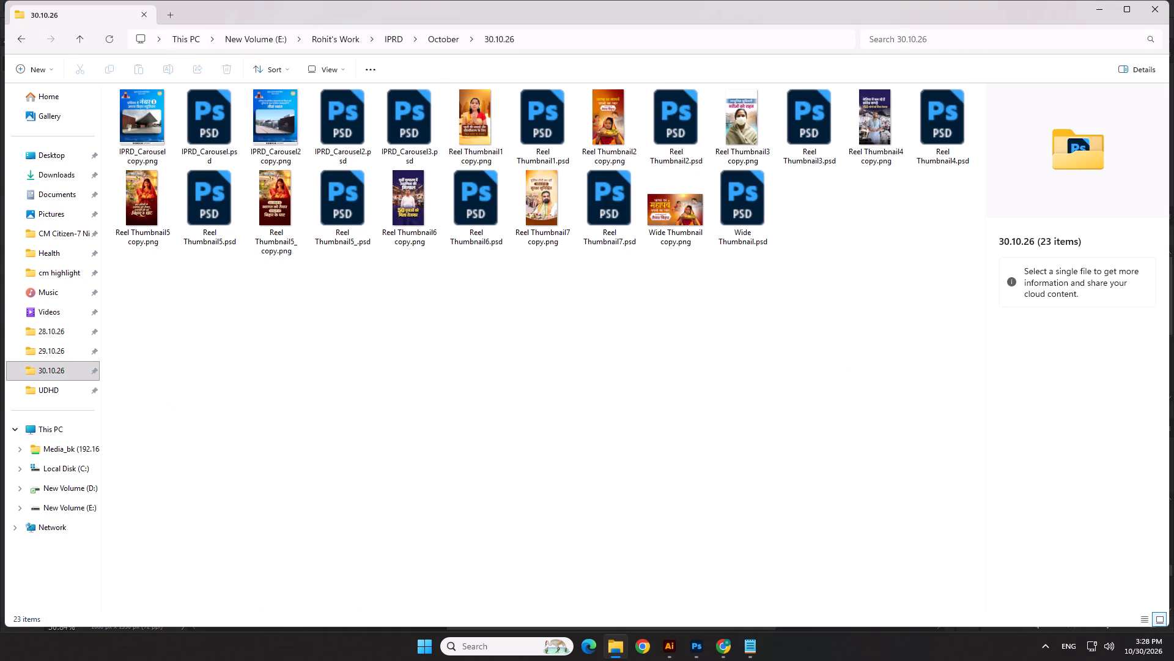
click(393, 120)
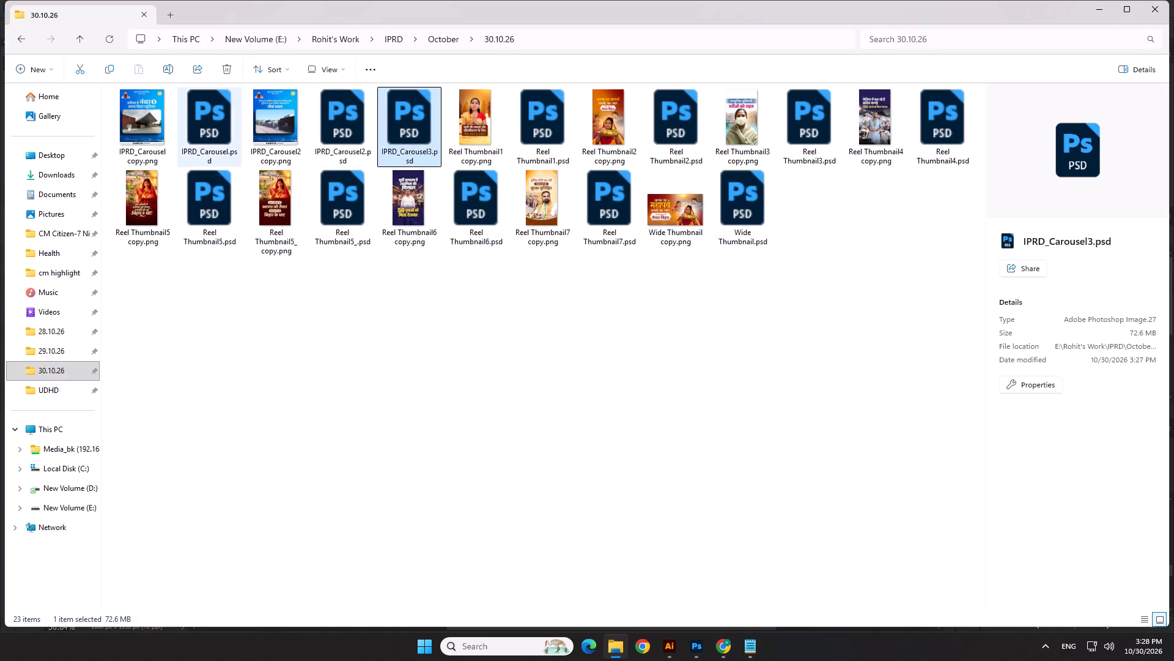
double_click(198, 121)
Paste the copied two lines as text below the museum photo on slide 1, at 56 pt with centred paragraph alignment.
scroll(519, 339, down, 4)
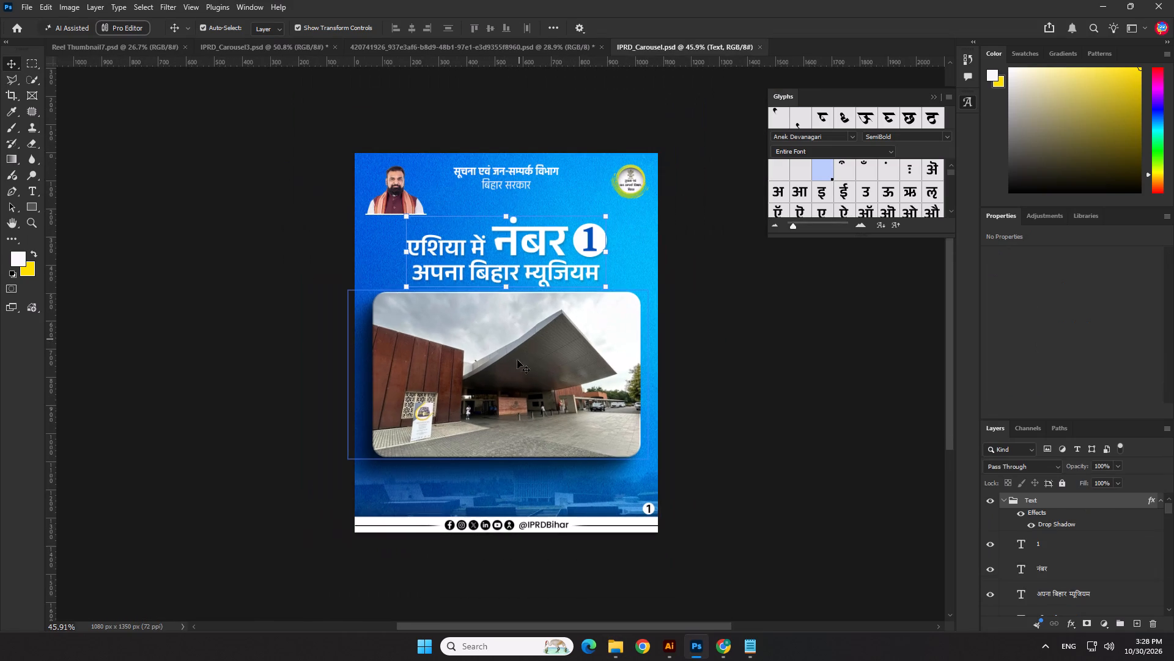
click(29, 195)
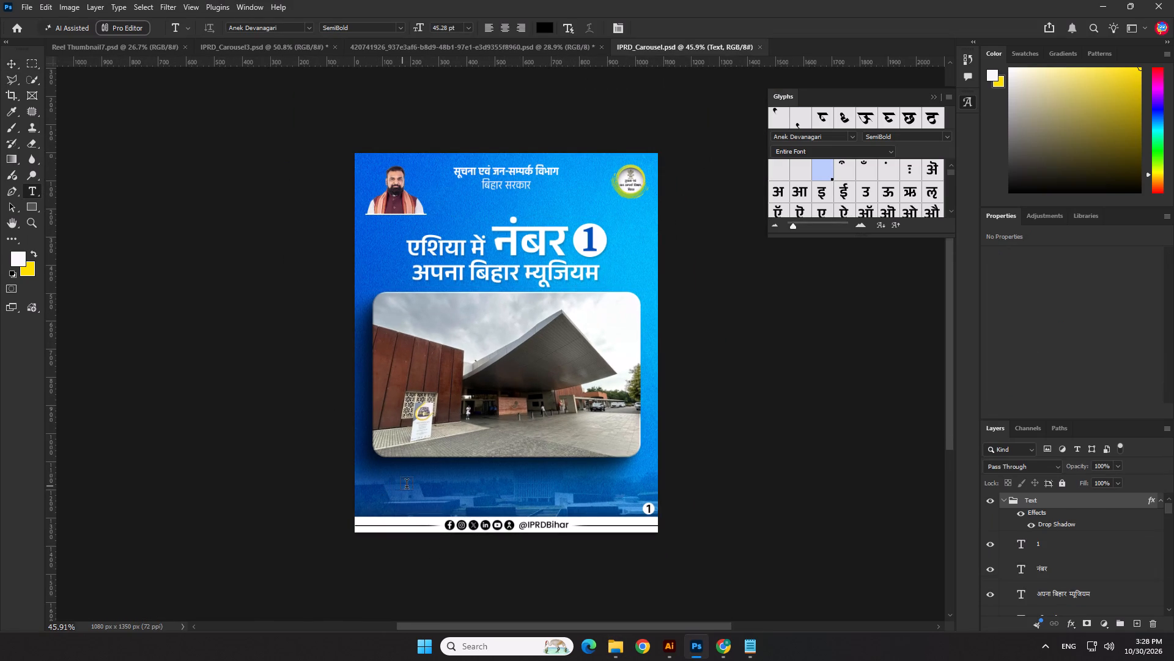
click(408, 486)
key(ctrl+v)
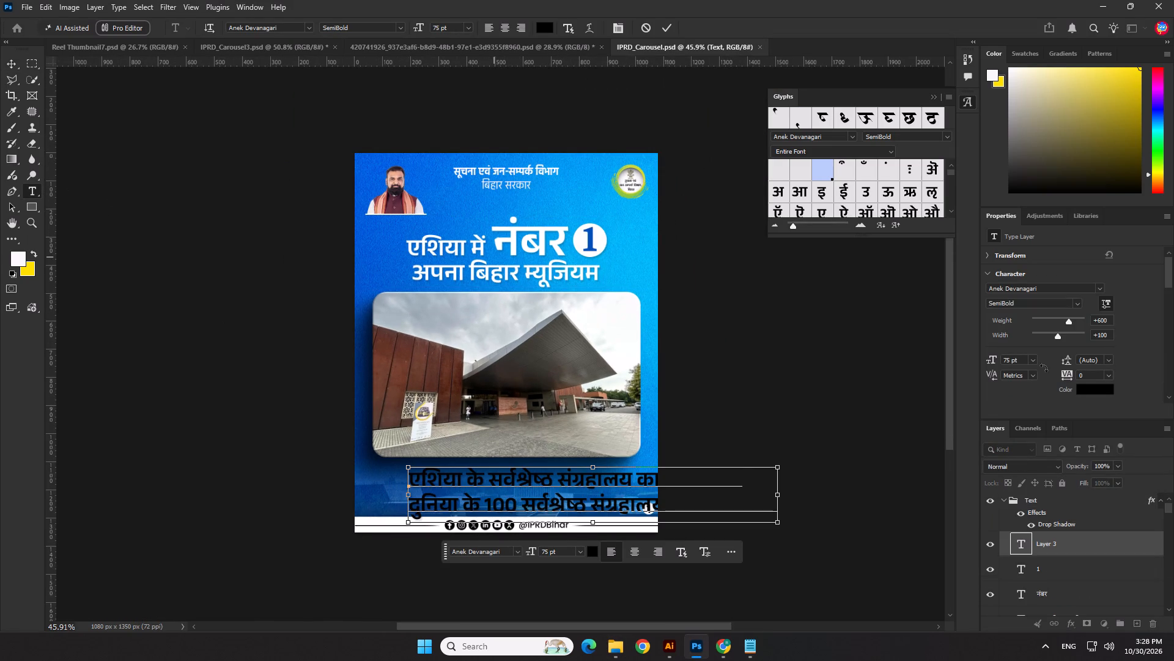
key(ctrl+a)
drag(994, 359, 983, 361)
click(506, 32)
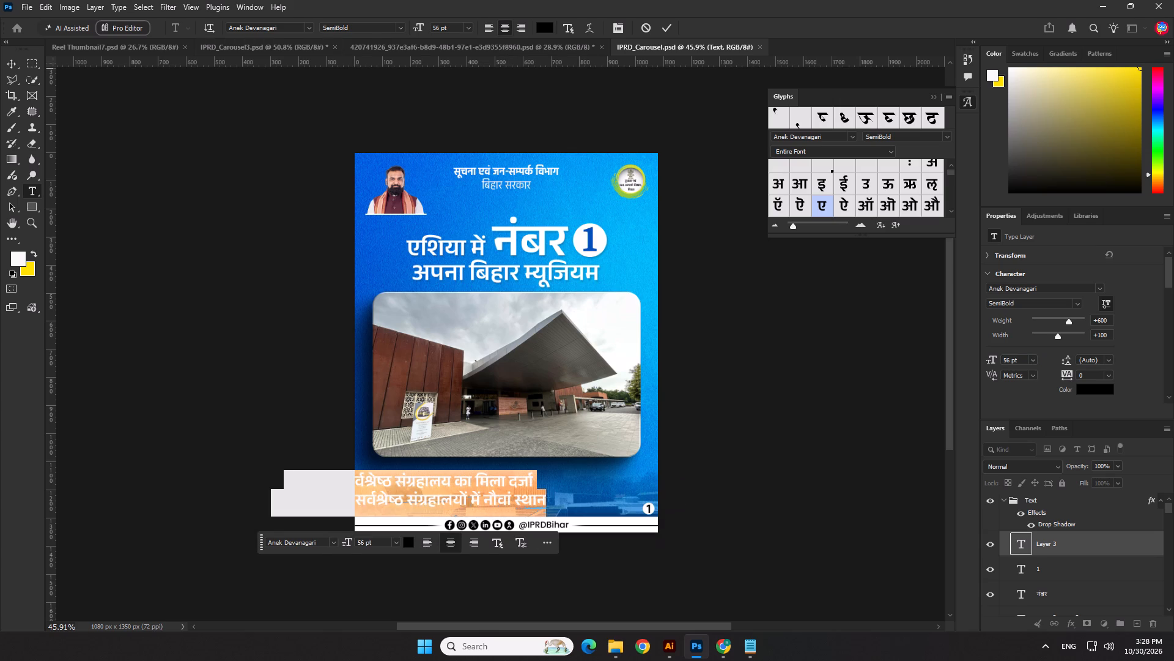
Centre the pasted two-line text horizontally, aligning it to the canvas instead of the selection.
click(5, 64)
click(550, 29)
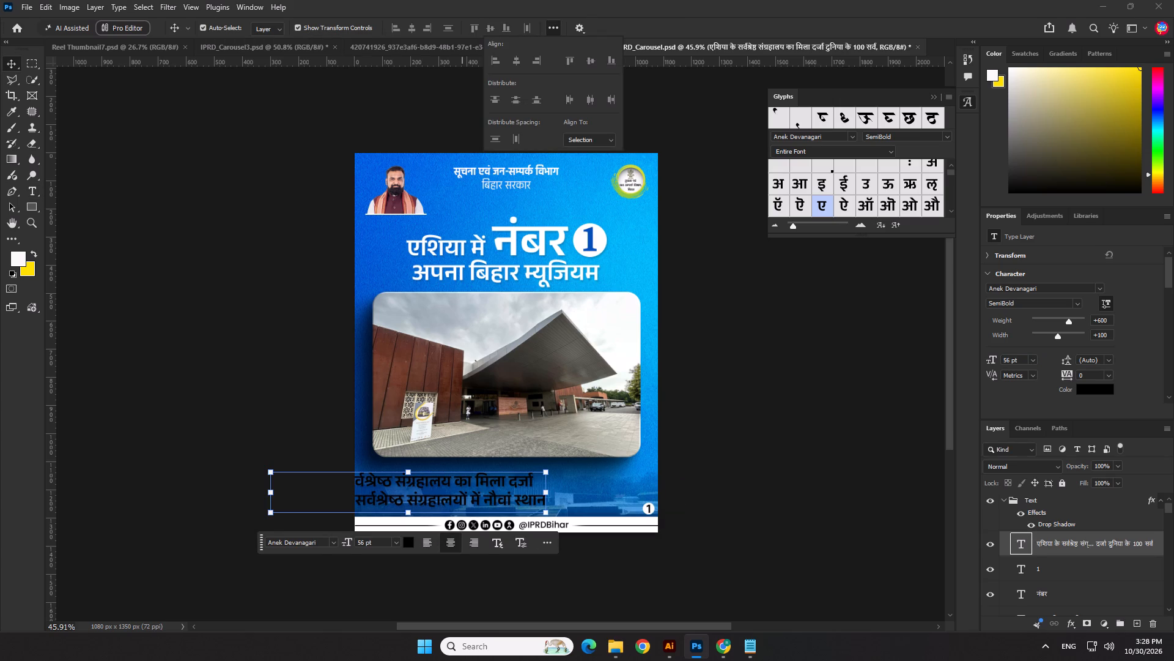
click(588, 140)
click(593, 159)
click(413, 25)
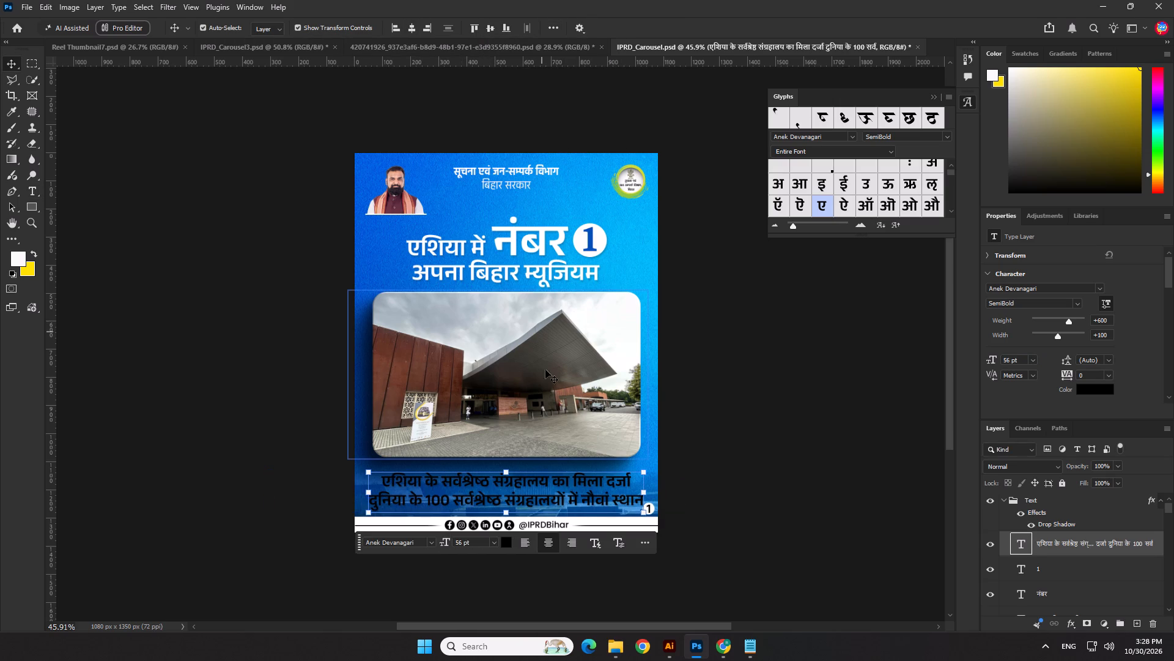
Scale the two-line text down to about 870 px wide and nudge it slightly upward.
drag(515, 517, 522, 512)
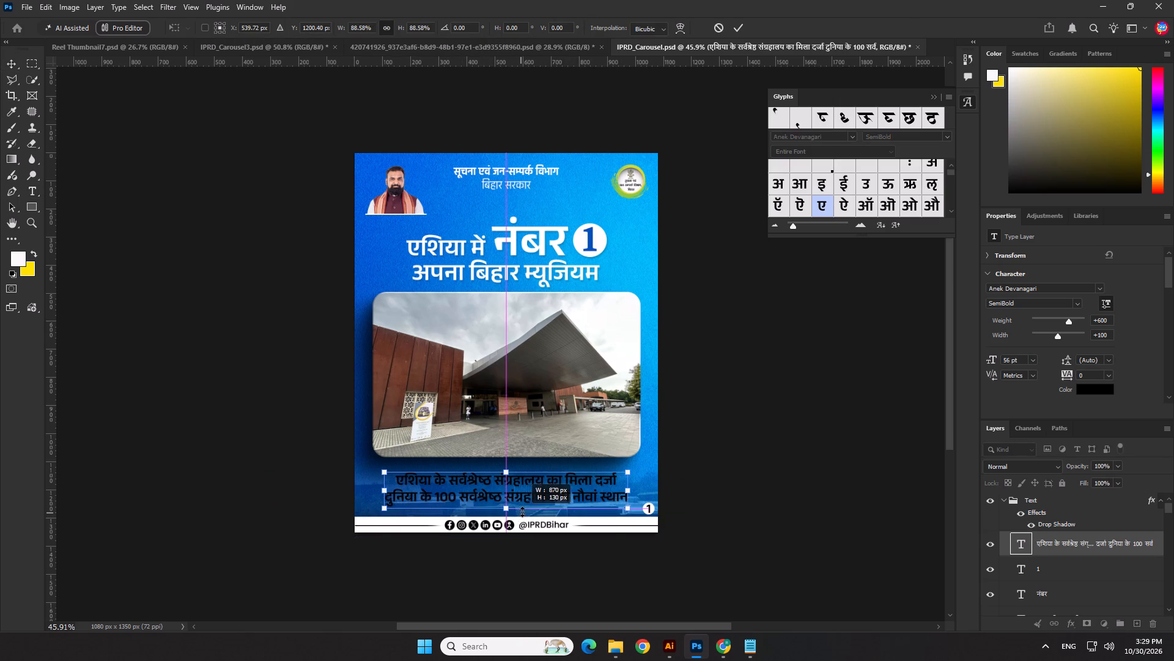
drag(522, 512, 524, 510)
key(Up)
key(Up)
key(Return)
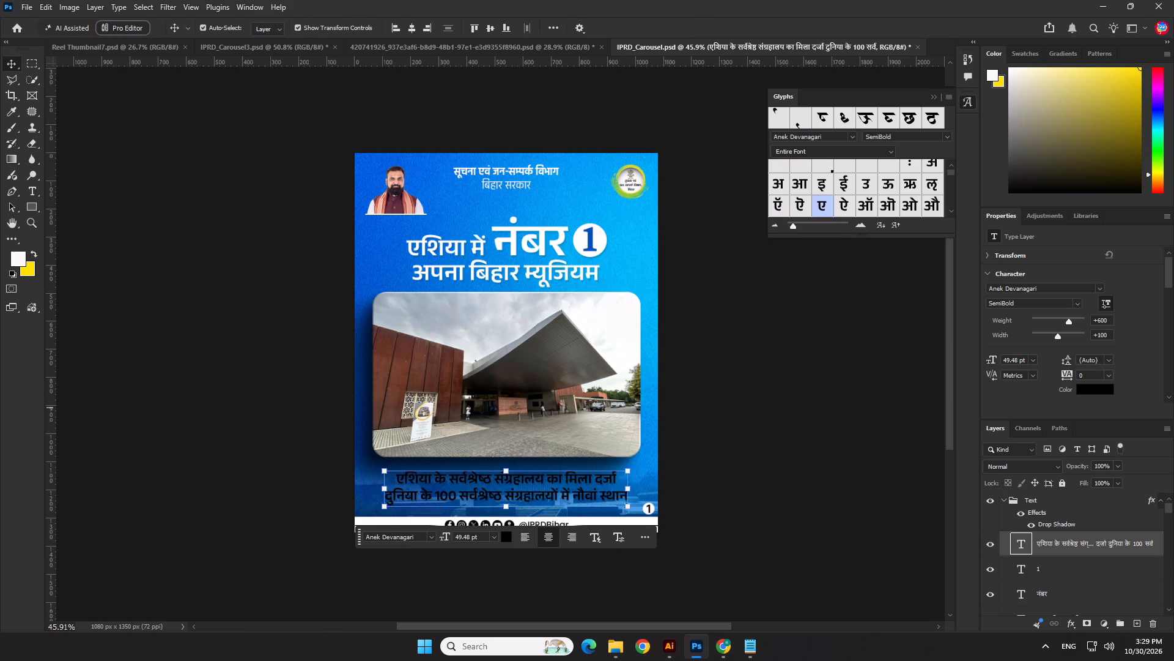
Recolour the two-line text white (ffffff) and change its font style to Regular.
click(1088, 389)
drag(966, 441, 722, 392)
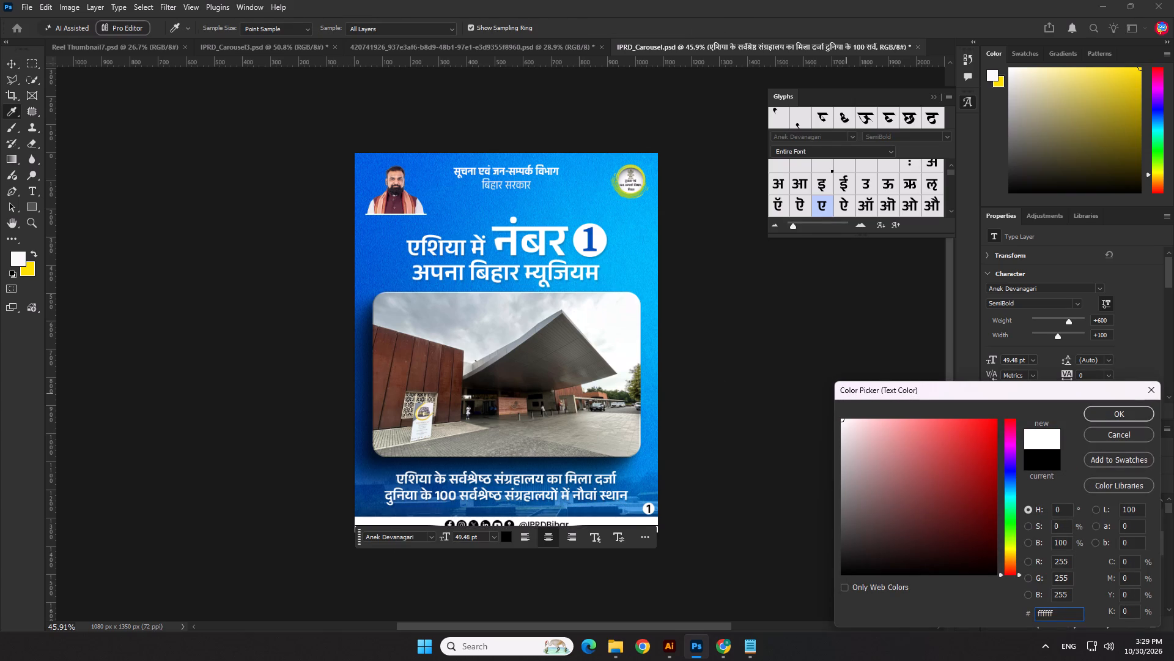
click(1126, 417)
click(1077, 308)
click(1043, 386)
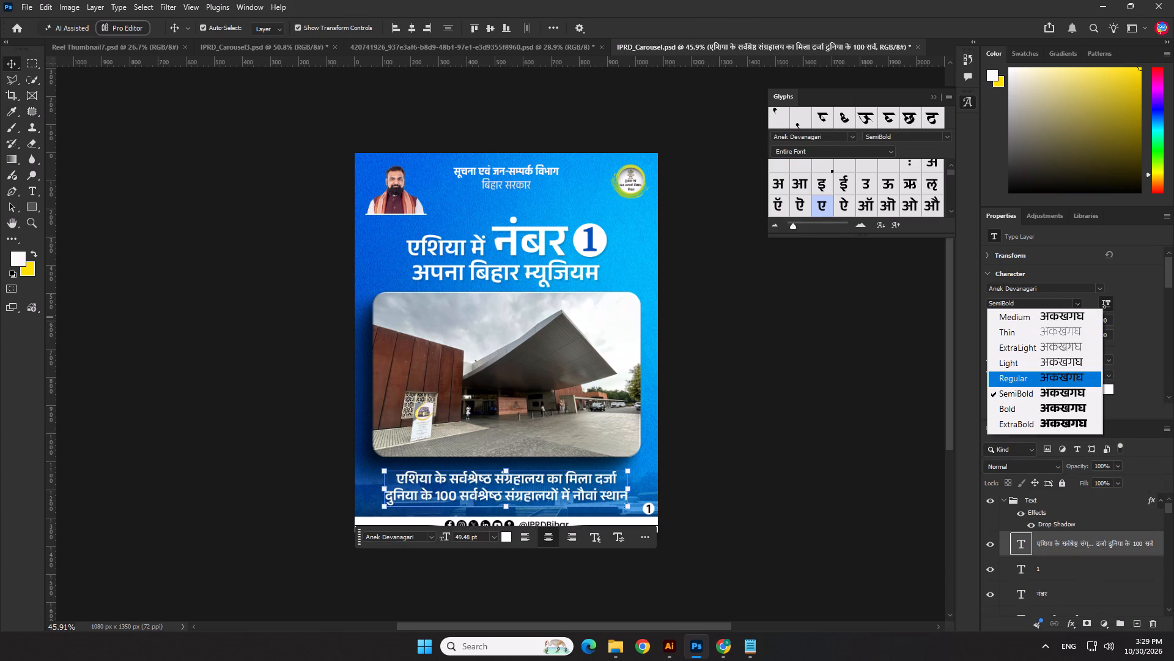
Set the two-line text to 40 pt, nudge it up towards the photo and recentre it horizontally on the canvas.
drag(1019, 360, 1016, 362)
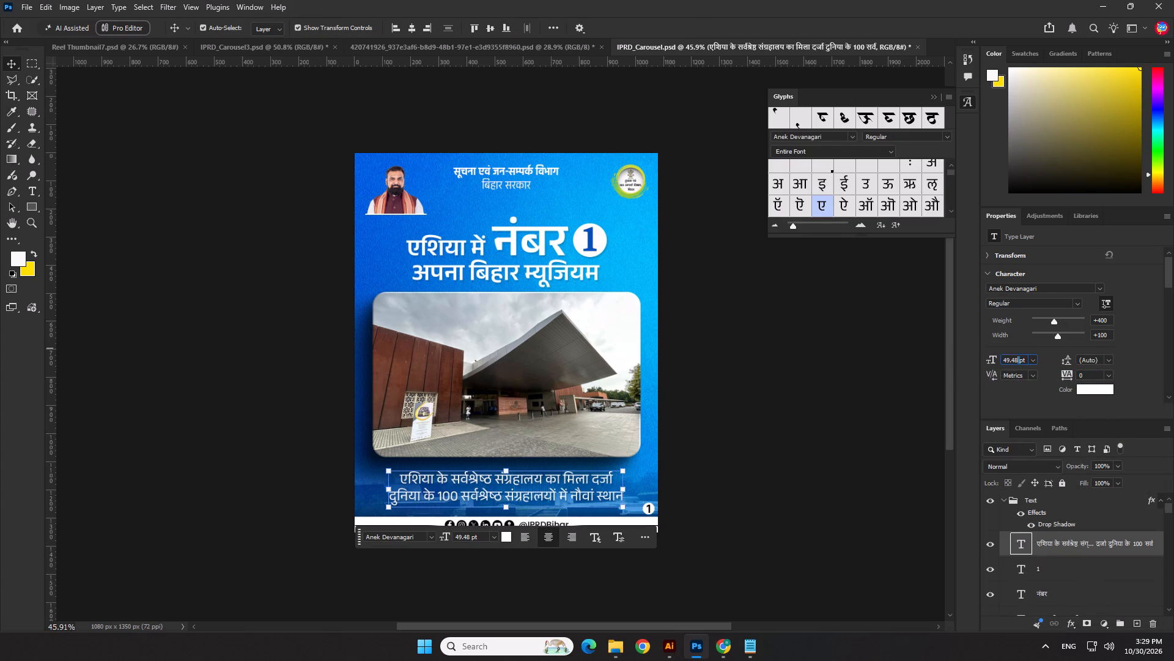
drag(1016, 362, 942, 372)
text(40)
key(Return)
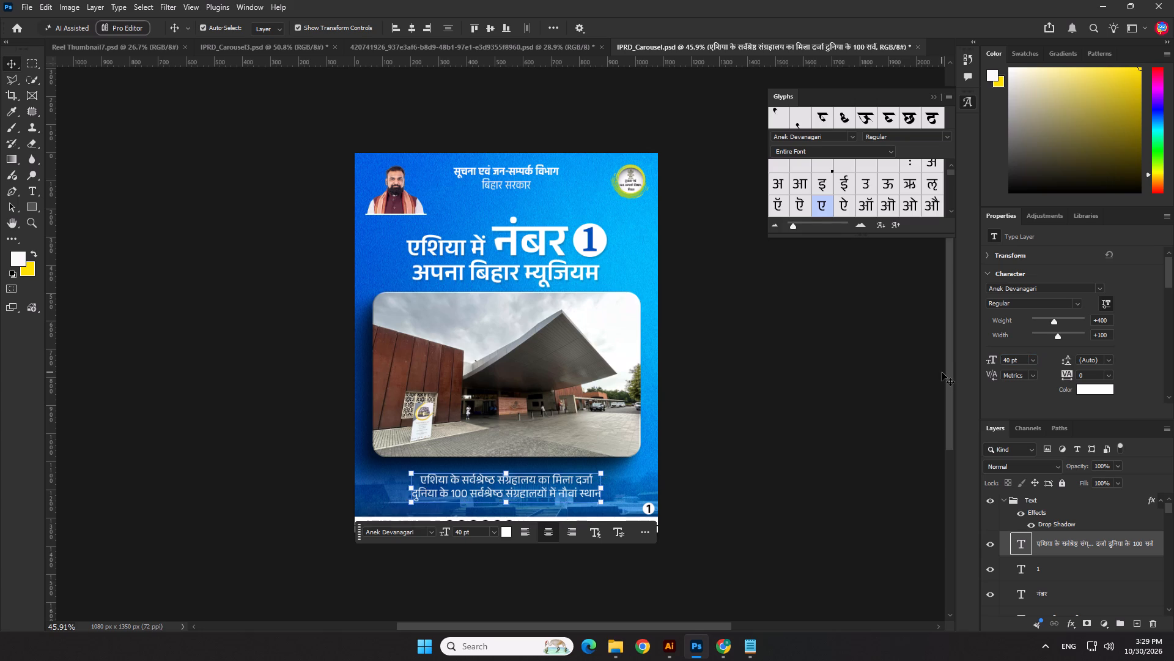
key(Up)
key(Up)
key(Up)
key(Up)
click(413, 23)
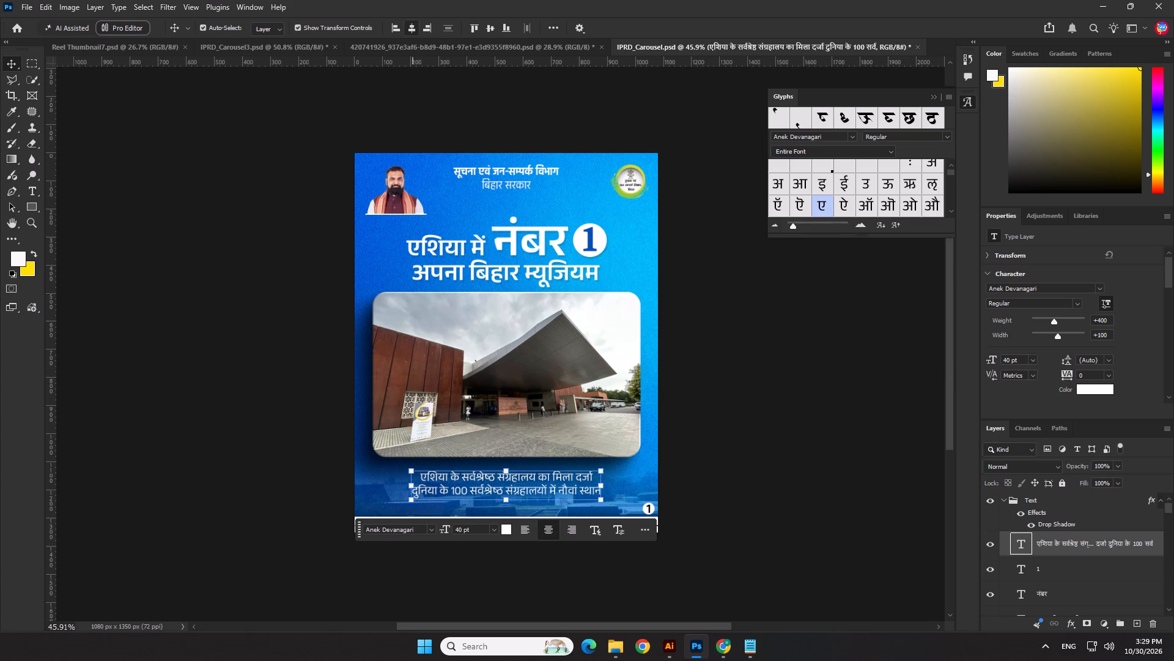
click(229, 375)
click(797, 428)
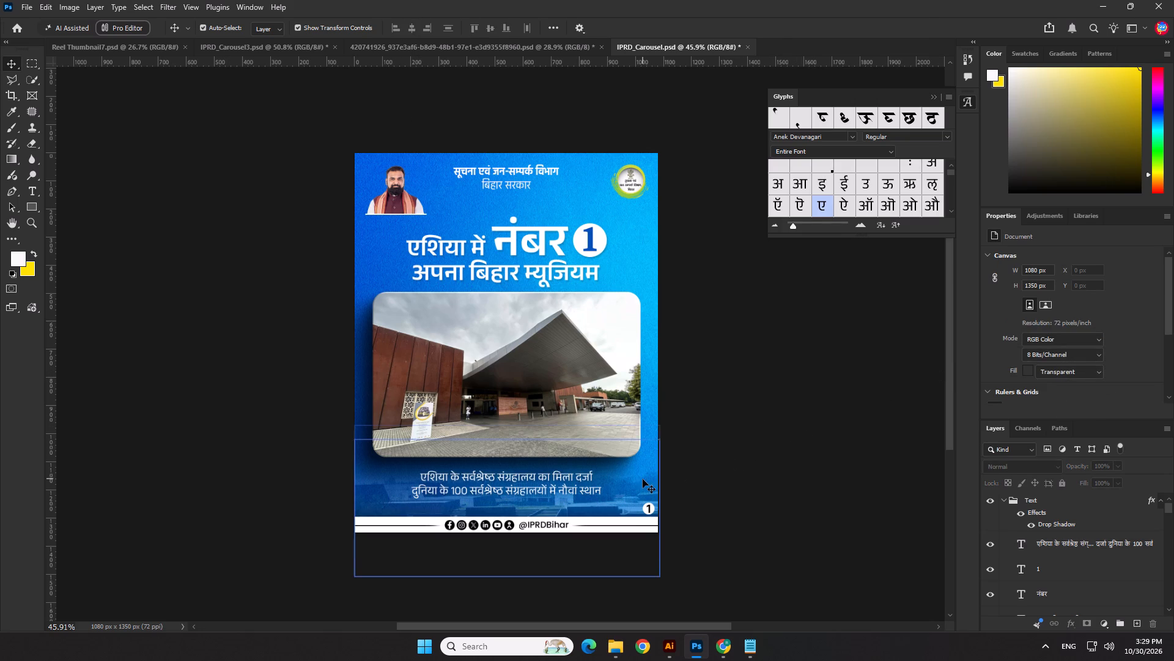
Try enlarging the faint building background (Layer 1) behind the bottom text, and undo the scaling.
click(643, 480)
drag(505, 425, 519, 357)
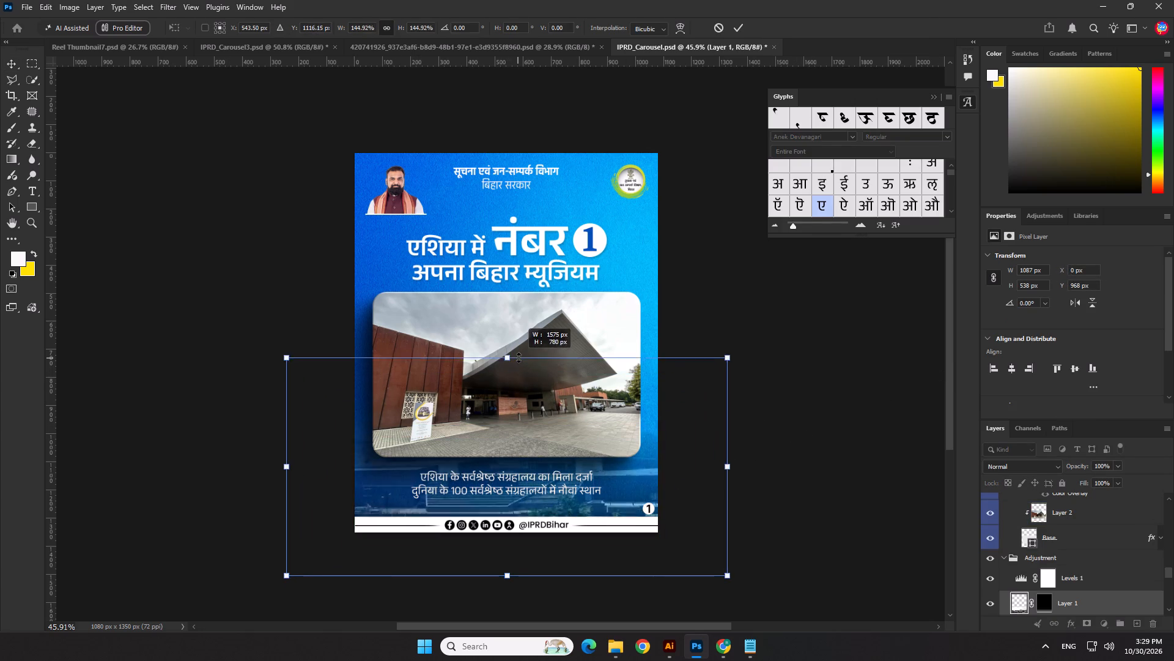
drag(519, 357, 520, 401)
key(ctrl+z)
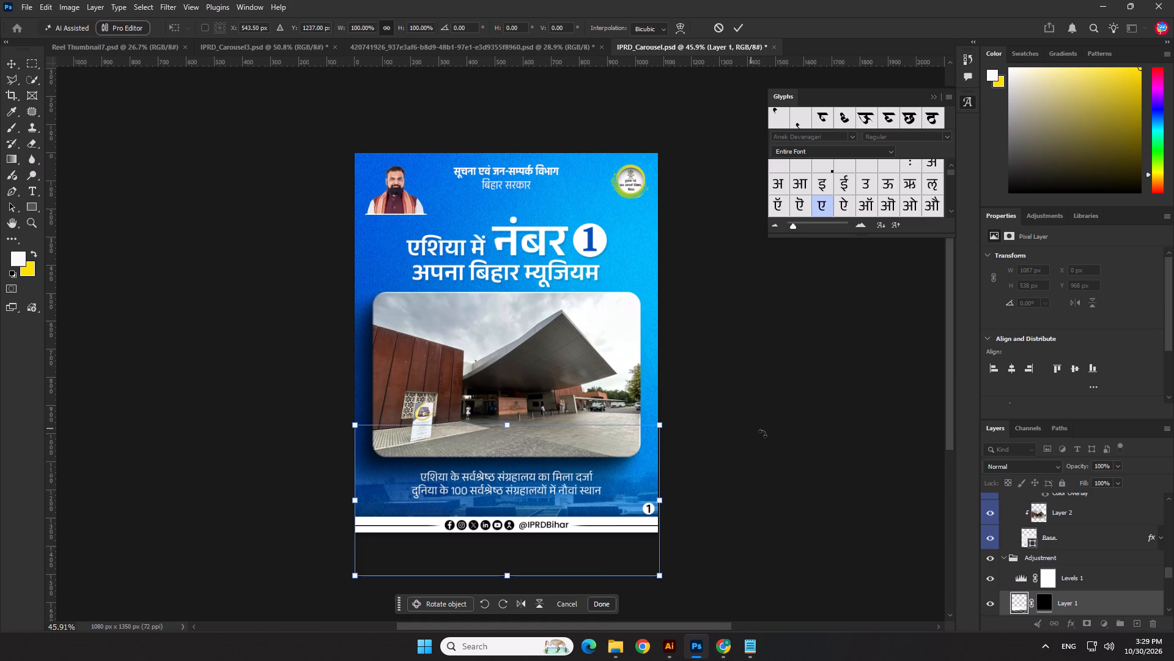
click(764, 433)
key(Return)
Lower the opacity of the faint building background (Layer 1) to 54%.
drag(1079, 466, 1057, 466)
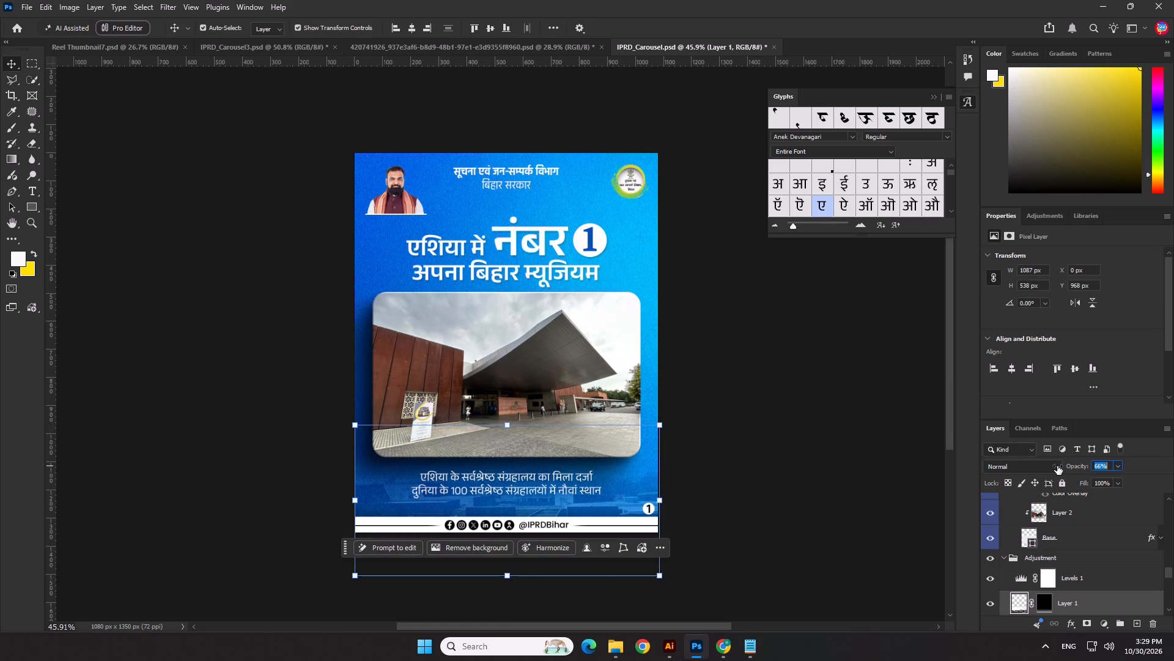
drag(1057, 466, 1044, 468)
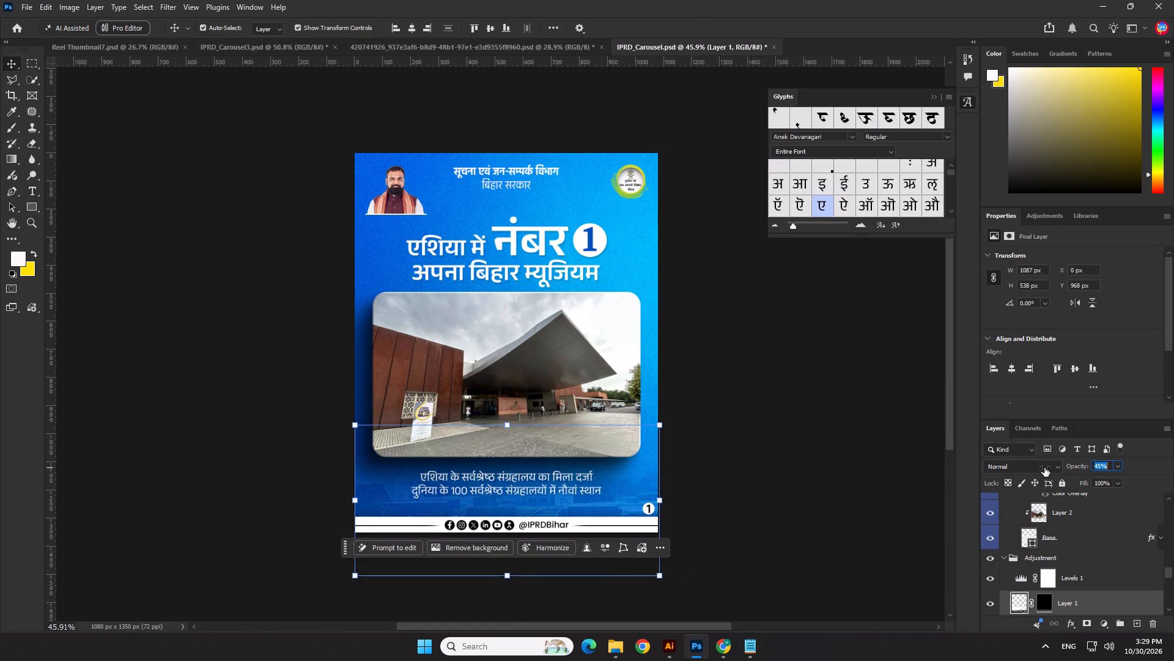
drag(1044, 468, 1050, 468)
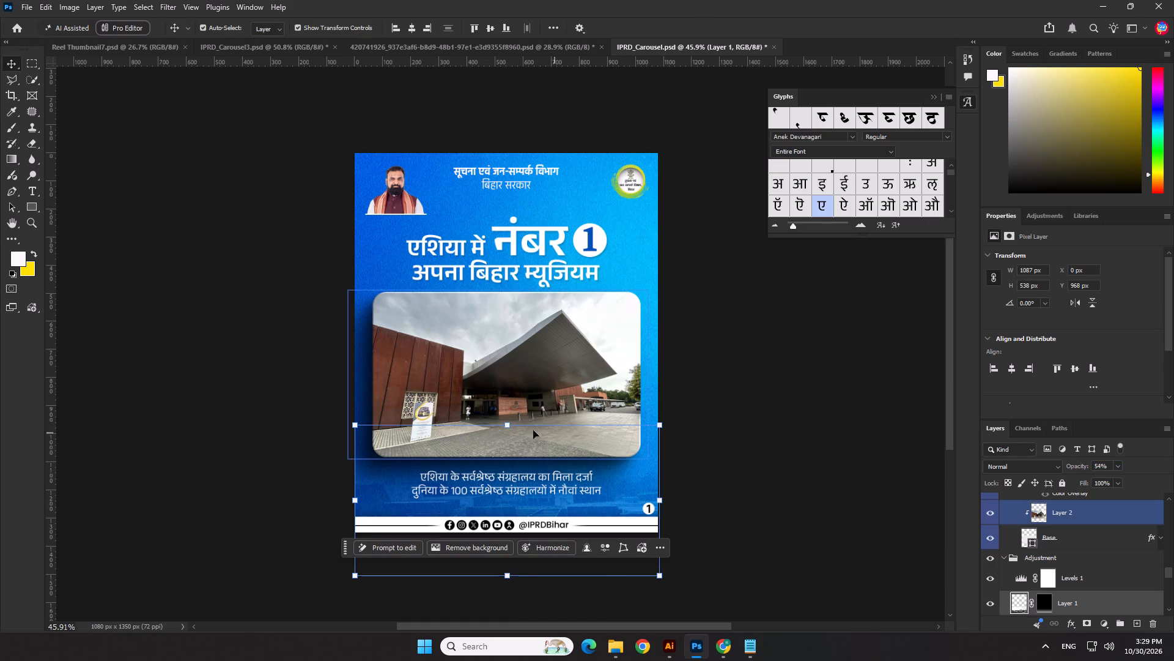
Enlarge the faint building background (Layer 1) proportionally to about 1161 × 575 px.
drag(513, 423, 514, 413)
key(Return)
click(776, 431)
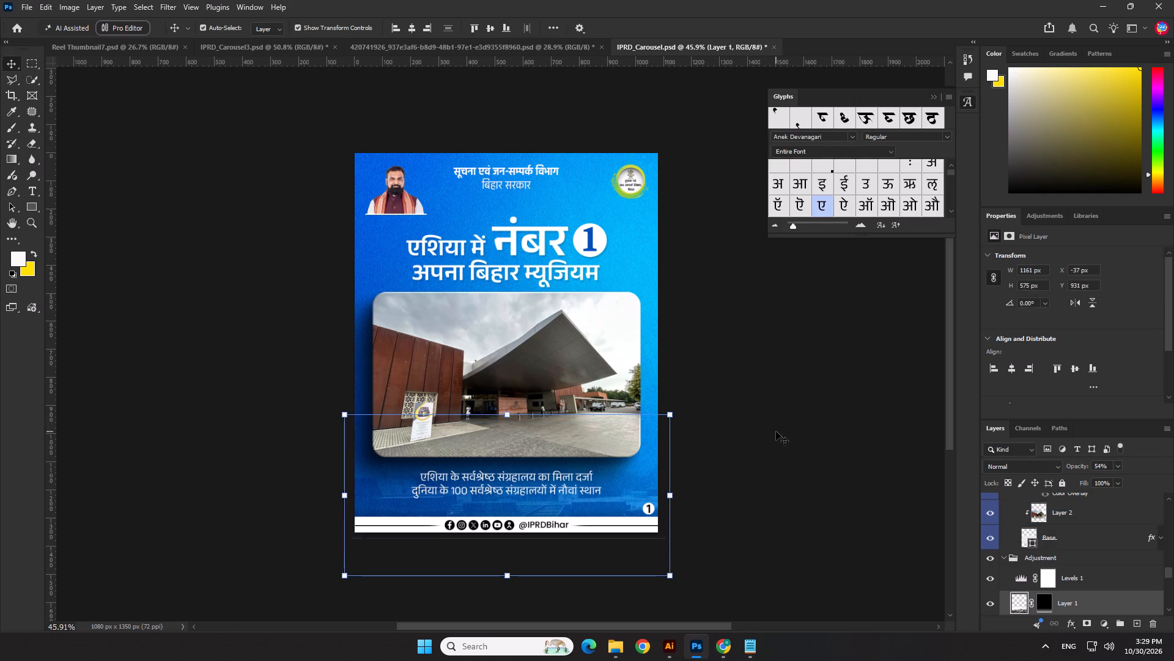
Set the two-line text below the museum photo to 50 pt.
scroll(465, 509, up, 3)
click(497, 479)
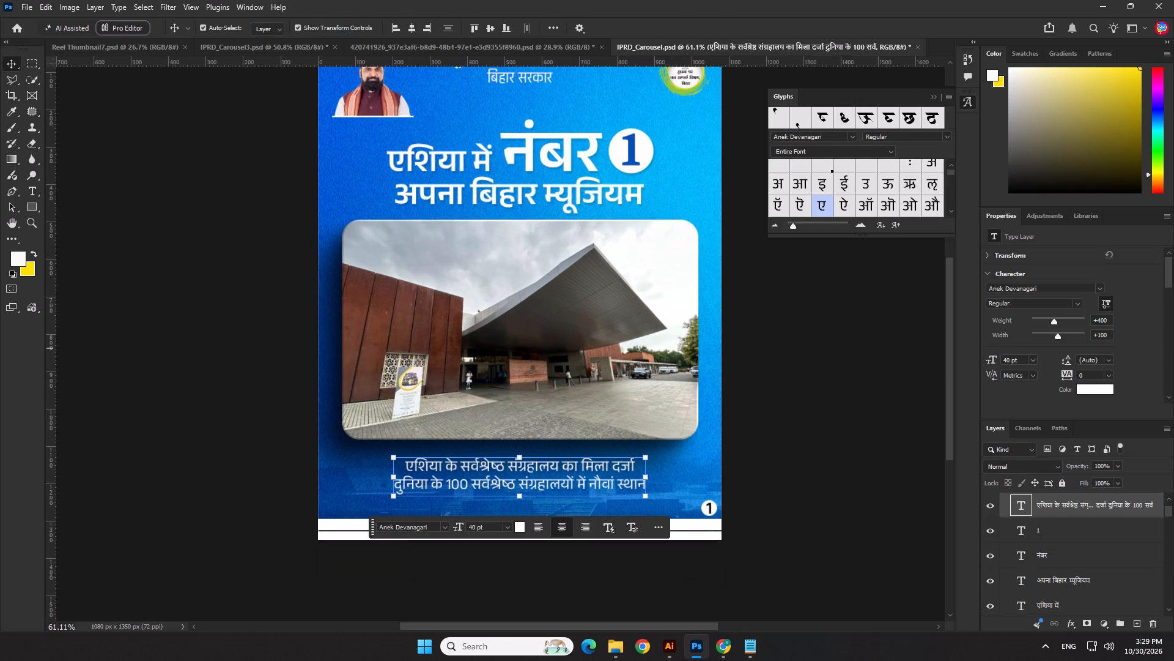
click(1009, 359)
text(50)
key(Return)
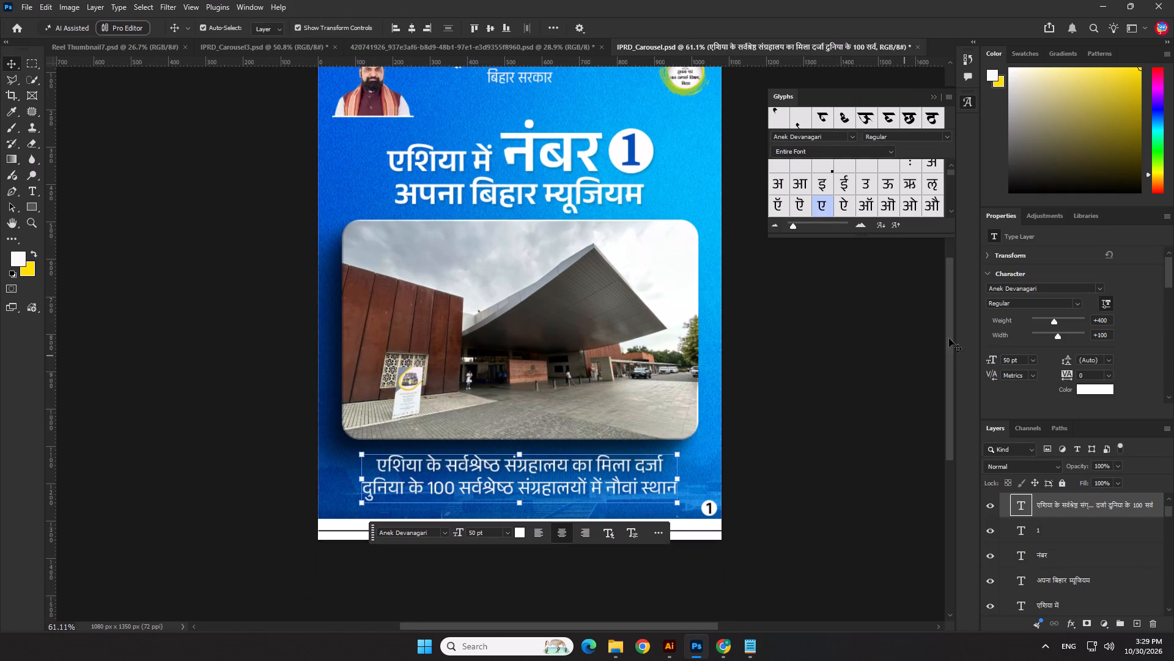
Set the two-line caption below the museum photo to 45 pt in the SemiBold weight.
drag(1009, 358, 957, 347)
text(45)
key(Return)
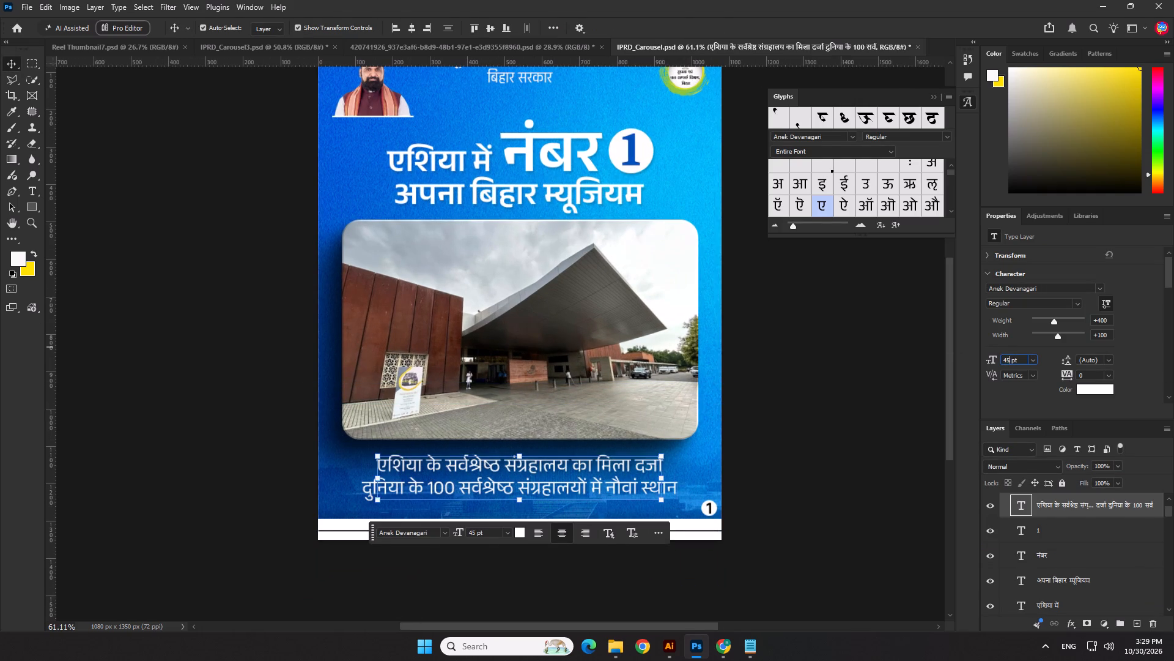
click(1078, 306)
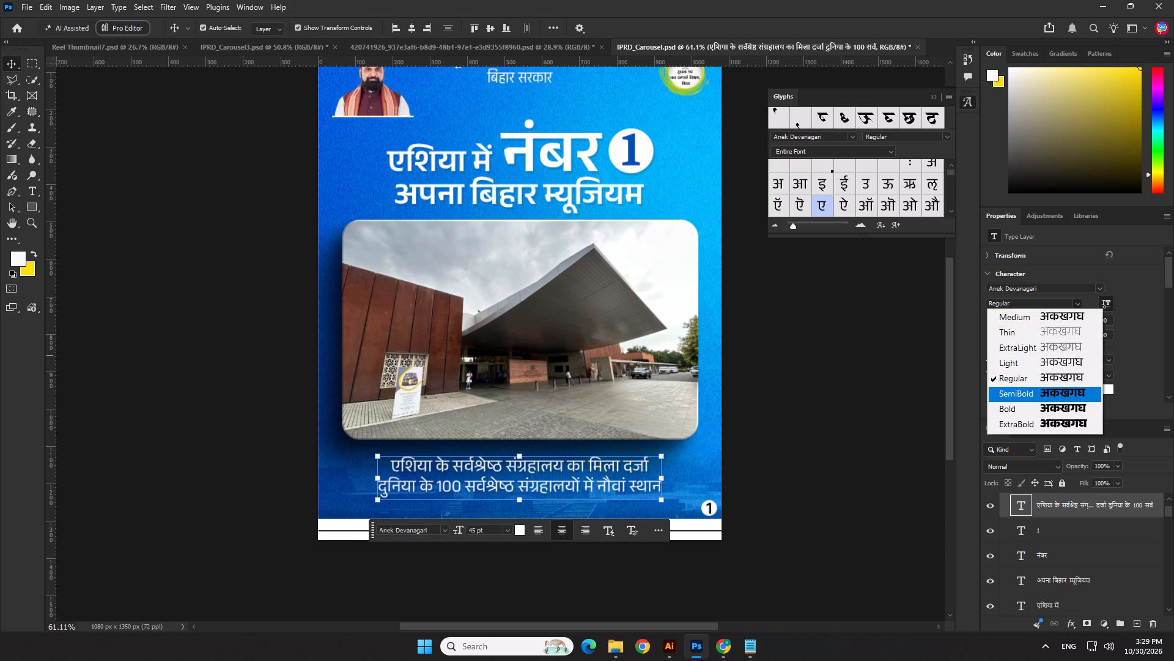
click(1047, 400)
Centre the two-line caption horizontally on the slide and nudge it down six steps.
click(413, 20)
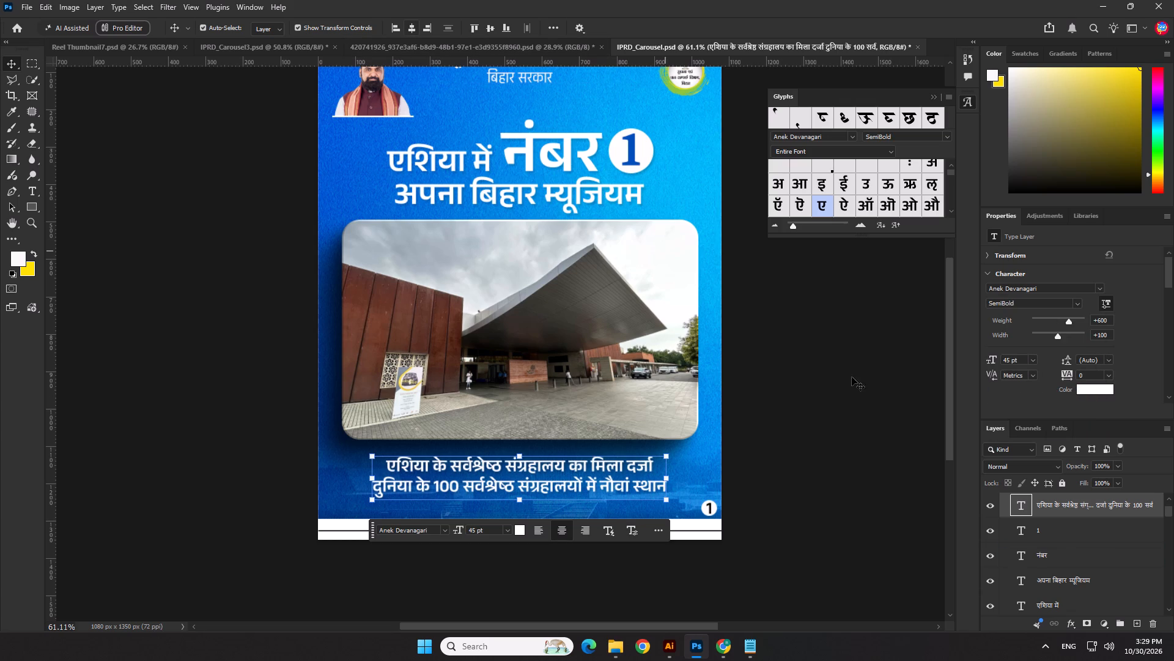
key(Down)
key(Down)
key(Down)
key(Down)
key(Down)
key(Down)
click(862, 409)
scroll(820, 401, down, 4)
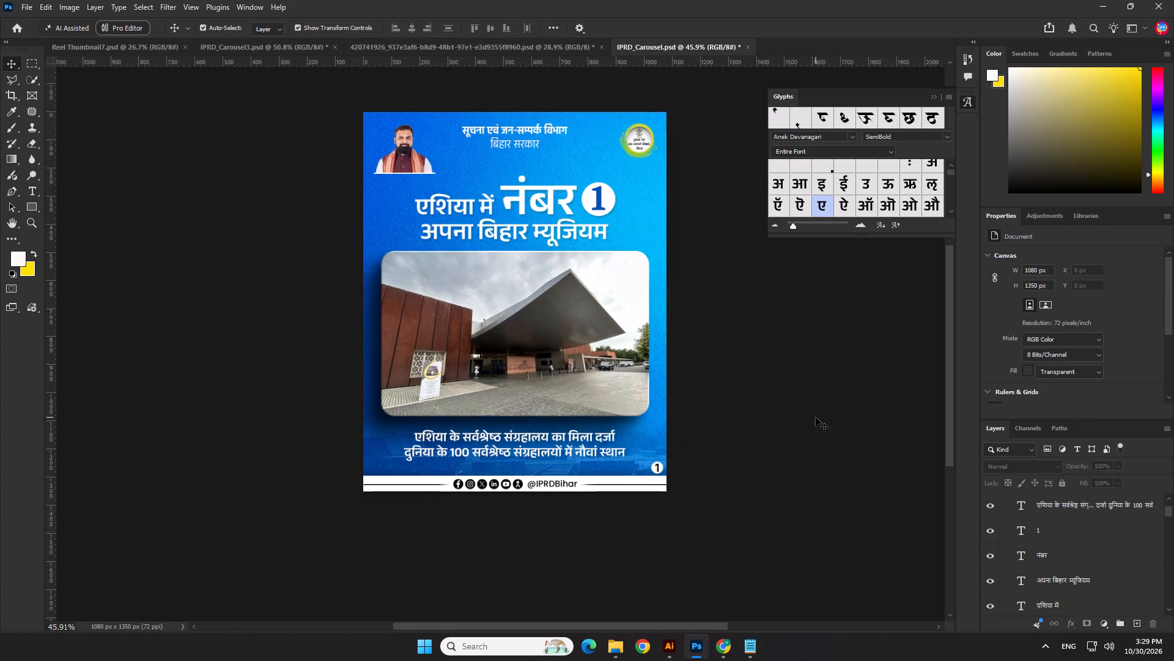
Check the caption's placement at reduced view size and nudge it up one step.
click(572, 443)
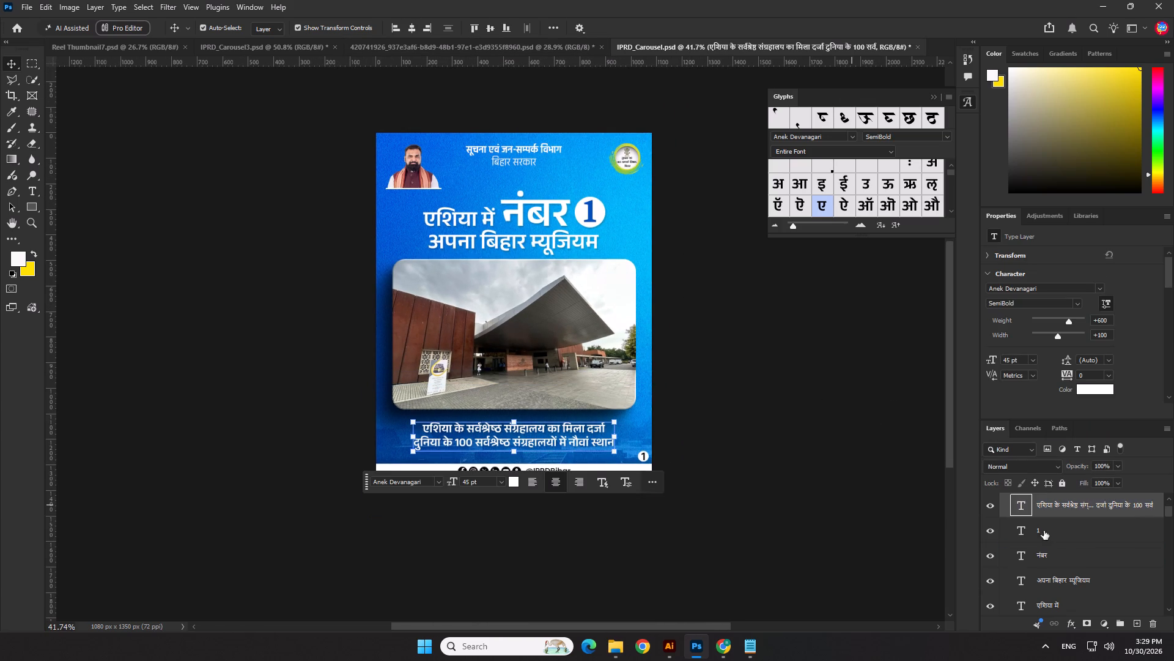
scroll(1054, 531, up, 3)
click(709, 501)
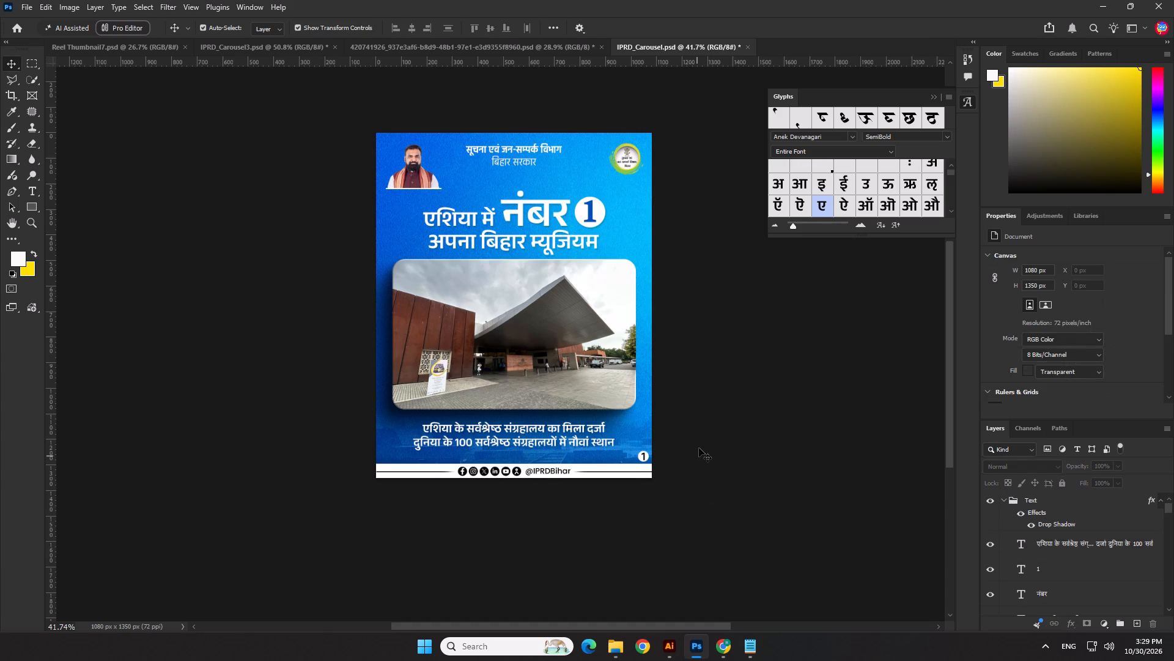
scroll(700, 447, down, 4)
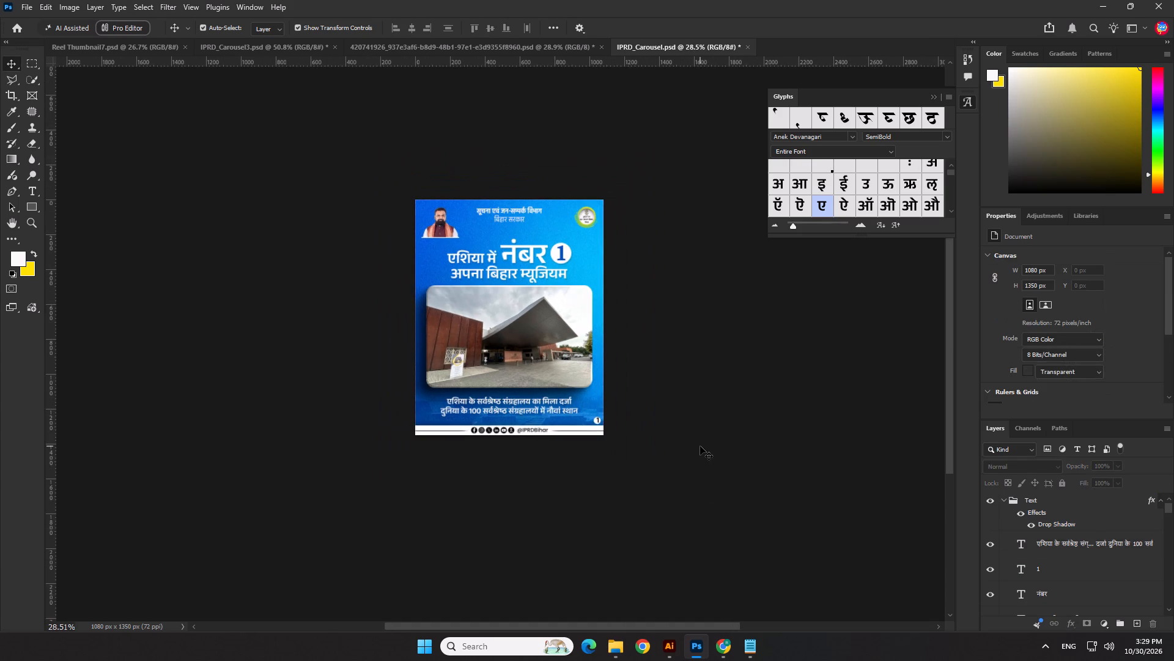
scroll(578, 375, up, 1)
click(767, 420)
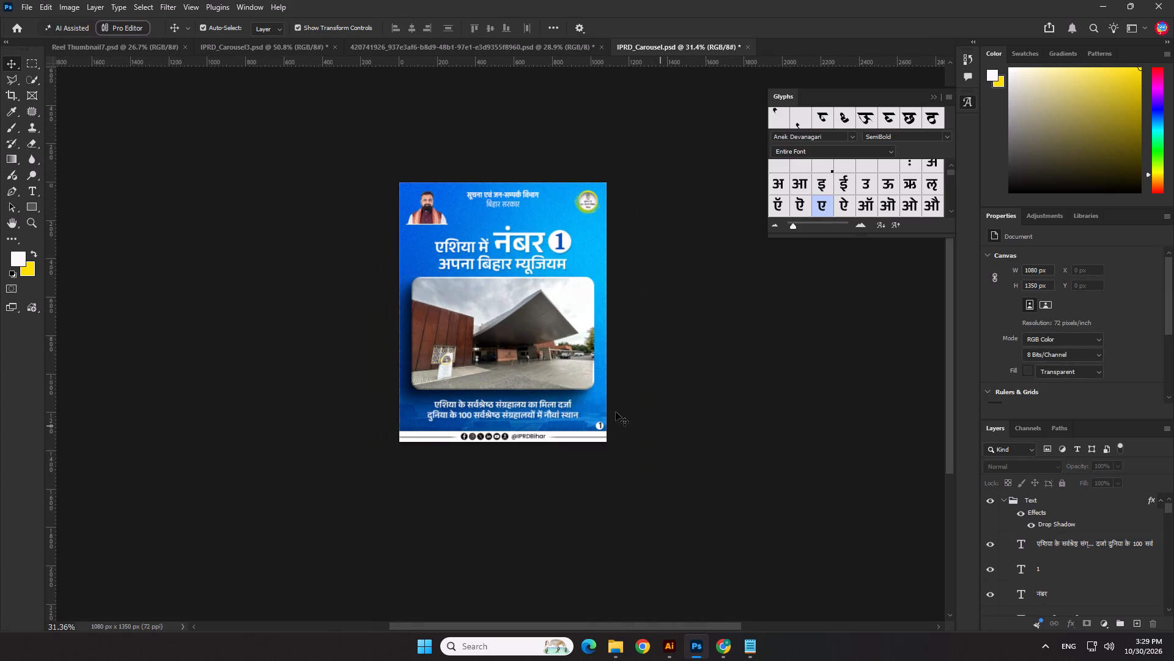
scroll(599, 405, up, 2)
click(551, 419)
key(Up)
click(711, 390)
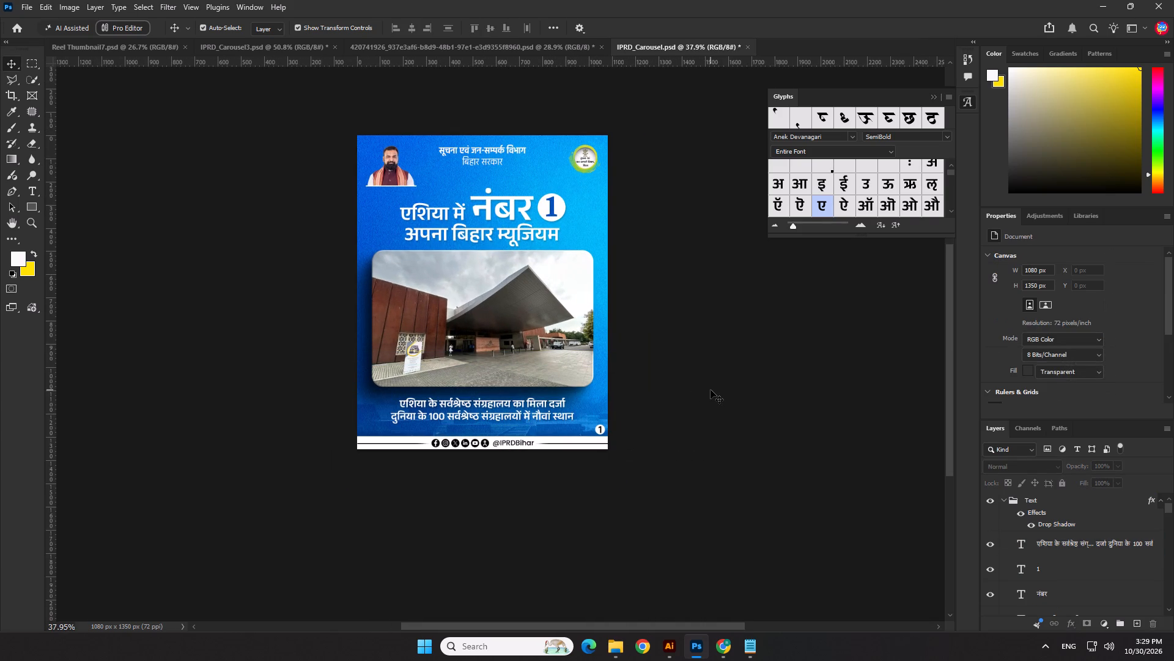
Save slide 1 and export a PNG copy named IPRD_Carousel copy.png in the 30.10.26 folder, replacing the existing file.
key(ctrl+s)
click(32, 5)
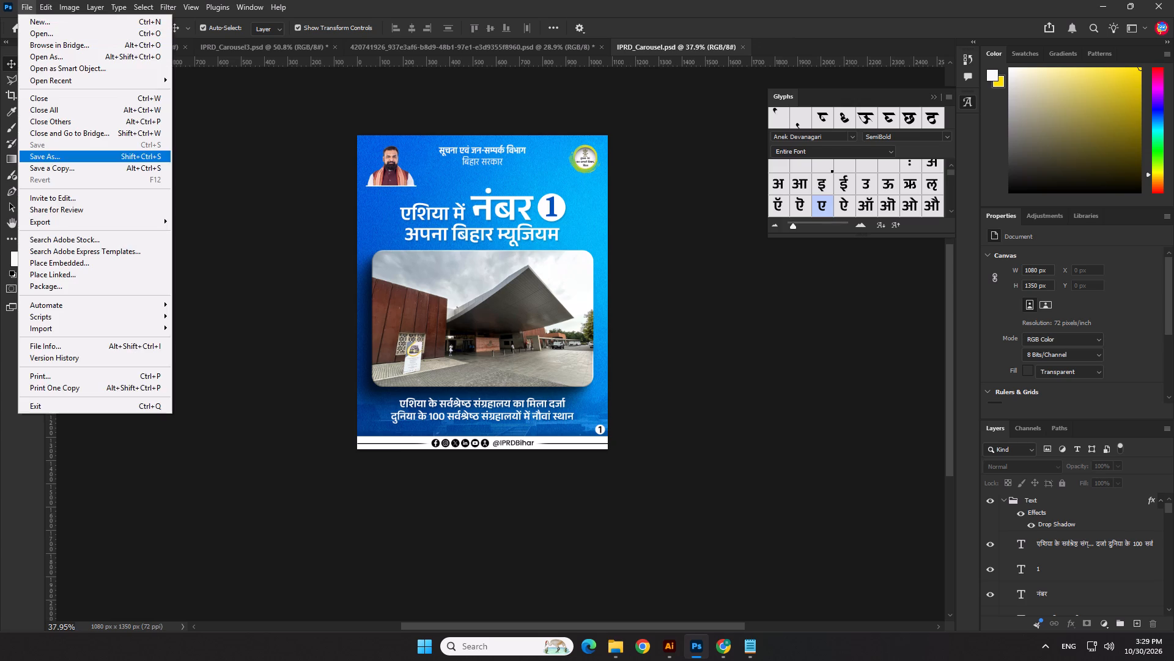
click(58, 164)
click(122, 529)
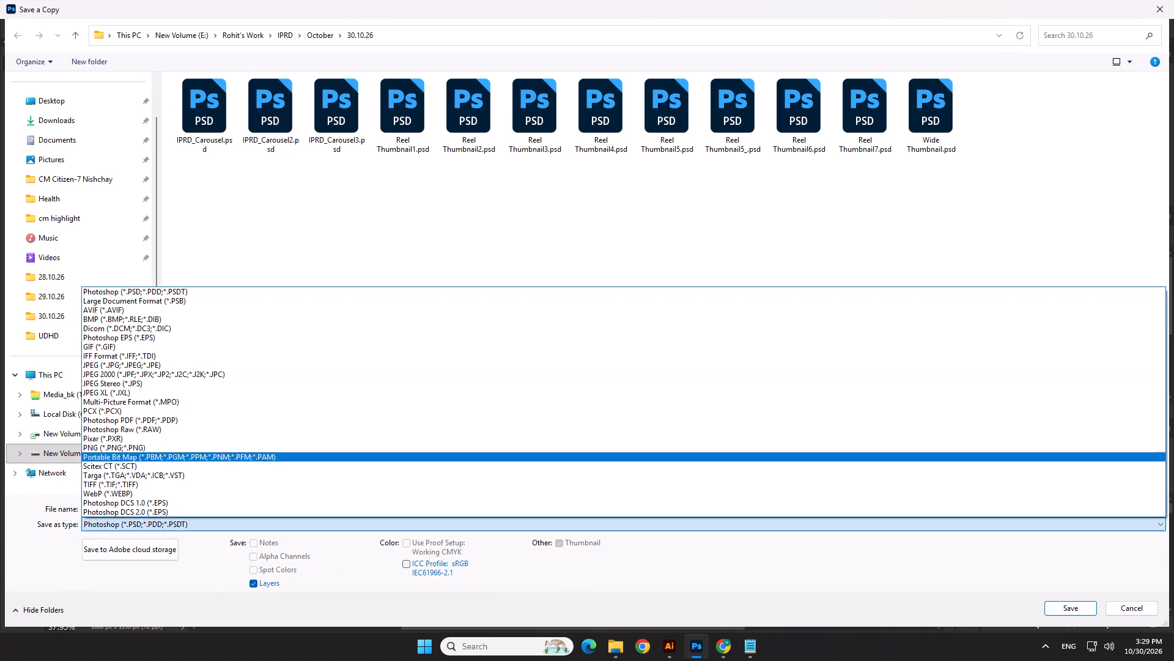
click(132, 451)
click(1056, 608)
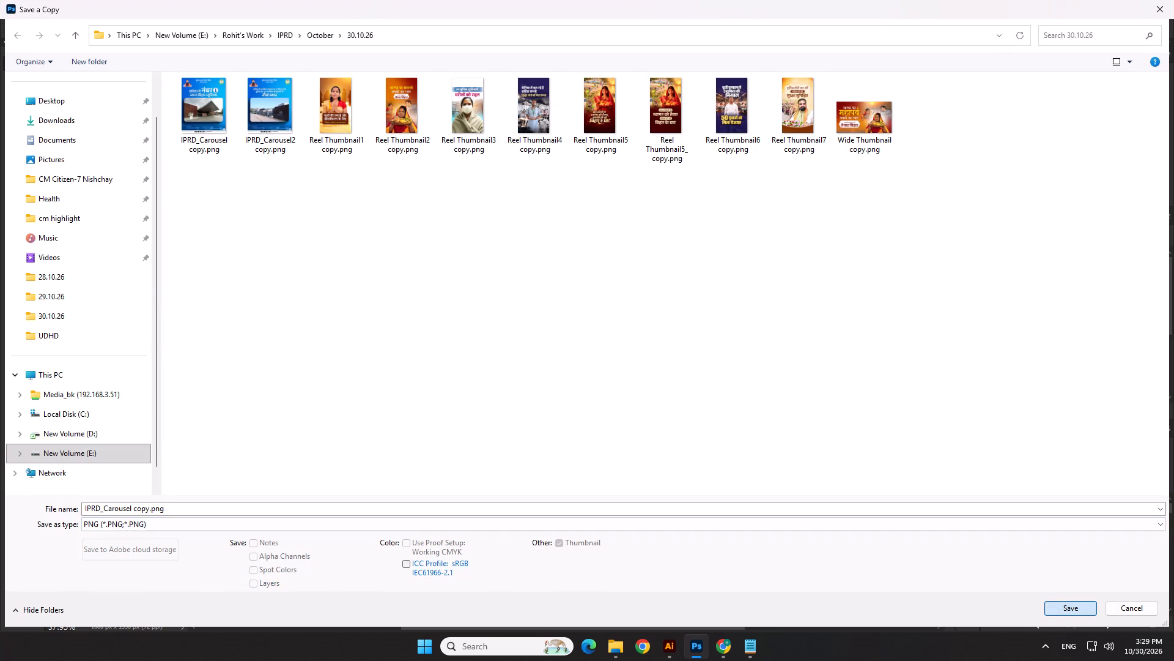
click(608, 322)
click(648, 181)
click(649, 190)
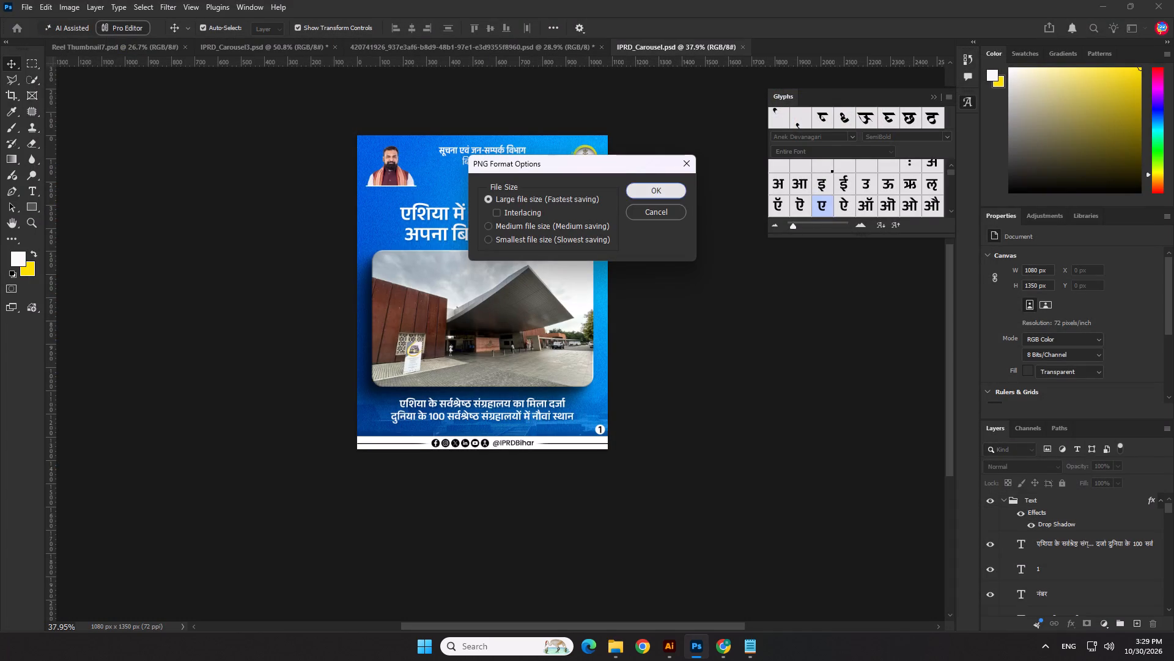
Close the blue torn-paper template and IPRD_Carousel3.psd without saving, and close IPRD_Carousel.psd.
click(406, 47)
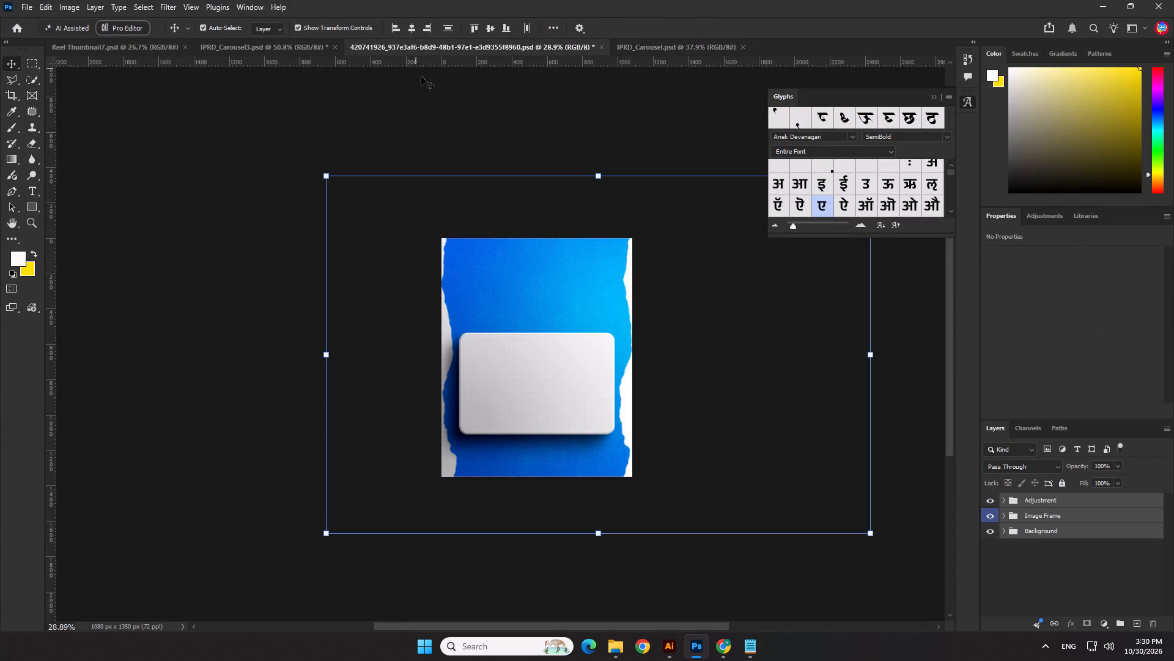
click(604, 45)
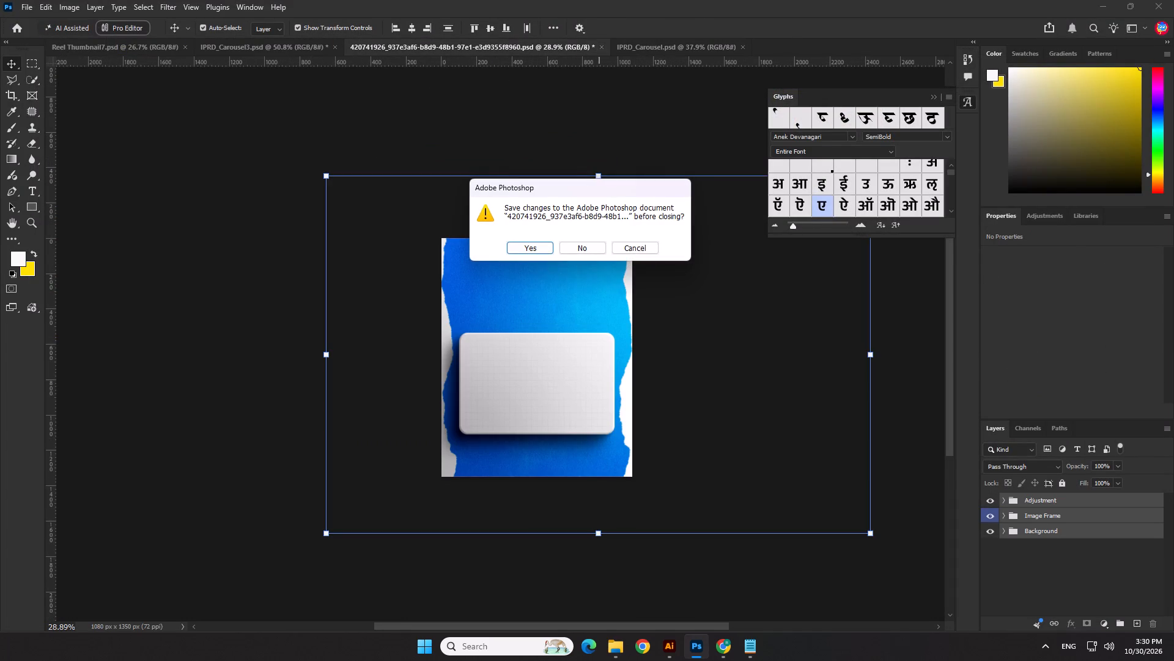
click(586, 244)
click(442, 49)
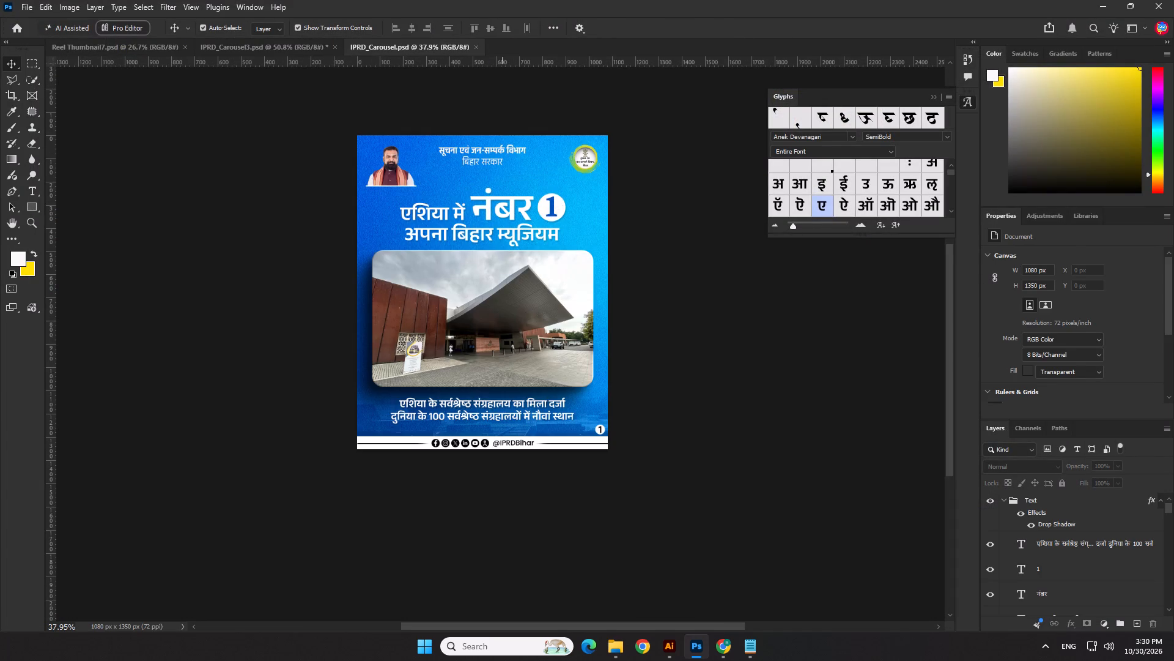
click(476, 46)
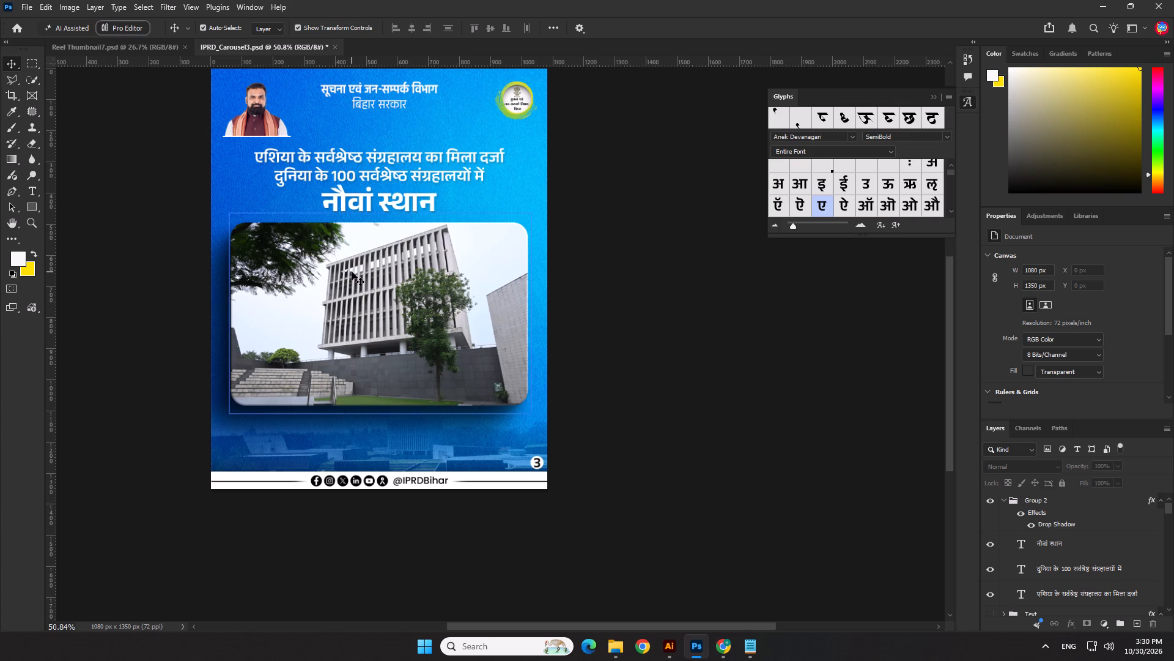
scroll(352, 272, down, 5)
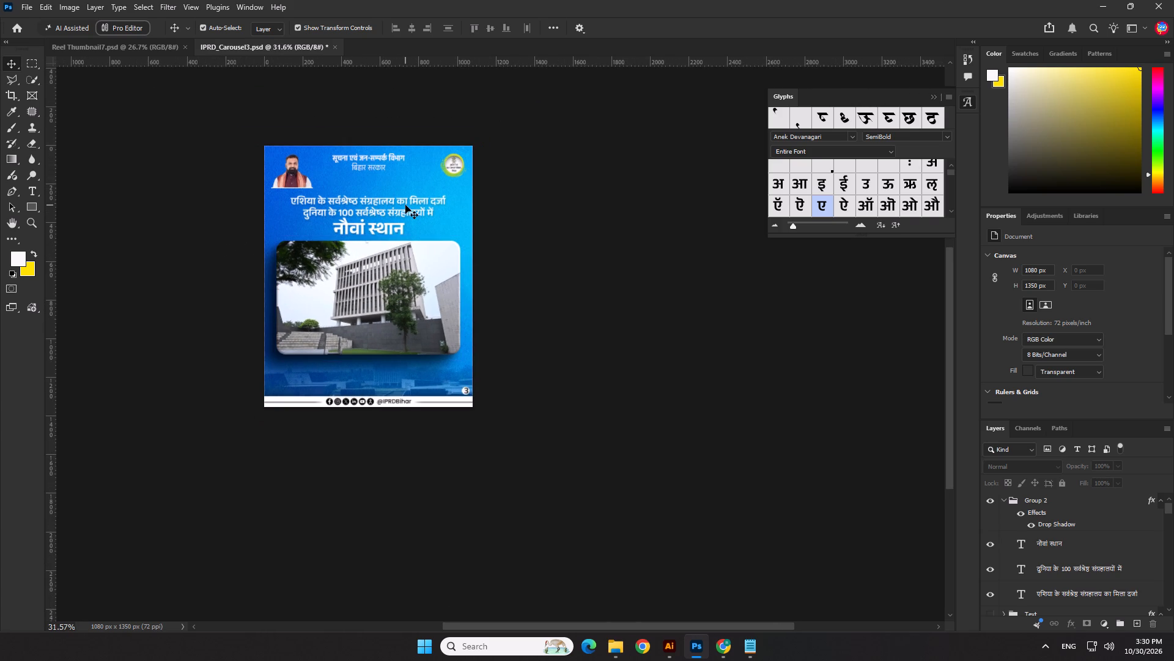
click(388, 225)
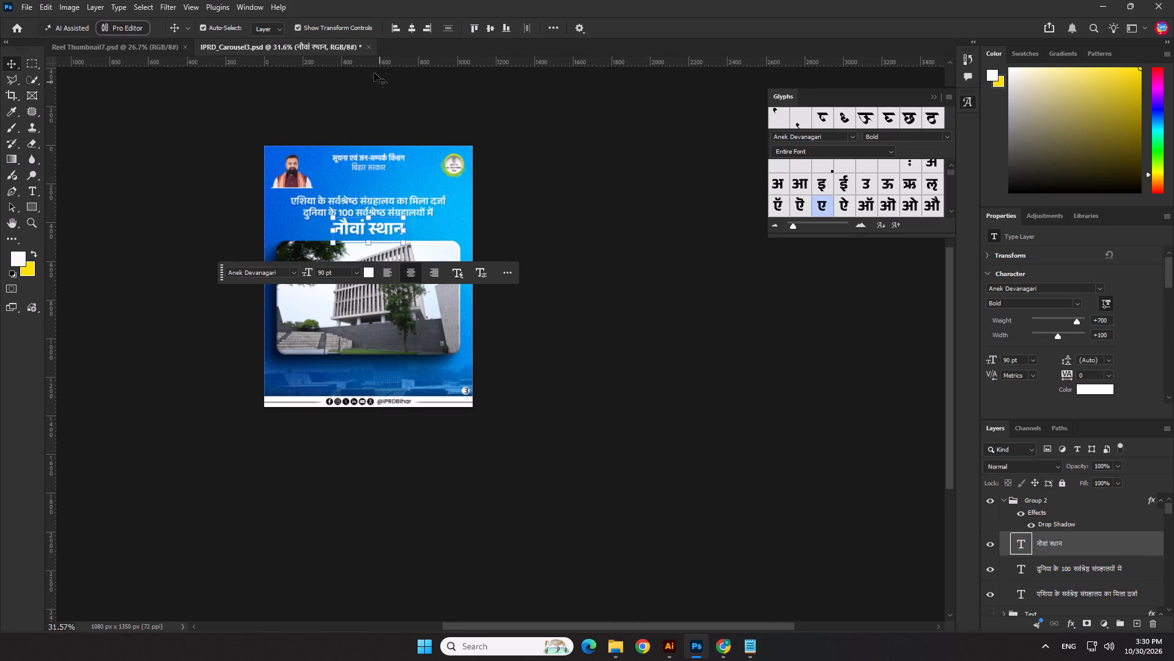
click(368, 44)
double_click(570, 231)
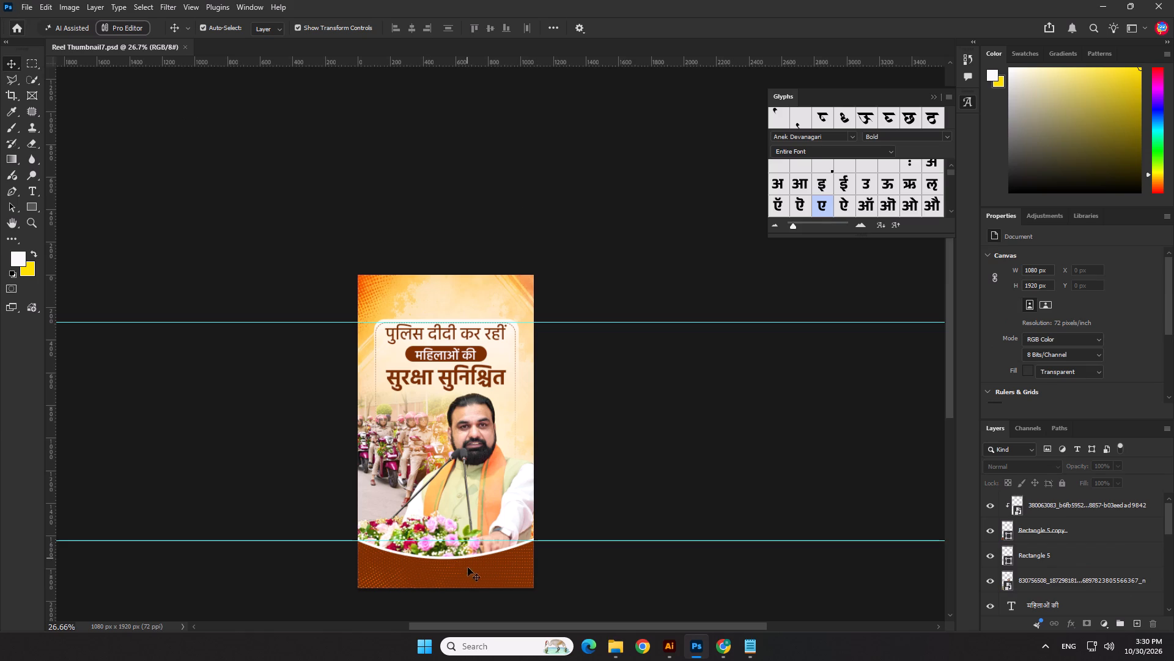
Switch to File Explorer and reopen IPRD_Carousel.psd from the 30.10.26 folder.
click(624, 651)
click(617, 520)
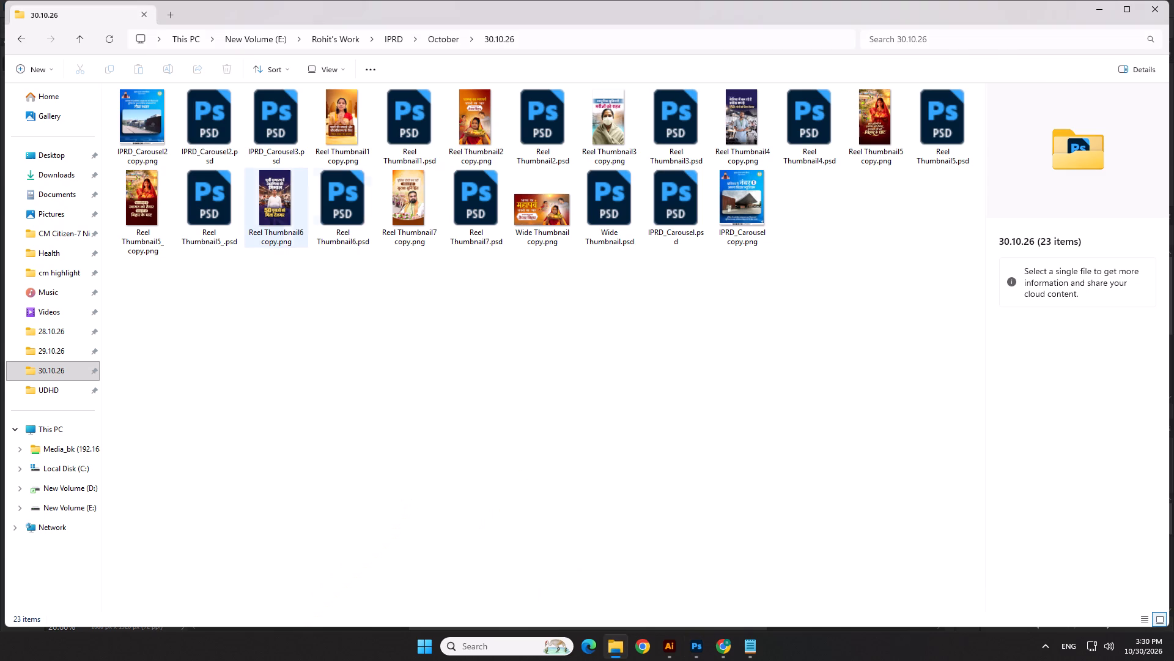
click(203, 125)
double_click(677, 214)
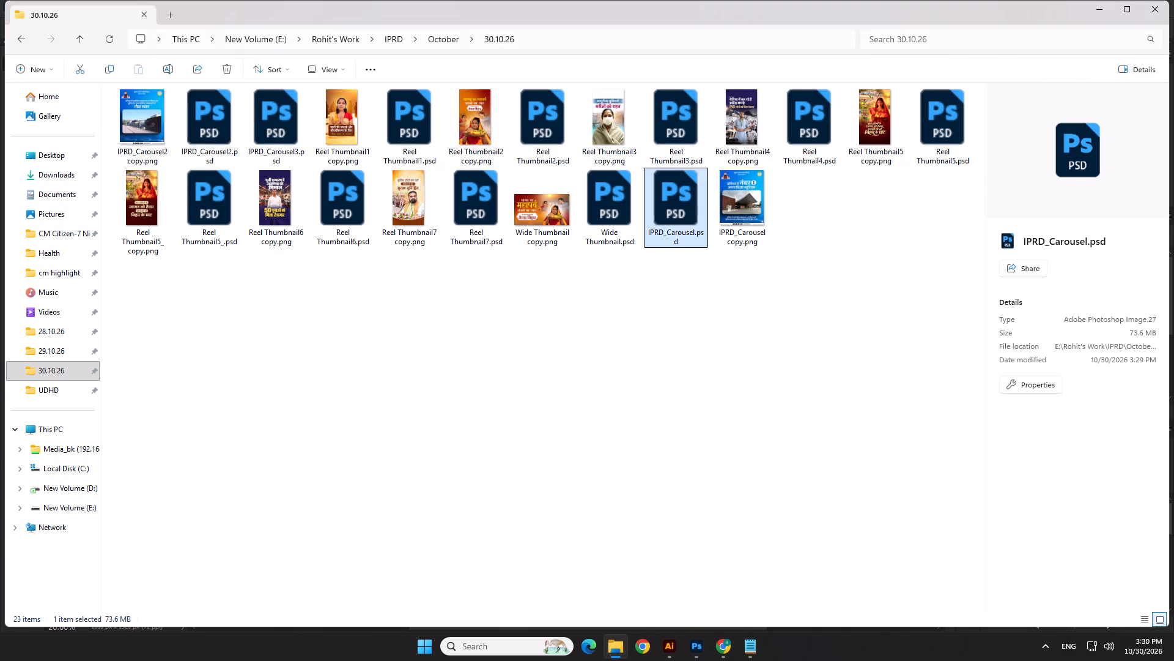
scroll(424, 271, down, 4)
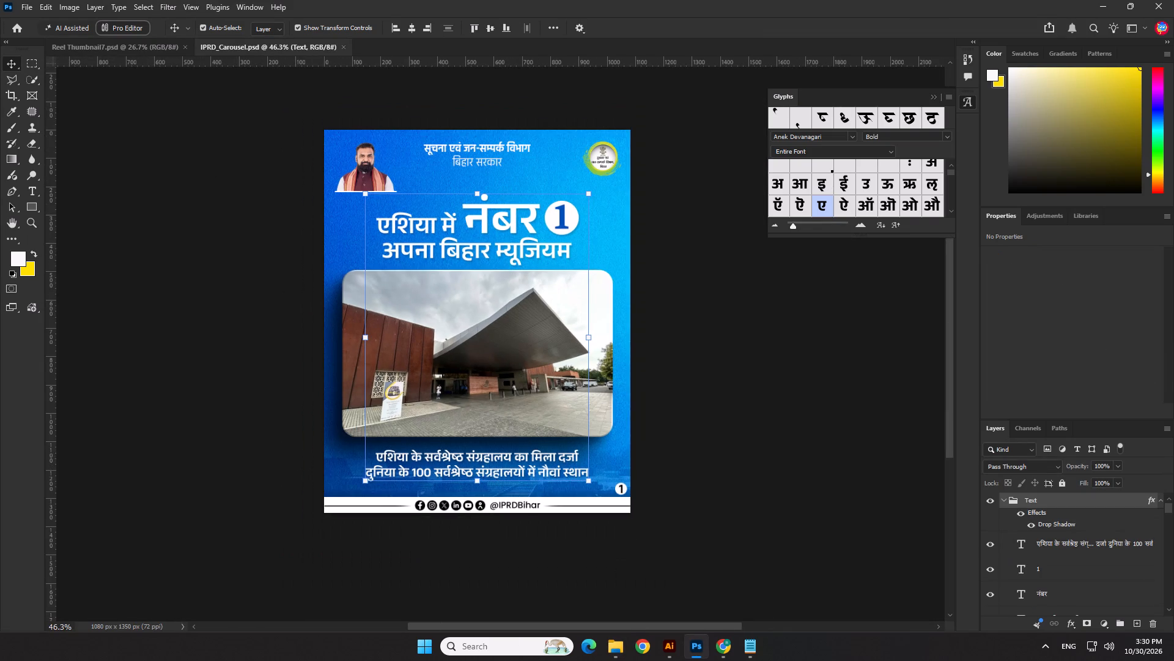
Save the slide as IPRD_Carousel2.psd in the 30.10.26 folder, overwriting the existing file and keeping Maximize Compatibility on.
click(23, 9)
click(33, 157)
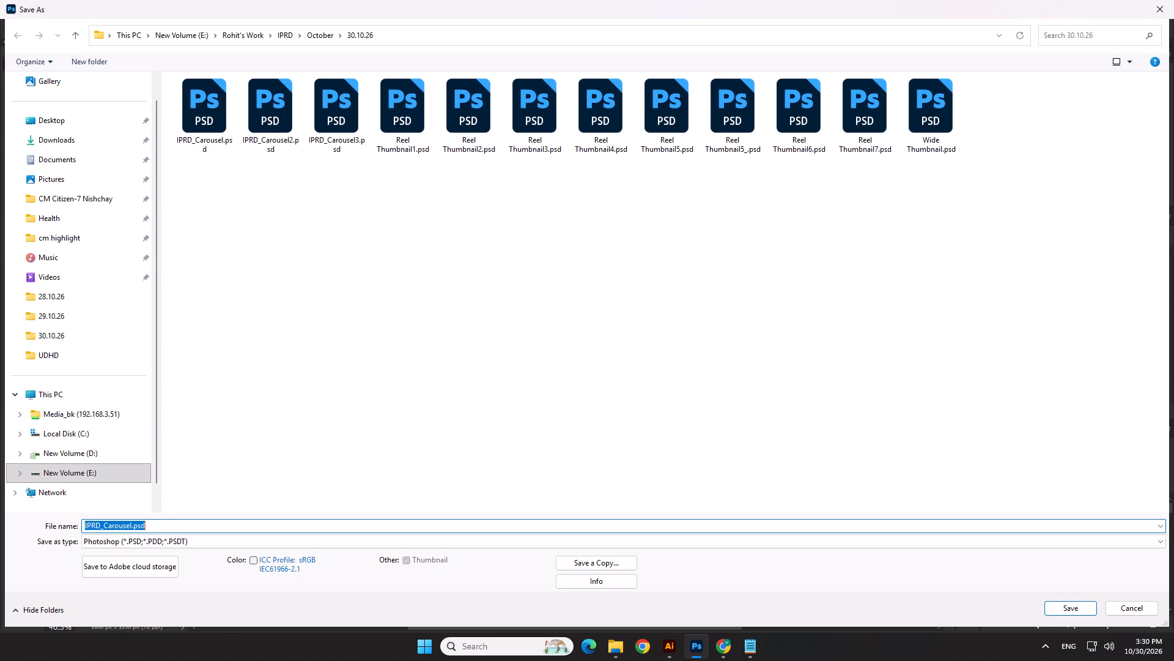
drag(153, 521, 138, 533)
click(257, 124)
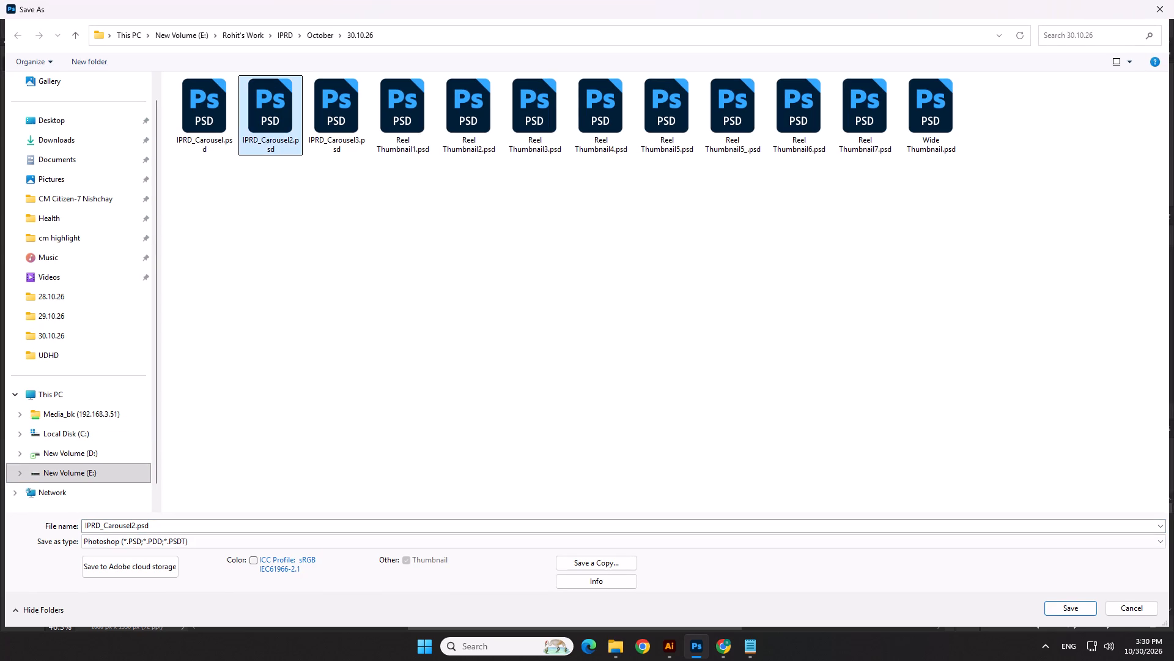
click(1080, 613)
click(626, 322)
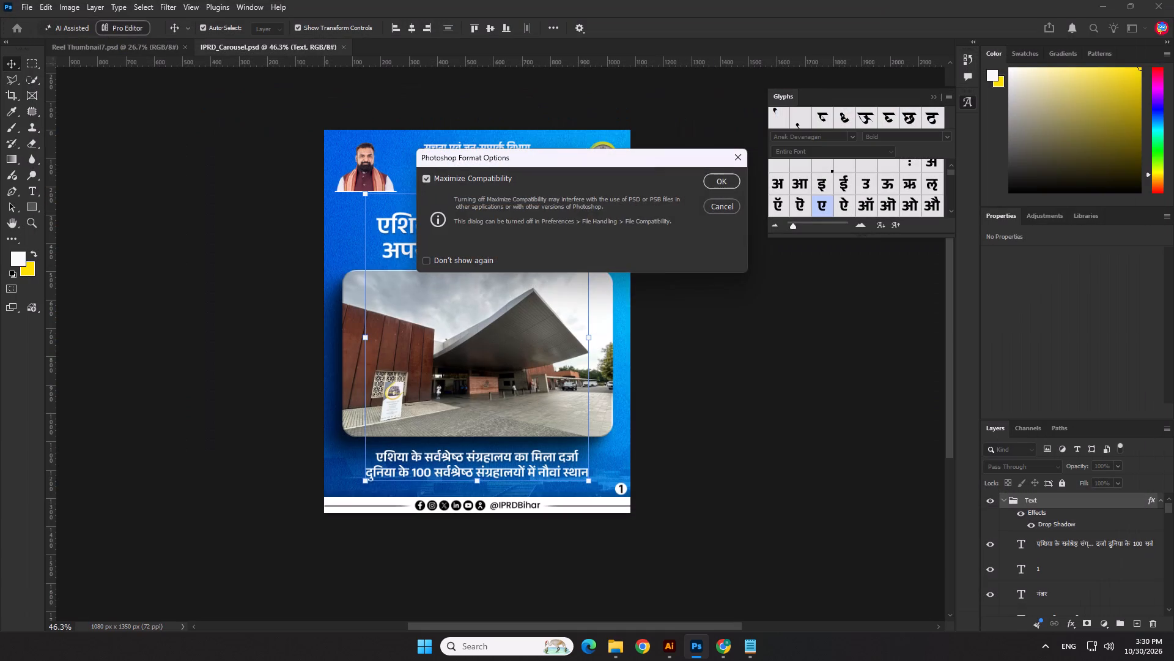
click(711, 187)
click(758, 421)
Change the page number in the small white circle above the footer to 2.
scroll(665, 487, up, 12)
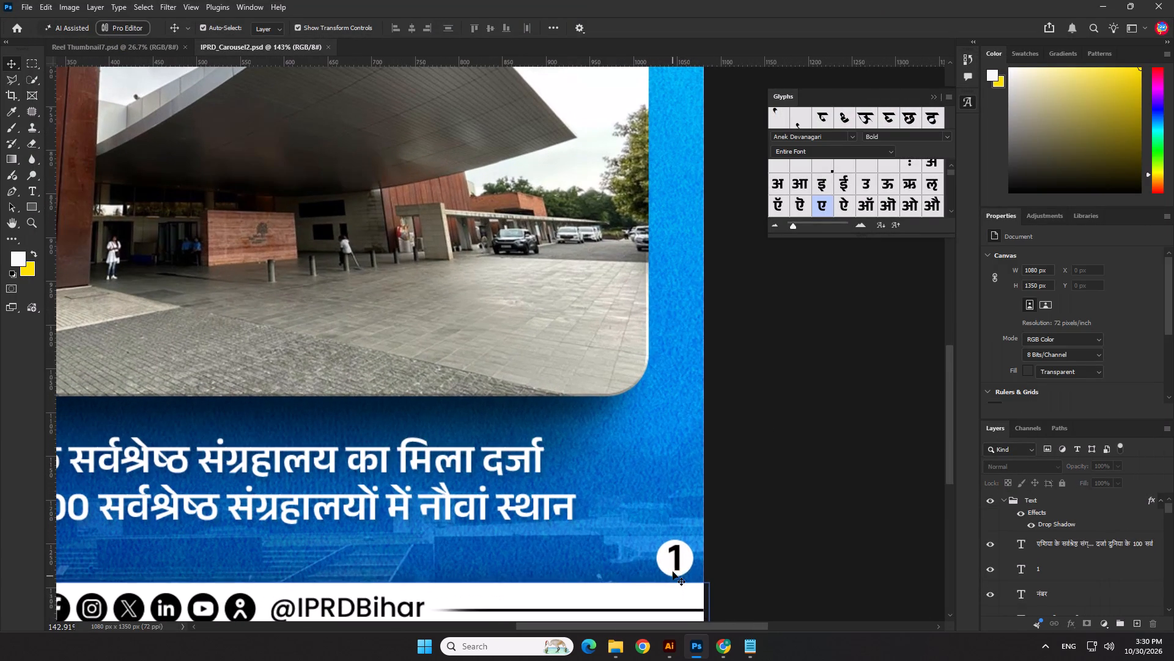
double_click(679, 561)
key(2)
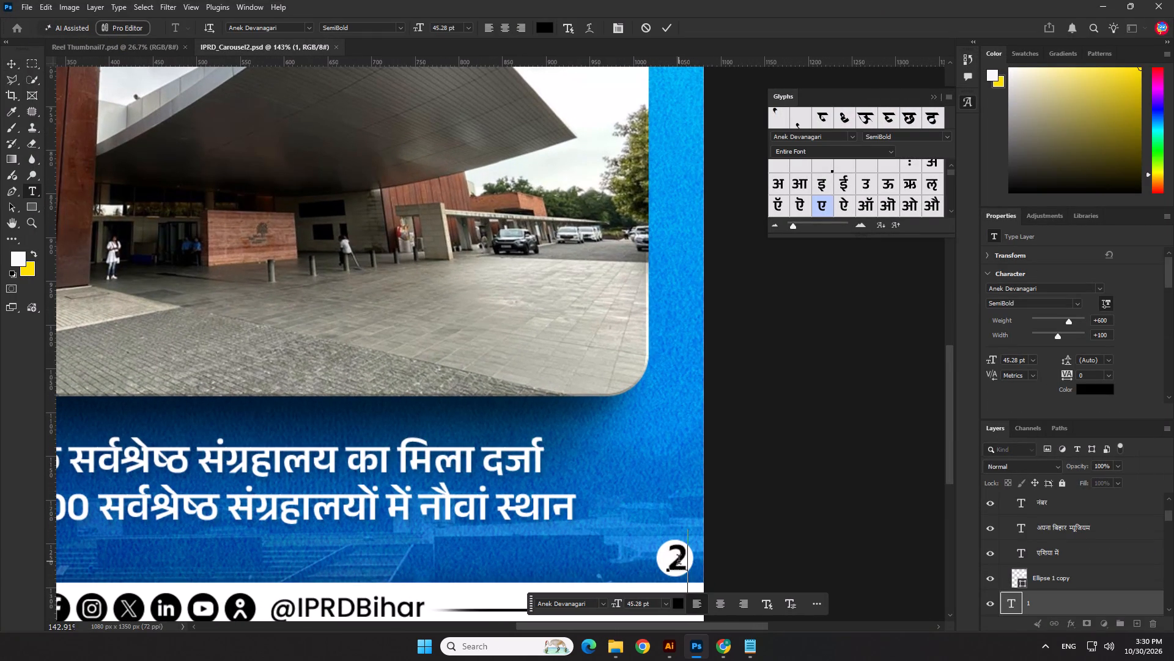
click(668, 32)
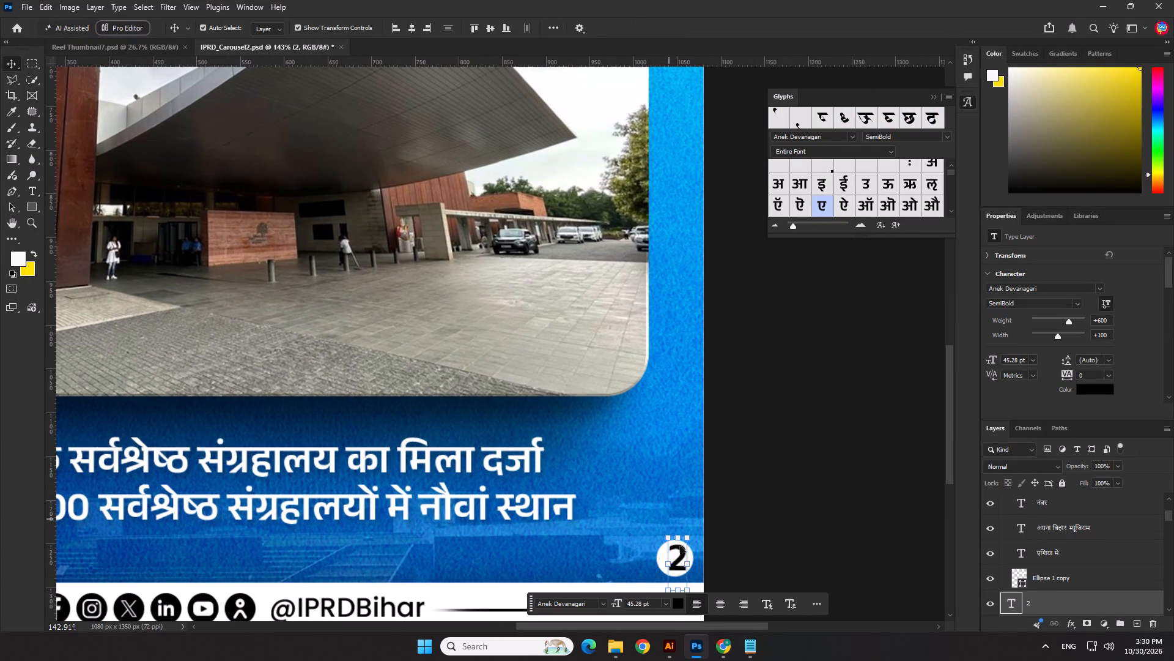
Centre the page number 2 horizontally and vertically in its white circle, with alignment set to Selection.
scroll(692, 583, up, 15)
shift+click(683, 542)
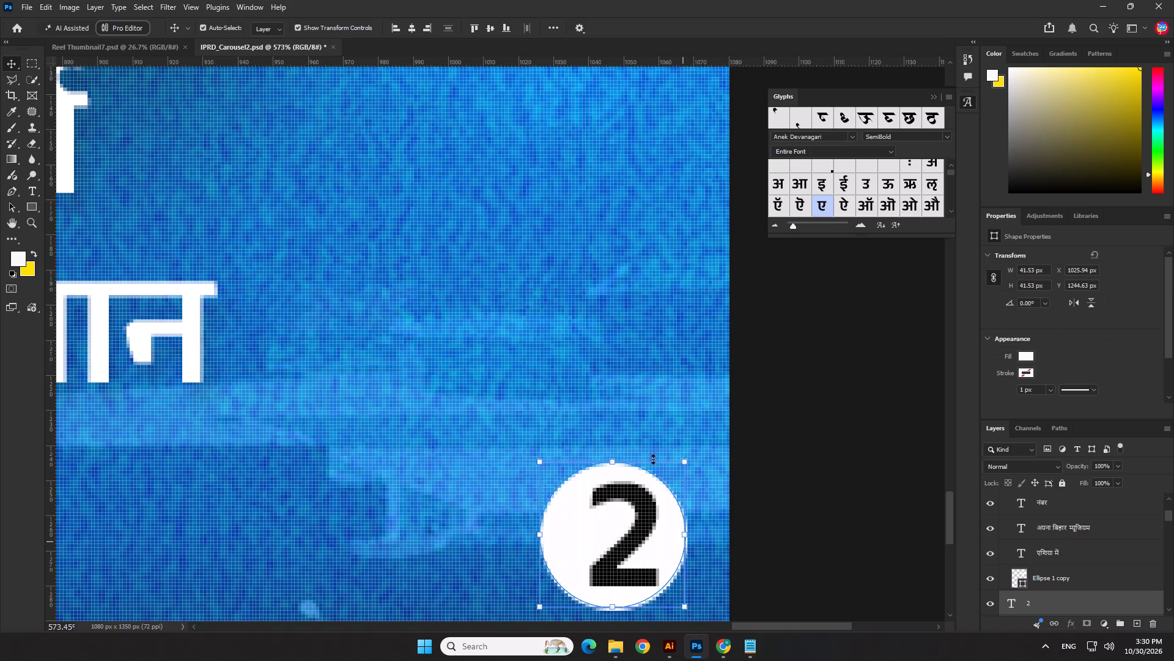
click(413, 27)
key(ctrl+z)
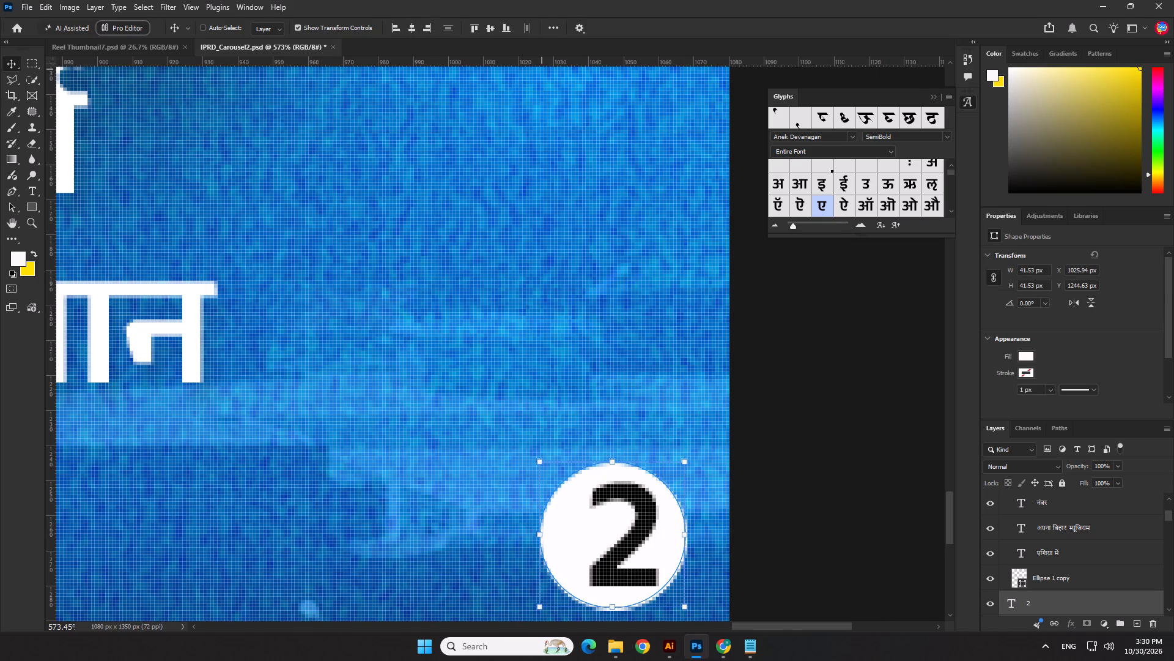
click(555, 24)
click(583, 138)
click(583, 150)
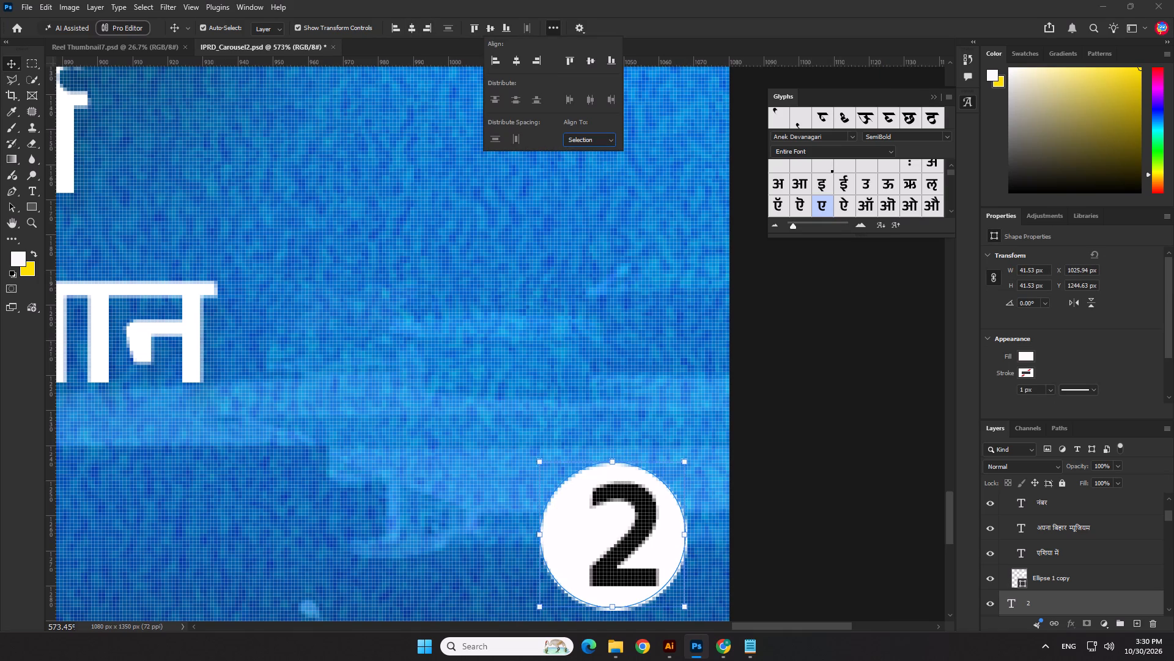
click(410, 27)
click(487, 31)
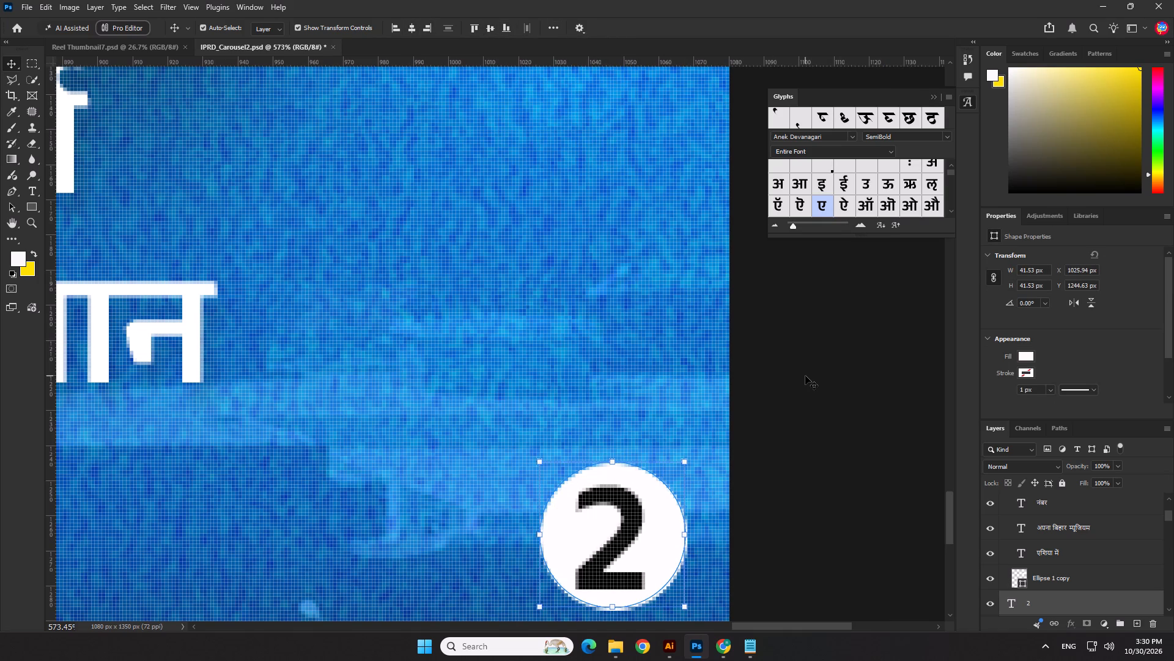
click(805, 376)
scroll(805, 376, down, 20)
scroll(805, 376, down, 10)
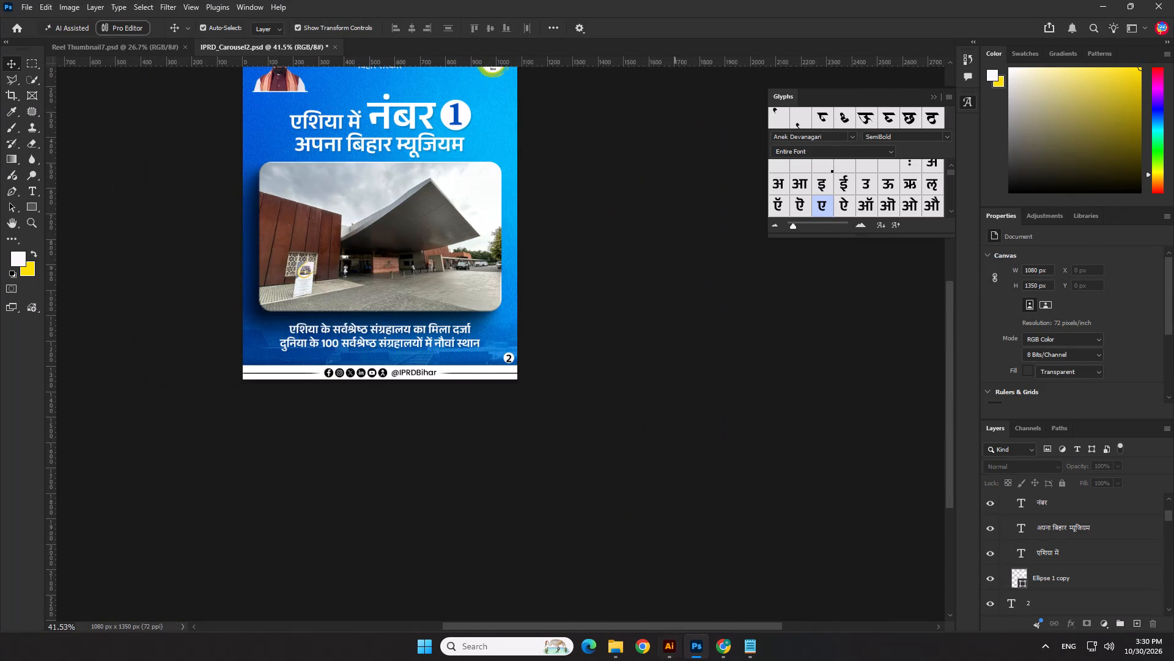
drag(673, 627, 638, 631)
scroll(663, 297, down, 6)
scroll(508, 162, up, 7)
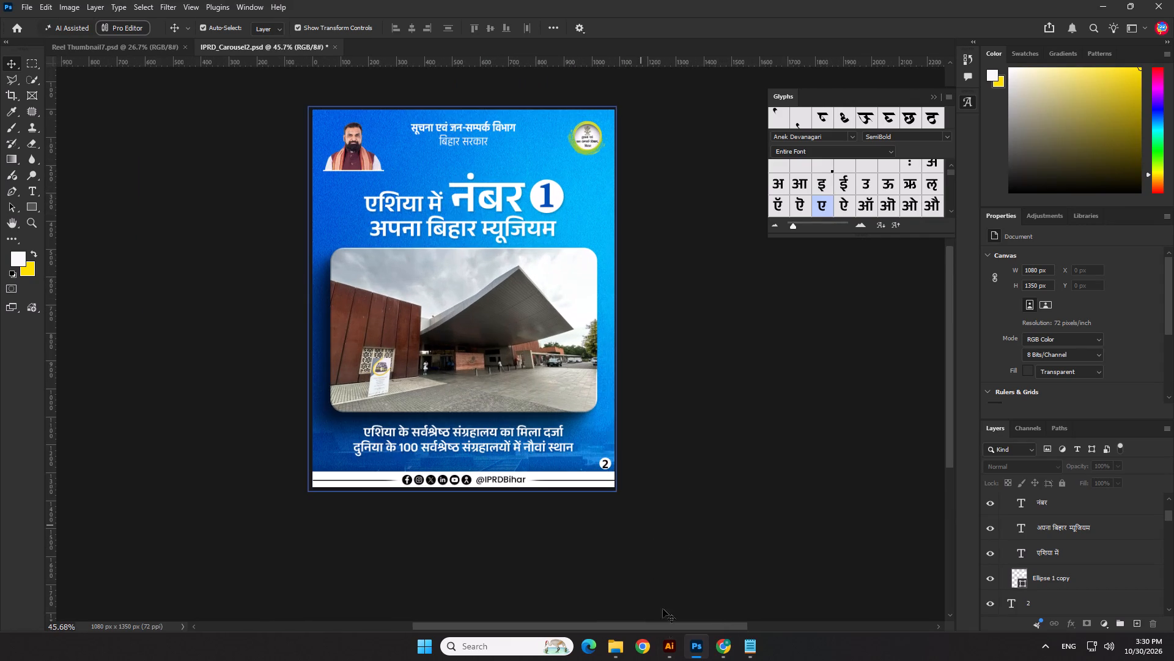
Replace the two-line caption below the photo with the carouse 2 caption from Notepad, beginning पटना स्थित बिहार संग्रहालय.
click(745, 657)
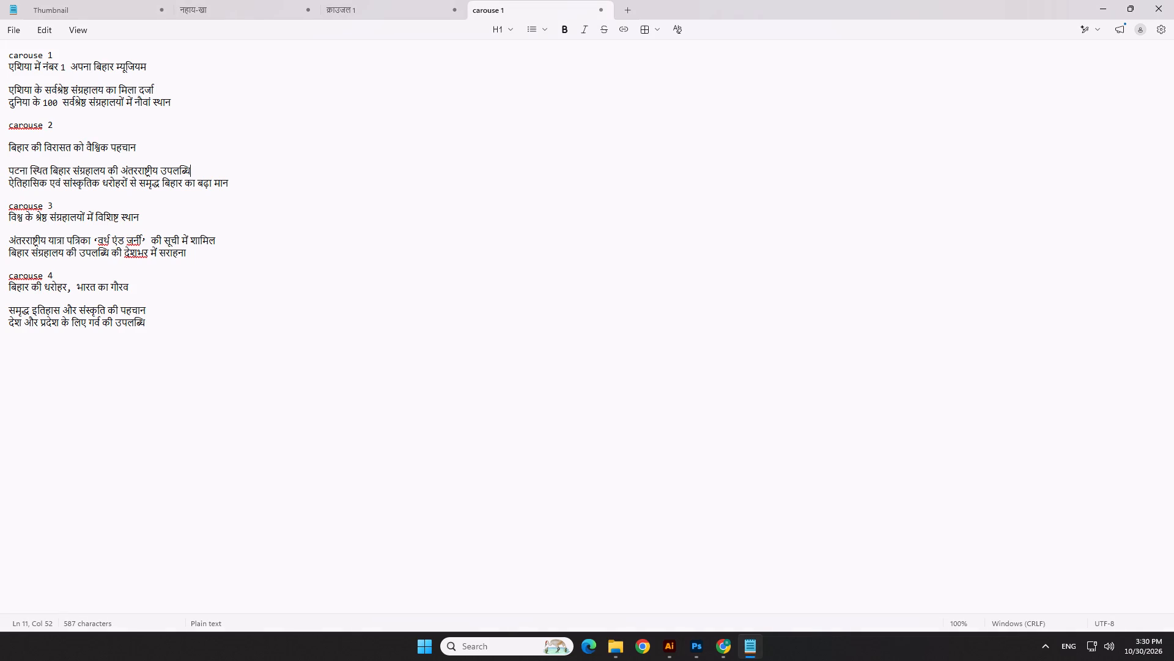
drag(10, 168, 231, 181)
key(ctrl+c)
key(ctrl+c)
key(alt+Tab)
double_click(508, 444)
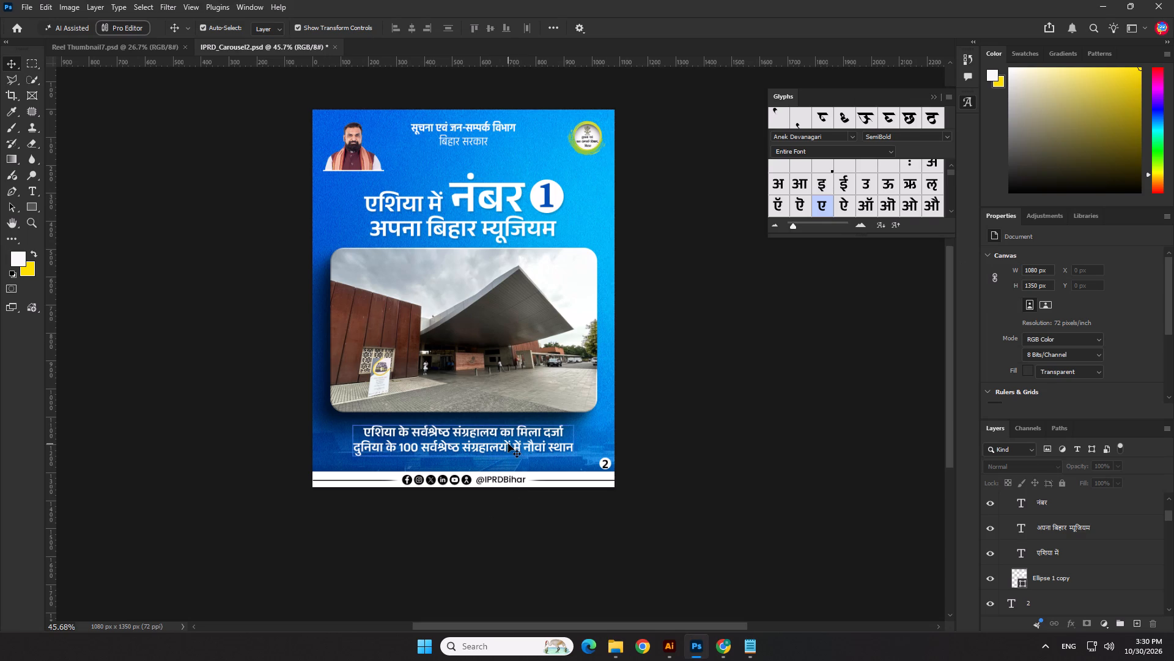
key(ctrl+v)
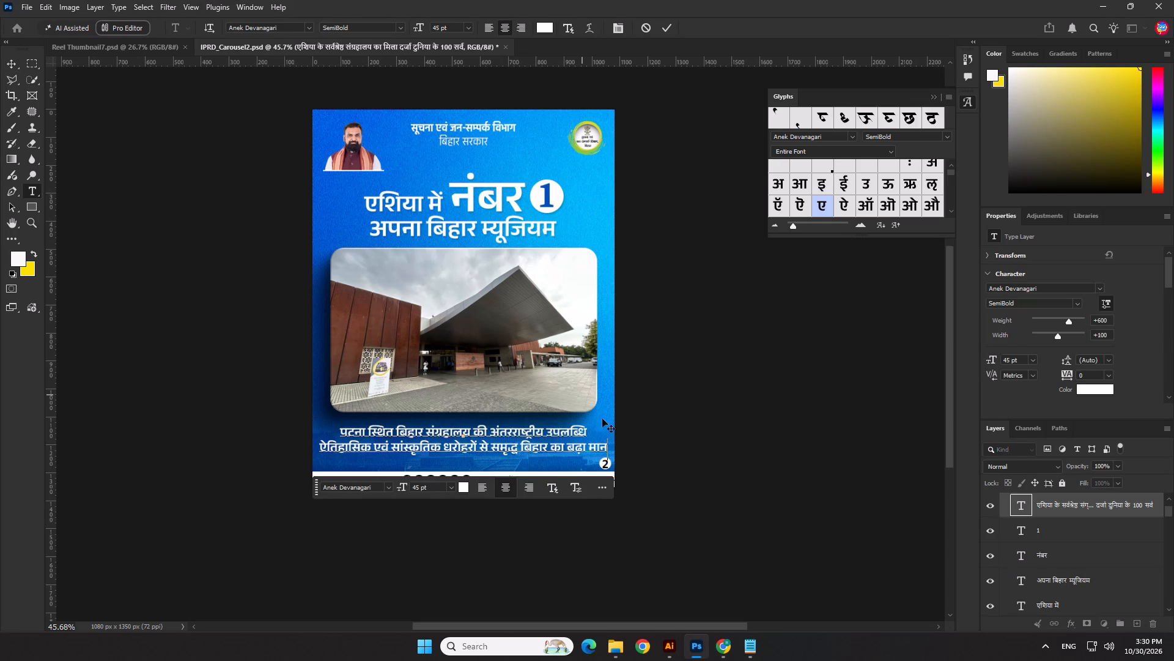
Set the new caption's font size to 40 pt and nudge the caption slightly downward.
key(ctrl+a)
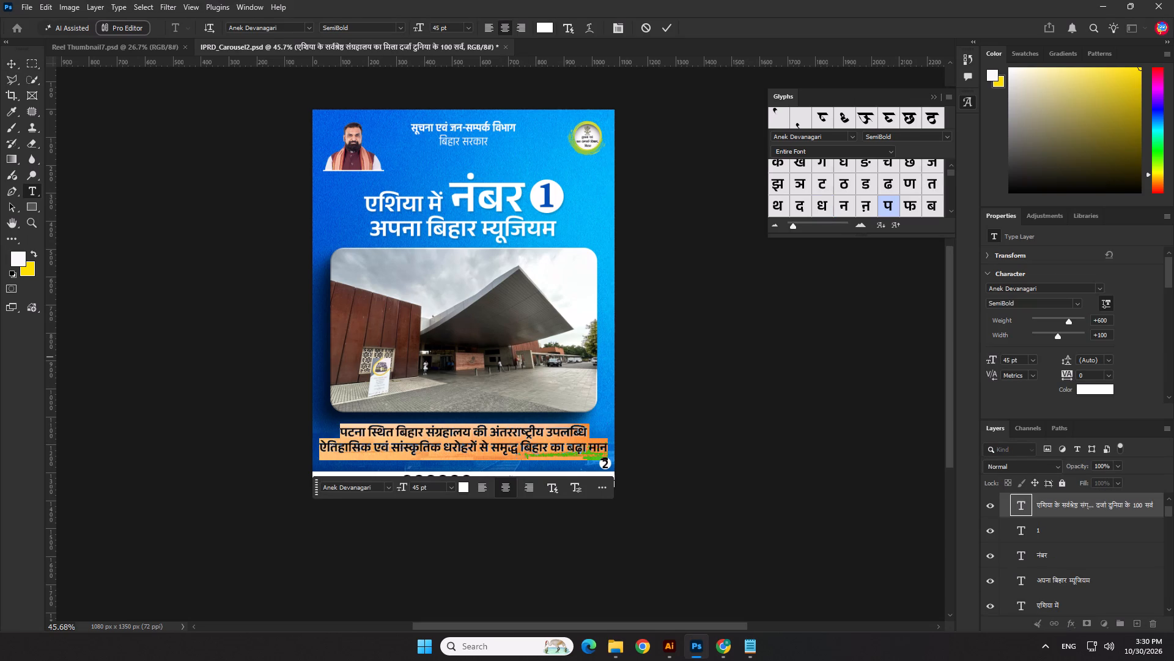
drag(1010, 359, 975, 362)
text(40)
key(Return)
click(670, 24)
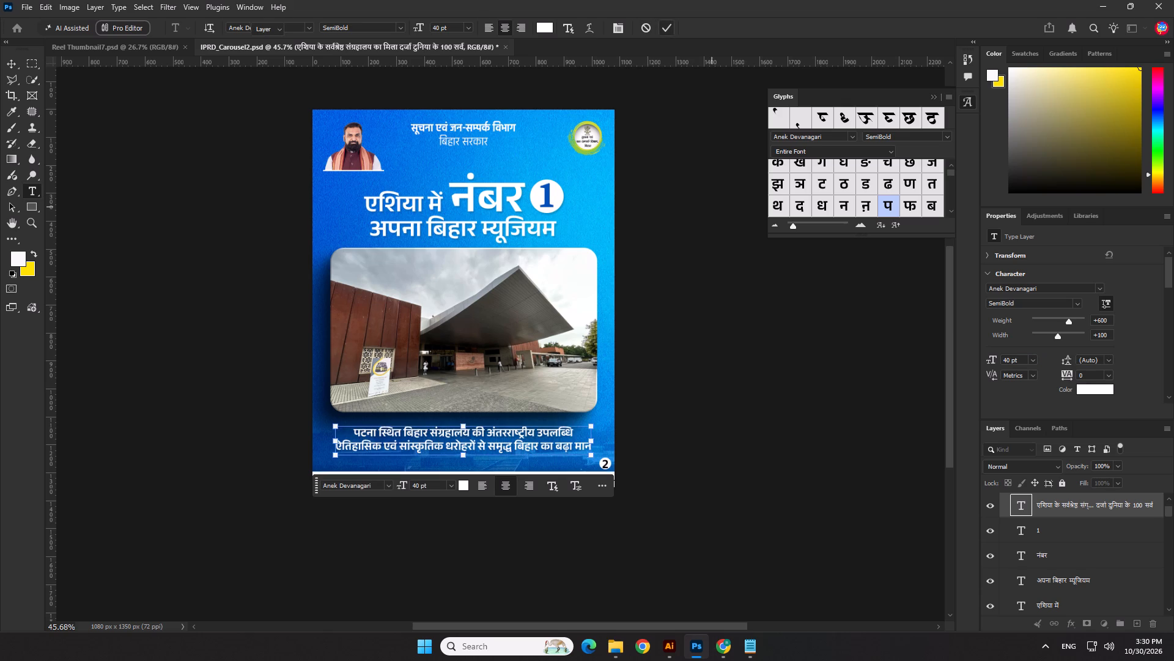
click(775, 361)
click(548, 446)
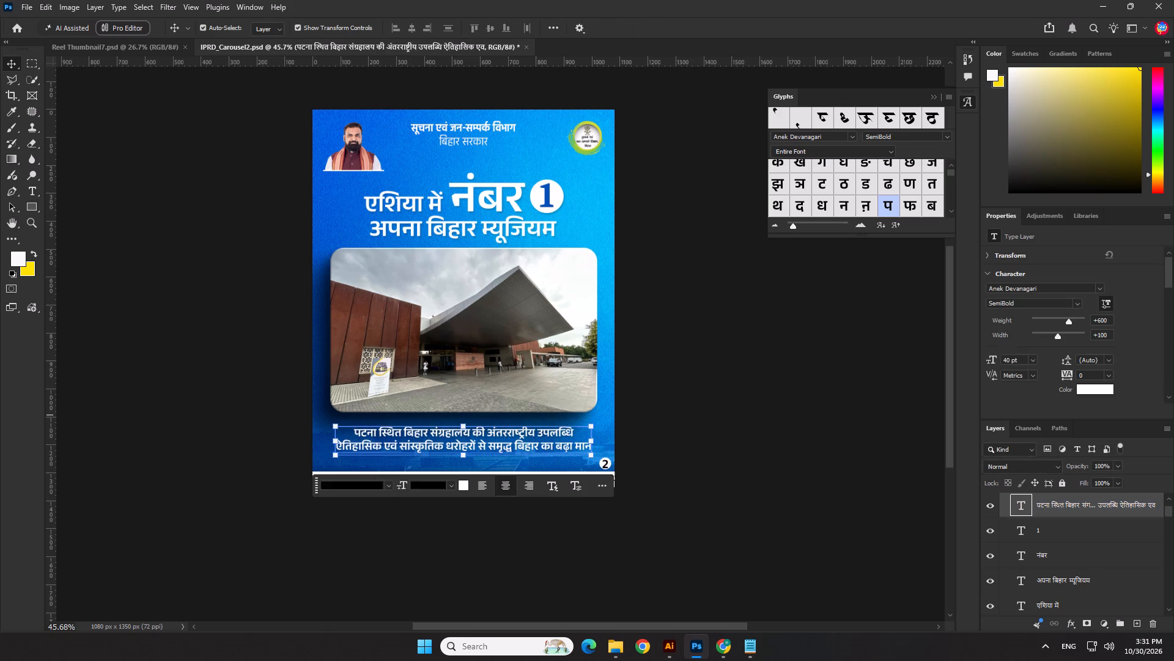
key(Down)
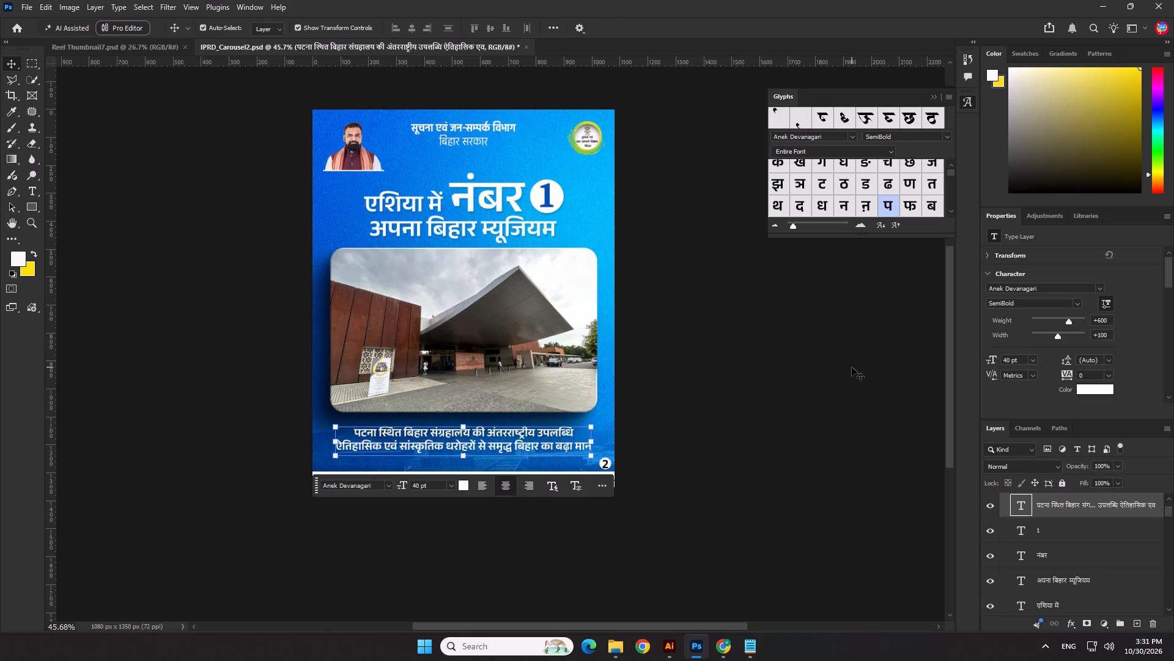
key(Down)
click(836, 380)
Copy the carouse 2 headline बिहार की विरासत को वैश्विक पहचान from Notepad and return to the slide.
key(alt+Tab)
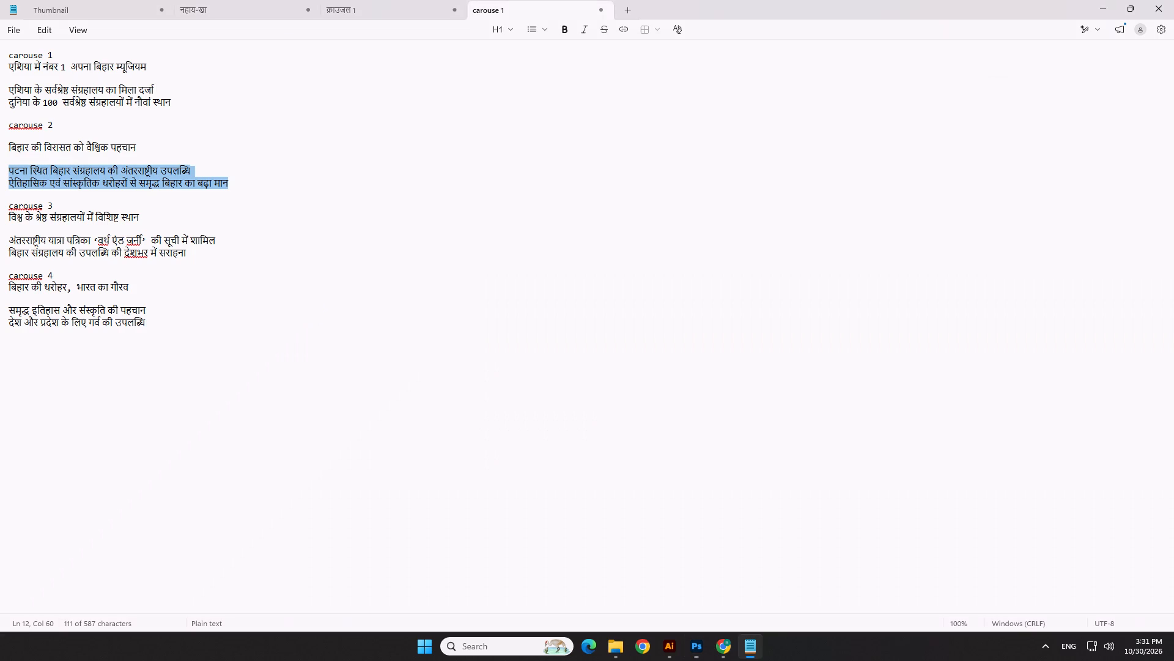
drag(10, 143, 109, 142)
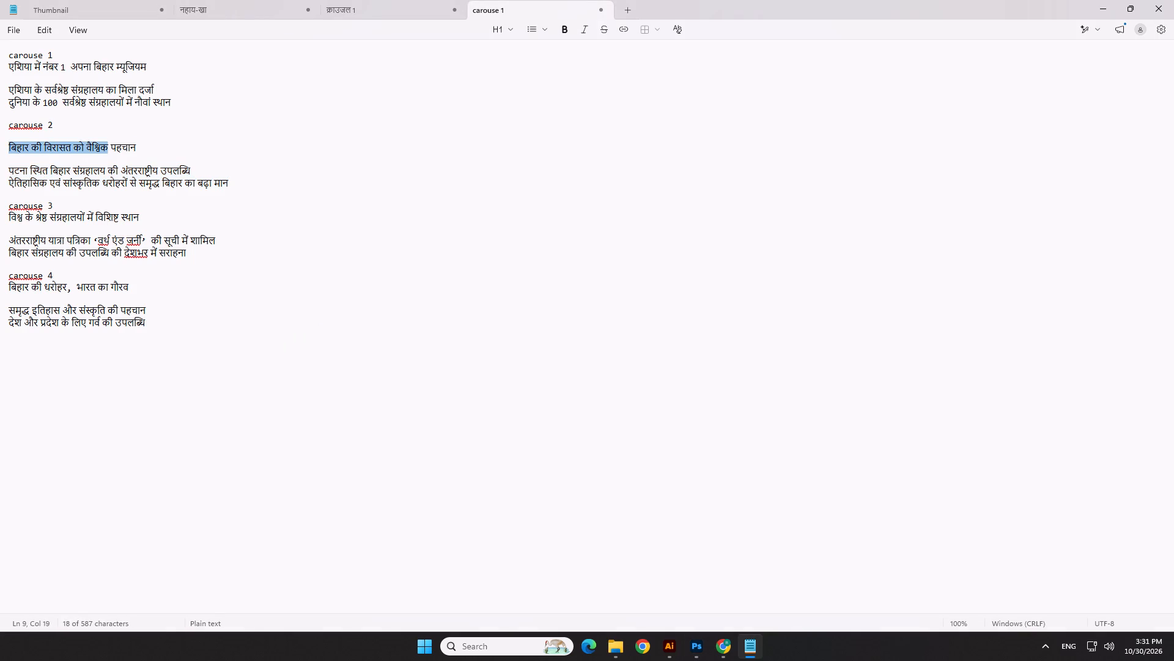
drag(109, 142, 135, 145)
key(ctrl+c)
key(ctrl+c)
key(alt+Tab)
Delete the number 1, its white circle and the word नंबर from the headline.
scroll(545, 203, up, 2)
click(545, 196)
key(Delete)
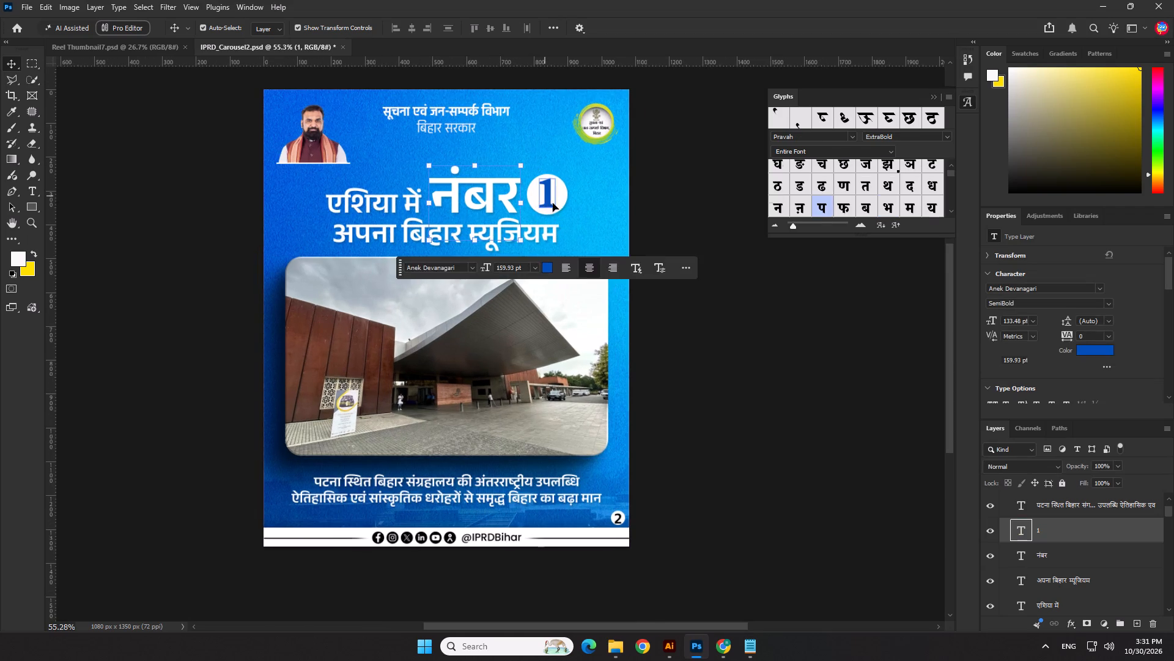
click(556, 204)
key(Delete)
click(476, 199)
key(Delete)
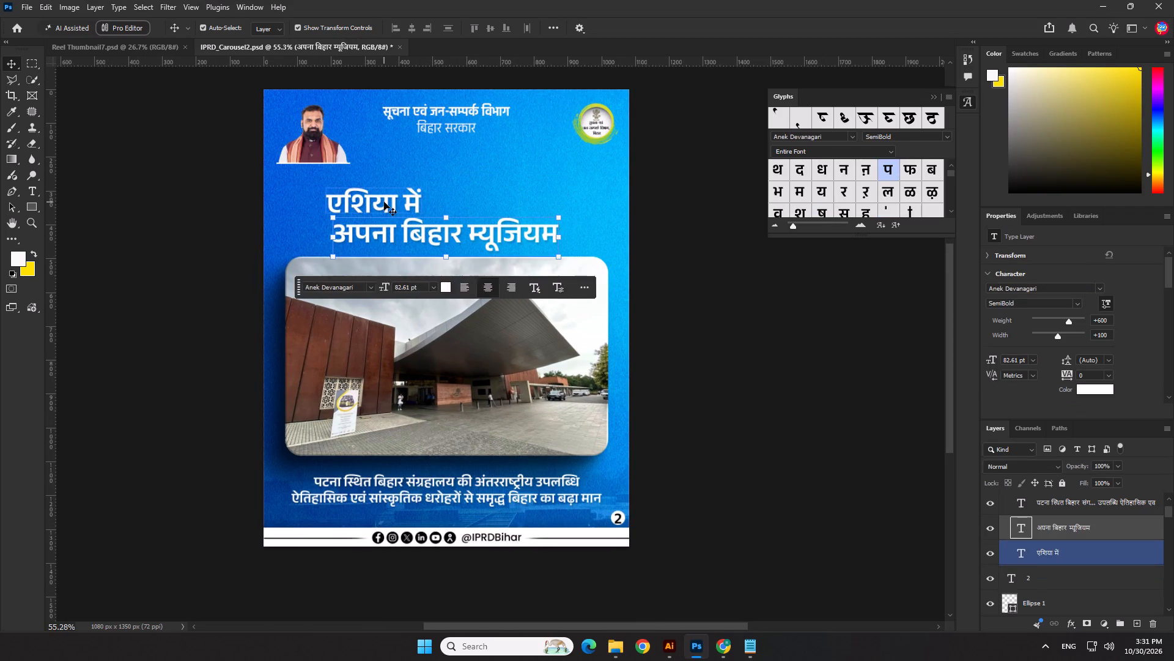
Replace the headline's first line एशिया में with बिहार की विरासत को, cutting off the copied headline's last two words.
double_click(384, 202)
key(ctrl+v)
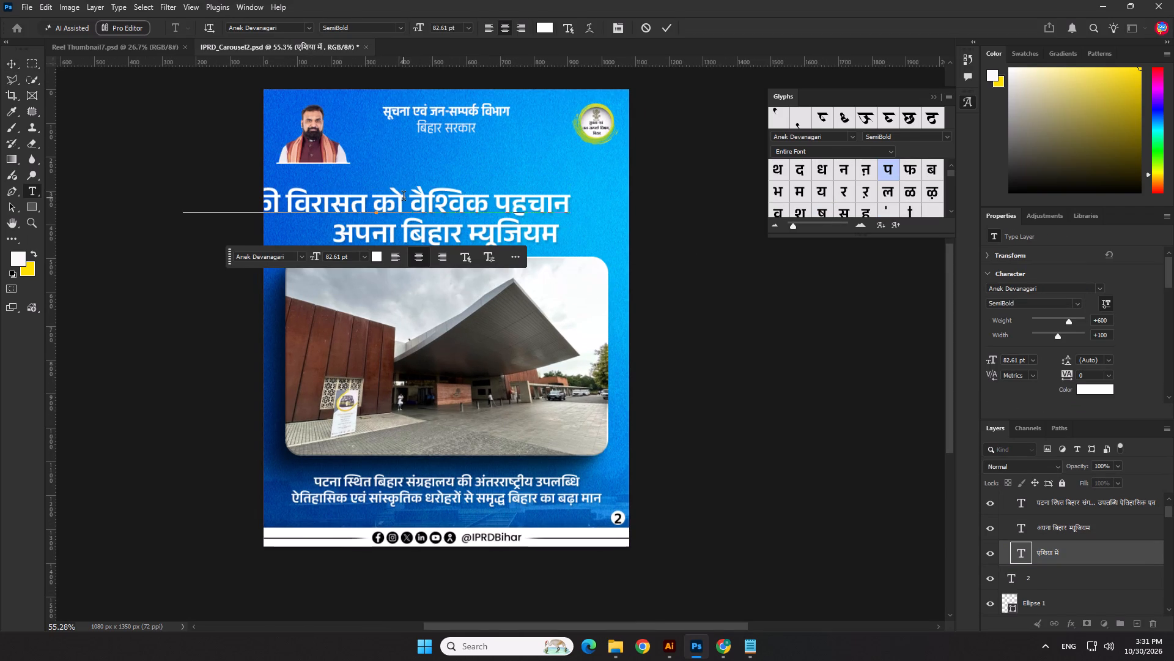
drag(412, 200, 625, 204)
key(ctrl+x)
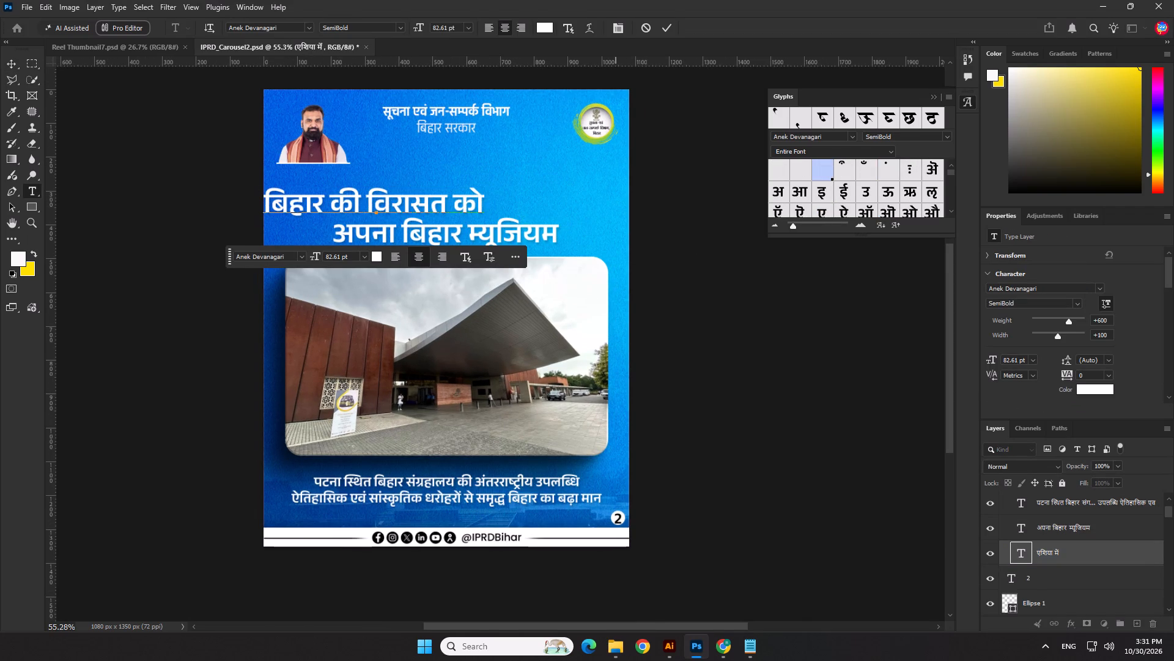
key(BackSpace)
click(671, 28)
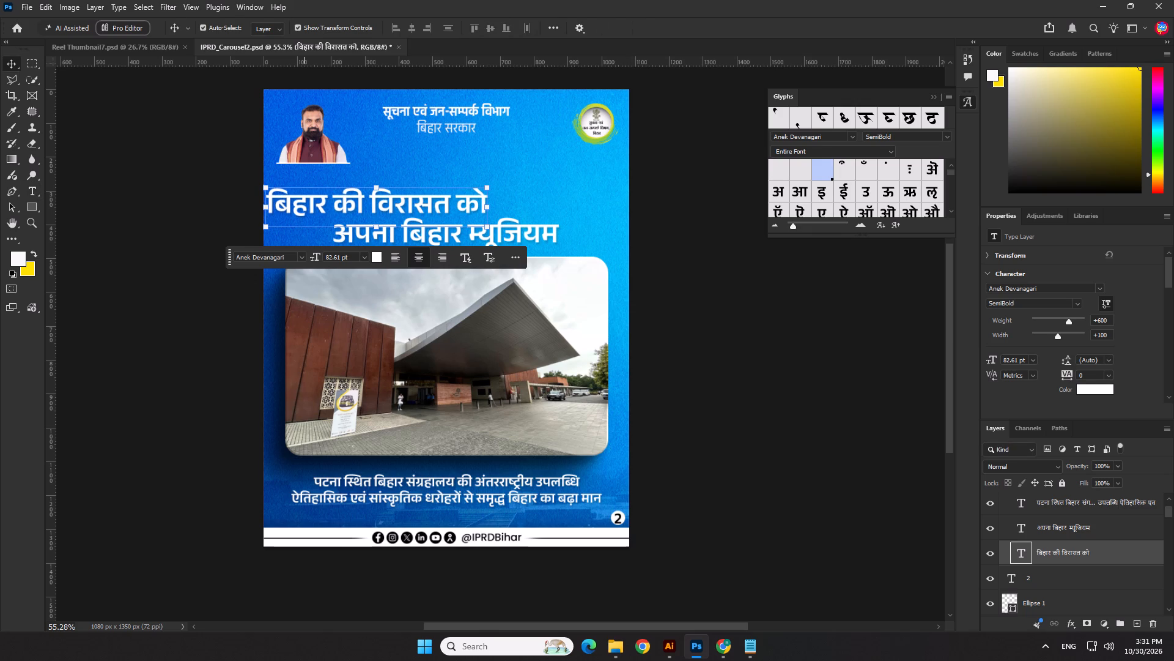
Centre the headline's first line horizontally, with alignment set to Canvas.
click(550, 23)
click(576, 145)
click(580, 155)
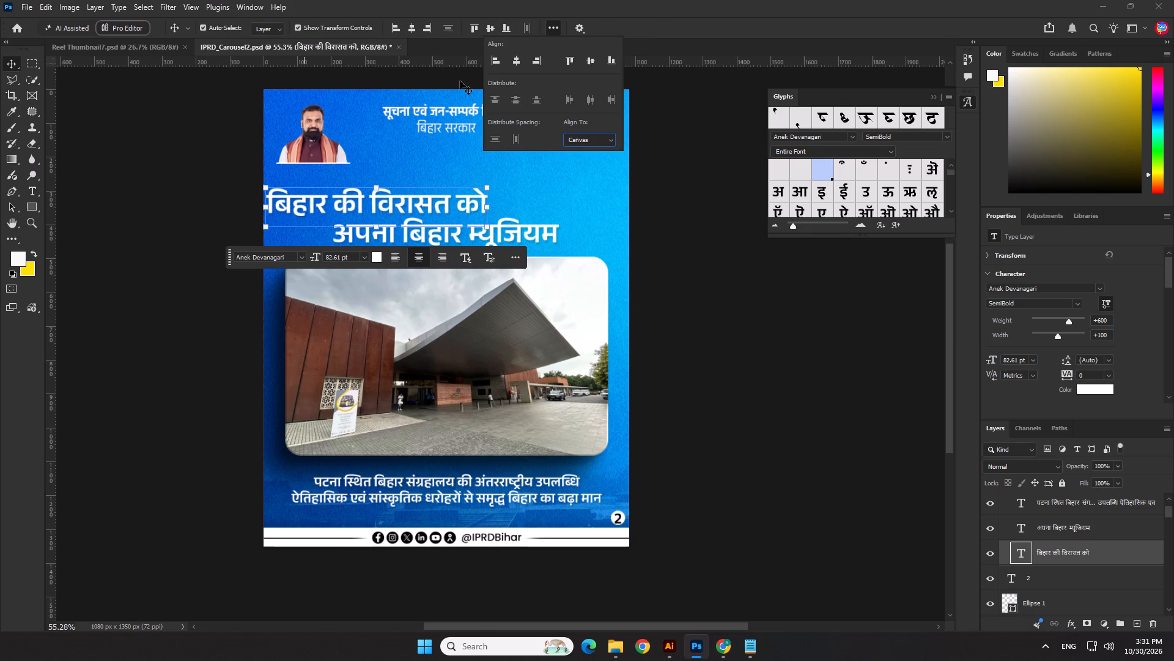
click(411, 27)
click(745, 352)
Replace the headline's second line अपना बिहार म्यूजियम with वैश्विक पहचान, copied from the carouse 2 headline in Notepad.
key(alt+Tab)
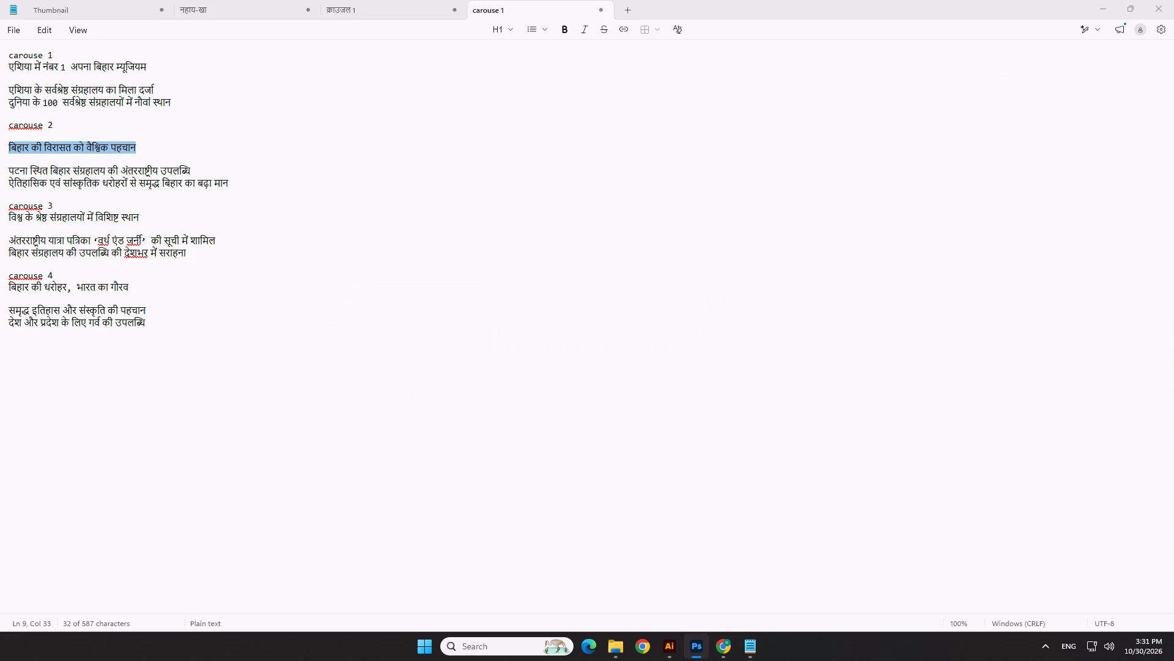
click(99, 151)
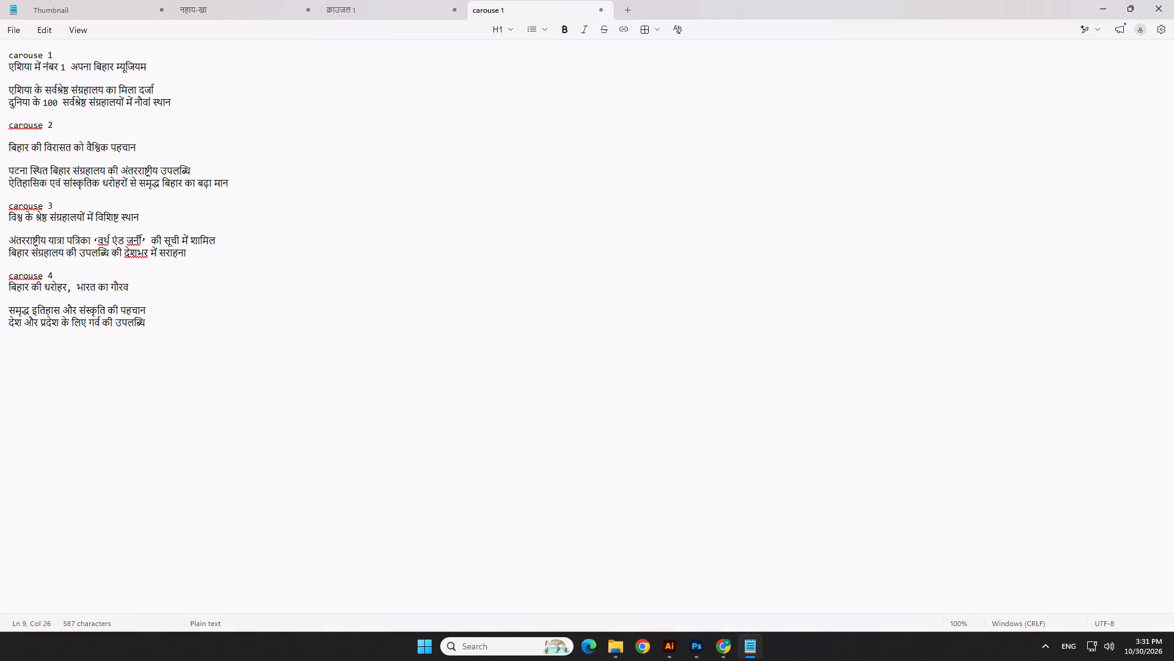
drag(86, 145, 136, 149)
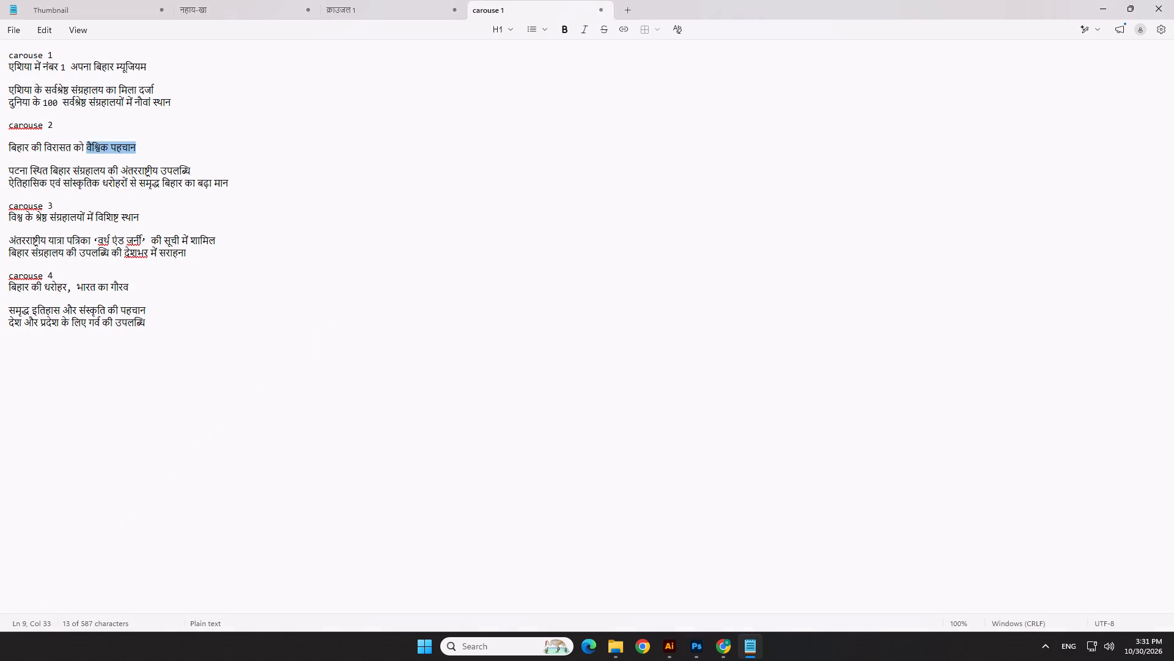
key(ctrl+c)
key(ctrl+c)
key(alt+Tab)
double_click(492, 234)
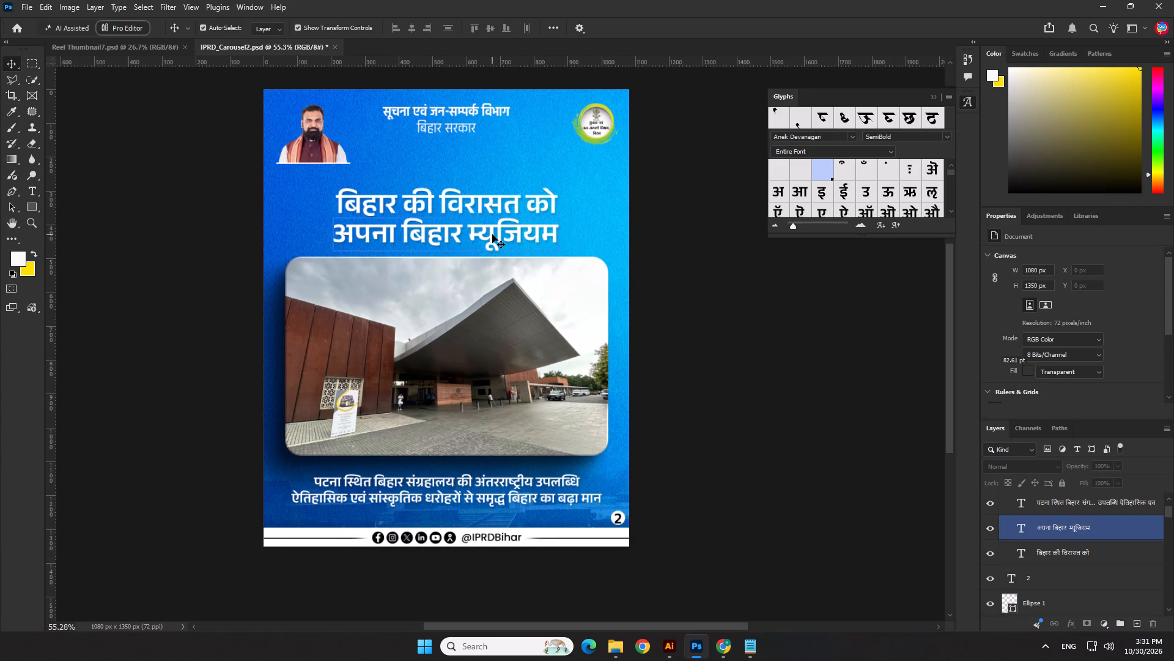
key(ctrl+v)
Set the headline's second line वैश्विक पहचान to the Bold font style.
key(ctrl+a)
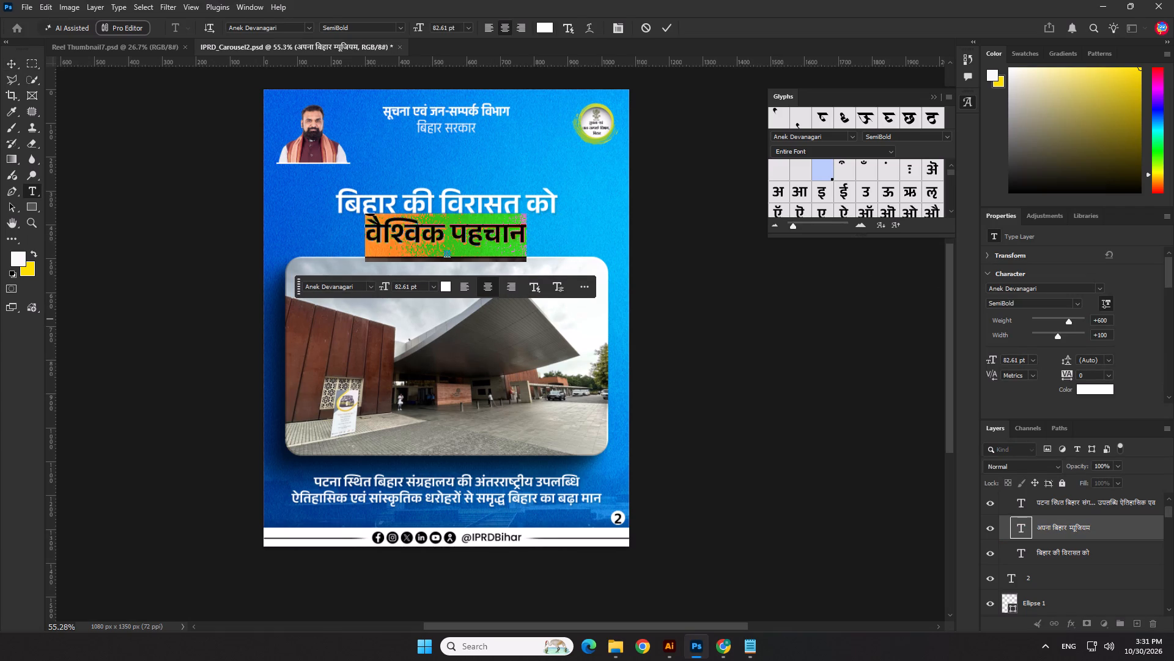
click(1077, 304)
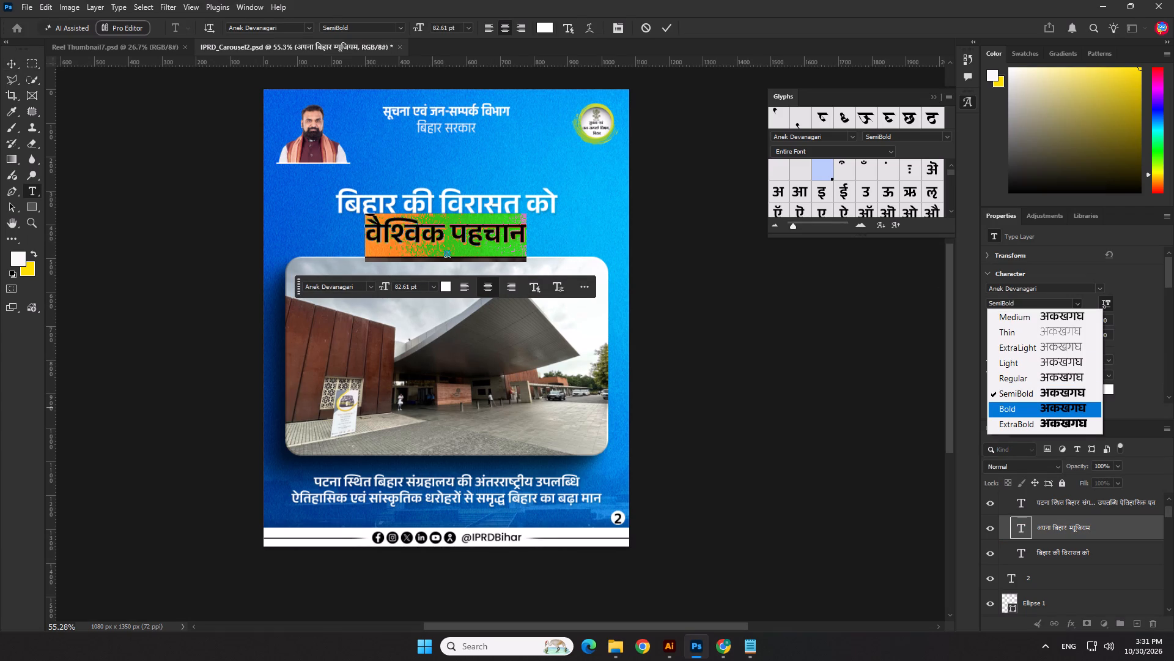
click(1044, 408)
click(669, 23)
click(705, 222)
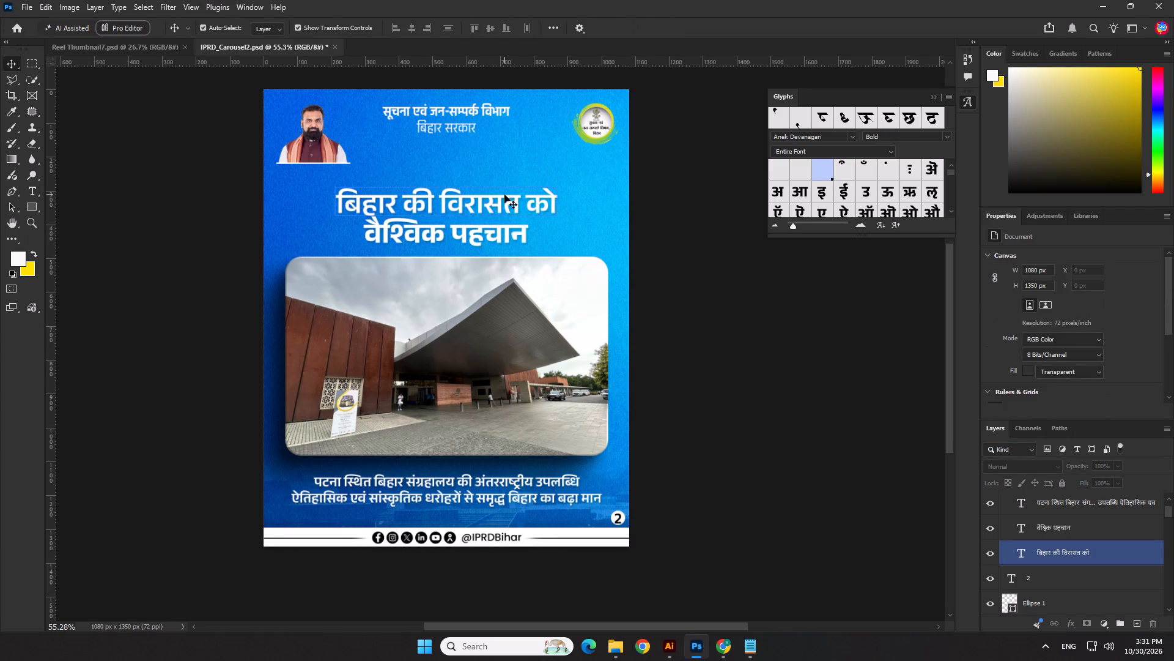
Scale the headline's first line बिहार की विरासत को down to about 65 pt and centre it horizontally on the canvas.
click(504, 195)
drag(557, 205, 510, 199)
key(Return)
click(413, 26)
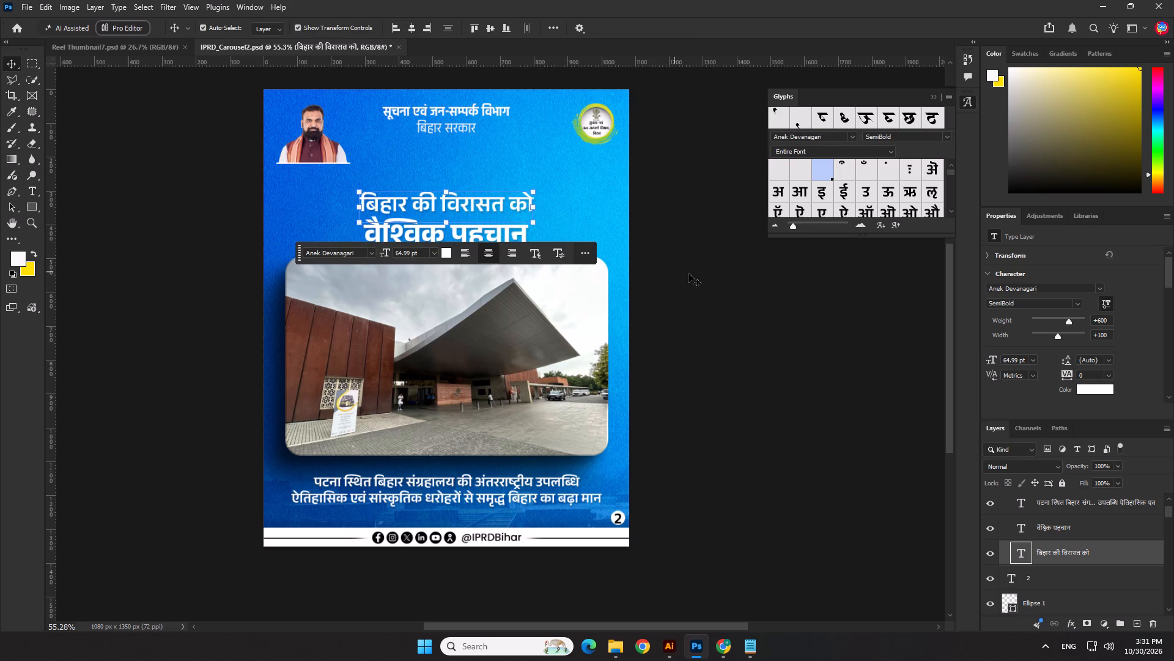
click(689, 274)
Scale वैश्विक पहचान up to about 119 pt, nudge it up slightly and centre it horizontally on the canvas.
click(462, 233)
drag(449, 260, 448, 278)
key(Up)
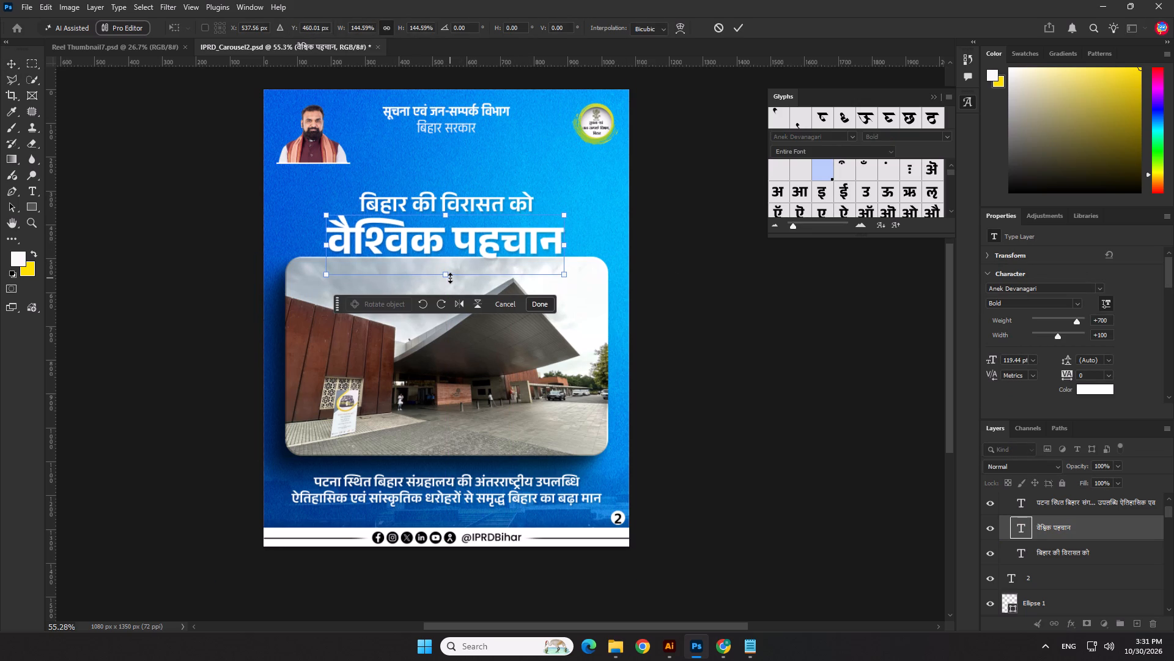
key(Up)
key(Up)
key(Up)
key(Up)
key(Up)
key(Return)
click(407, 28)
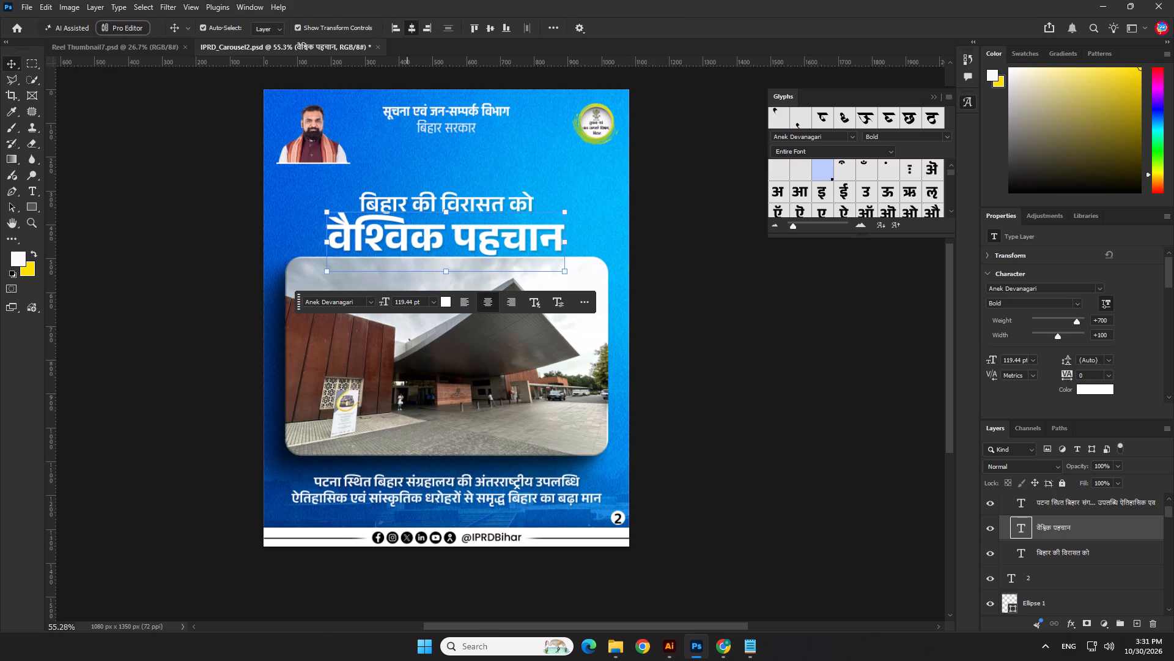
Nudge वैश्विक पहचान further up, closer to the headline's first line and clear of the photo.
key(shift+Up)
key(Up)
key(Up)
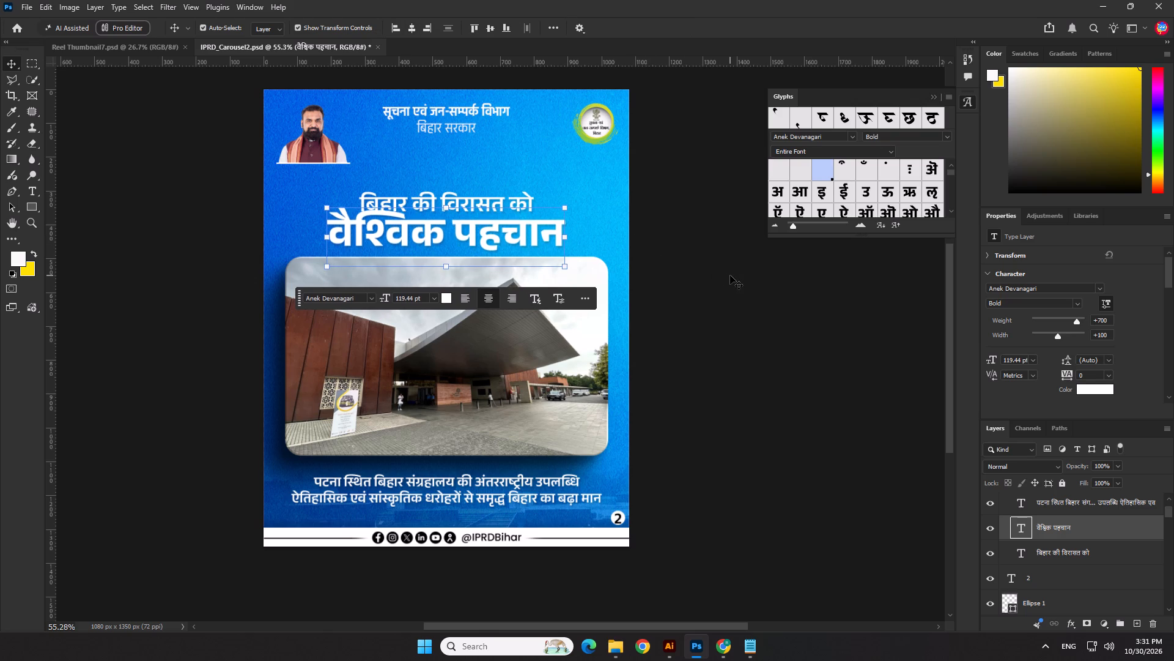
key(Up)
key(Up)
key(Up)
key(Up)
click(730, 275)
Scale बिहार की विरासत को down to about 57 pt and move it flush with the right end of वैश्विक पहचान.
click(511, 199)
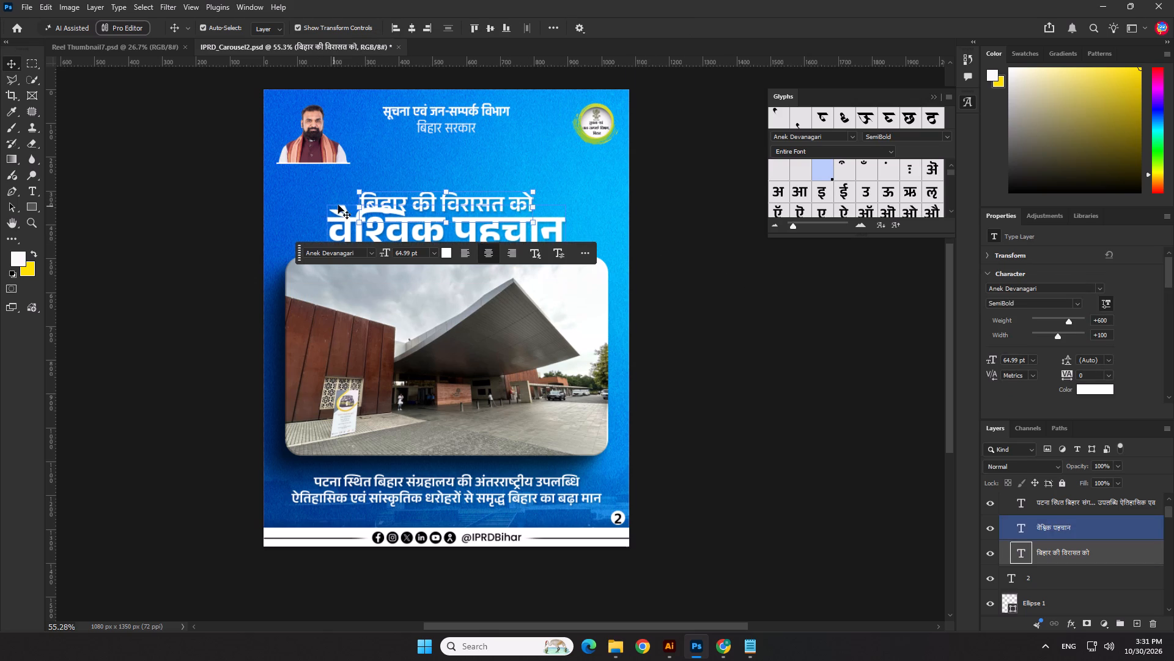
drag(356, 203, 377, 204)
drag(427, 209, 452, 209)
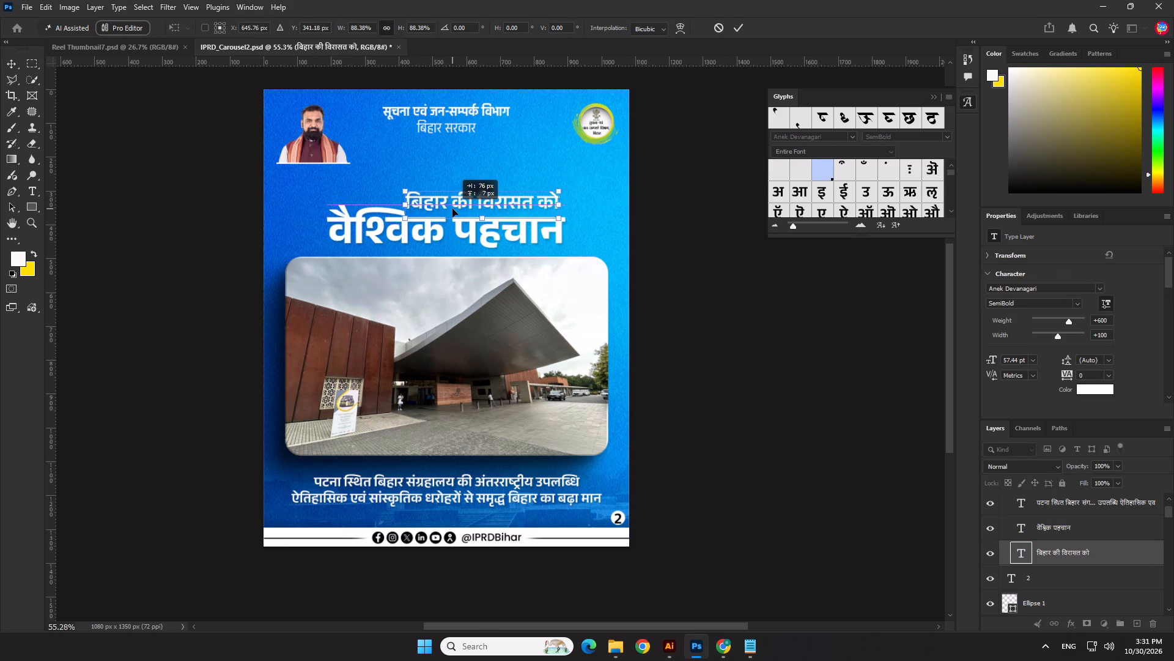
drag(452, 209, 454, 211)
key(Up)
key(Up)
key(Up)
key(Up)
key(Up)
key(Up)
key(Up)
key(Up)
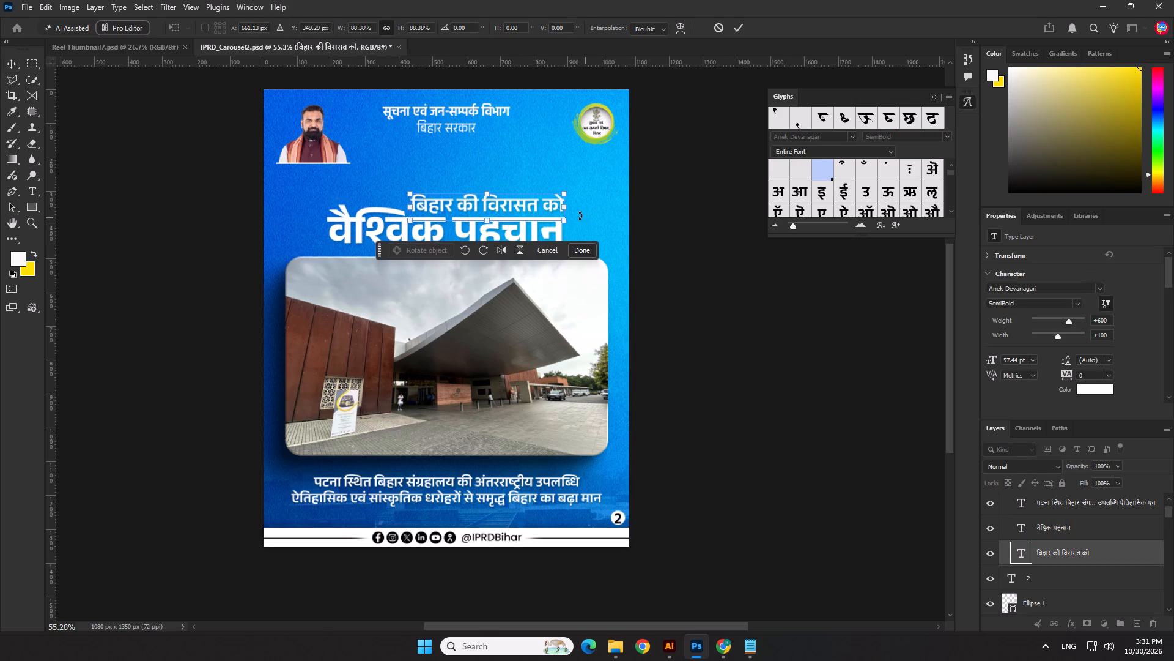
Fine-tune the width of बिहार की विरासत को to about 58.6 pt, fitting it between the matra and right end of वैश्विक पहचान.
scroll(577, 215, up, 6)
click(561, 207)
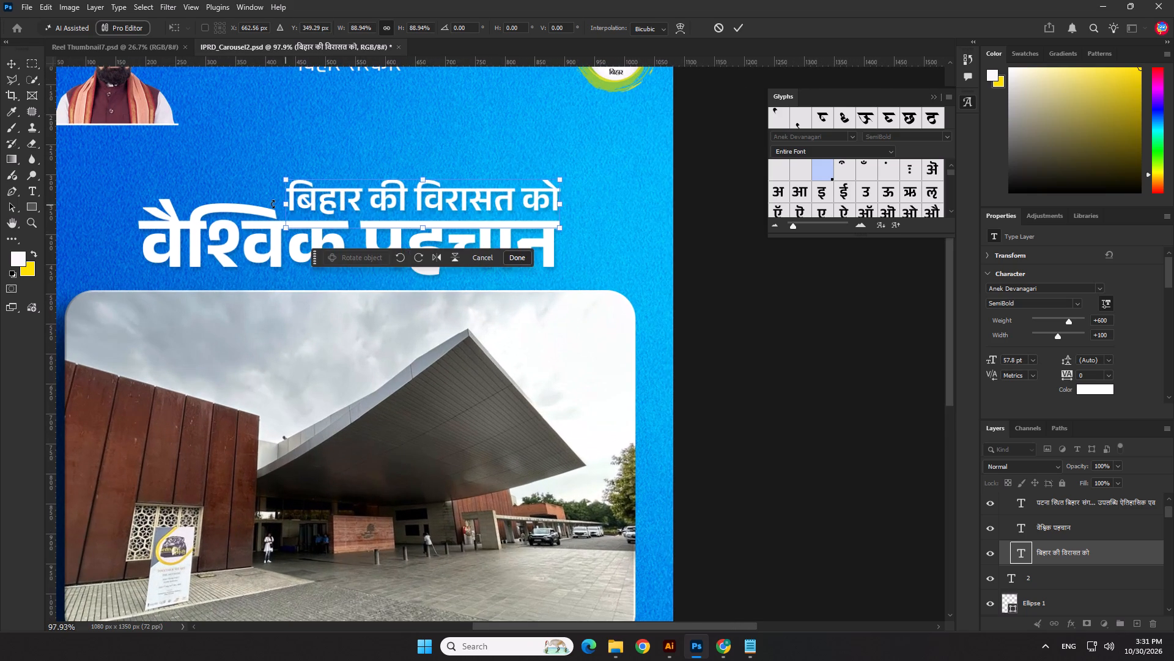
scroll(272, 204, up, 3)
click(287, 201)
key(Return)
Scale both headline lines, बिहार की विरासत को and वैश्विक पहचान, together to about 111% and nudge them up clear of the photo.
scroll(375, 261, down, 4)
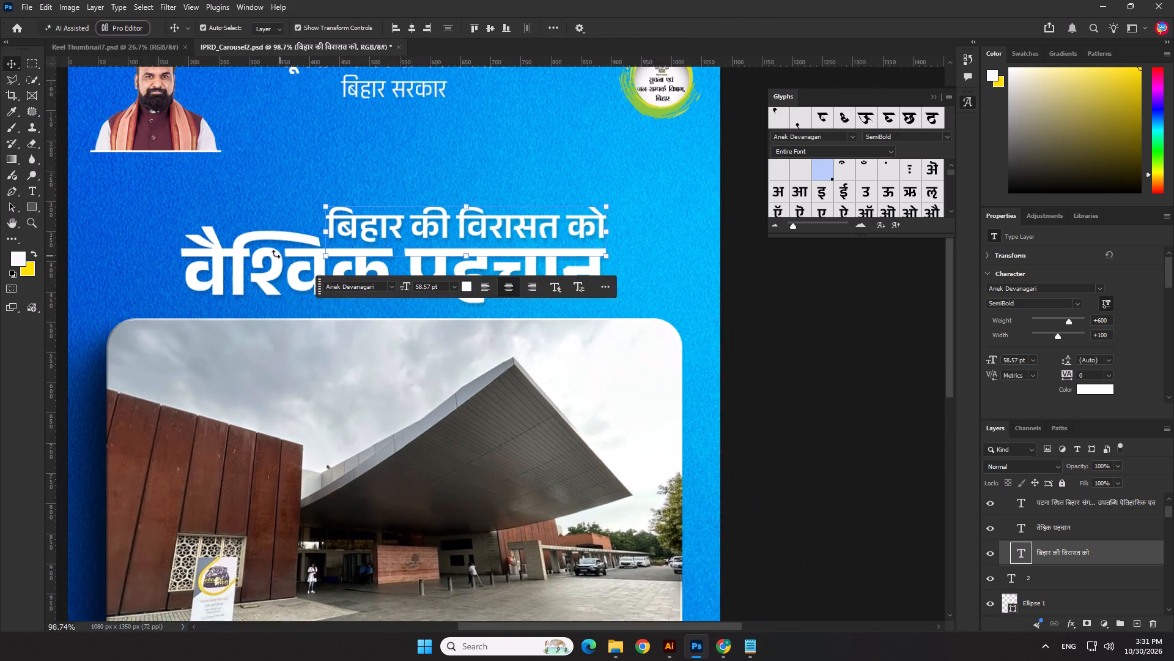
shift+click(274, 253)
scroll(336, 214, down, 2)
drag(382, 206, 386, 201)
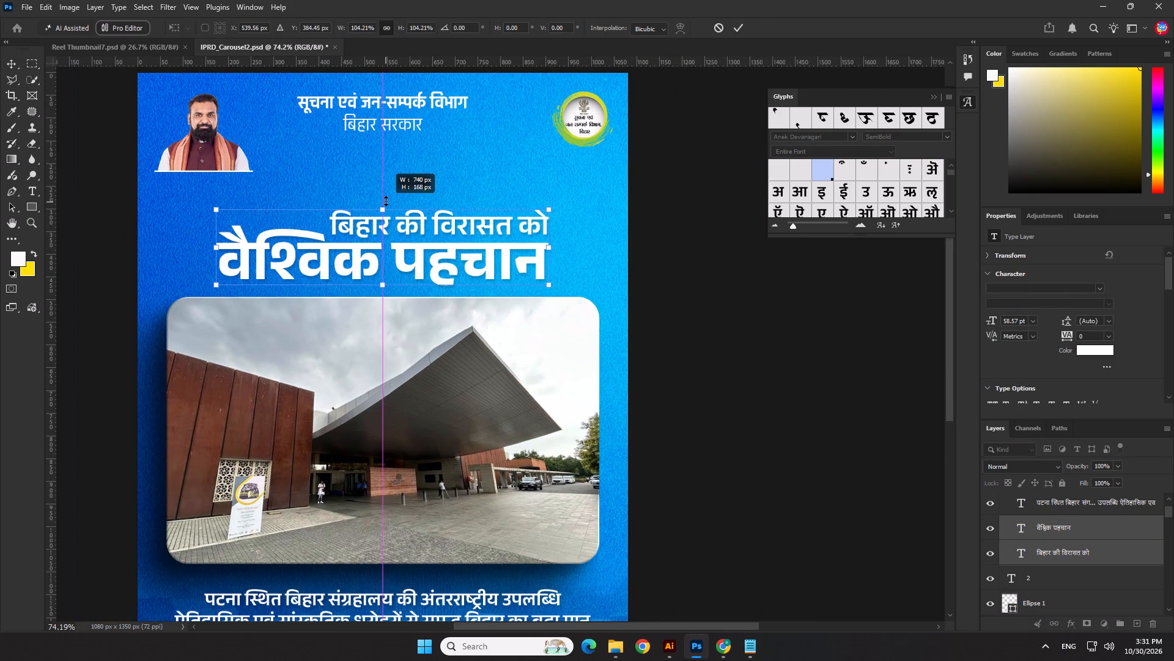
drag(386, 201, 389, 198)
key(shift+Up)
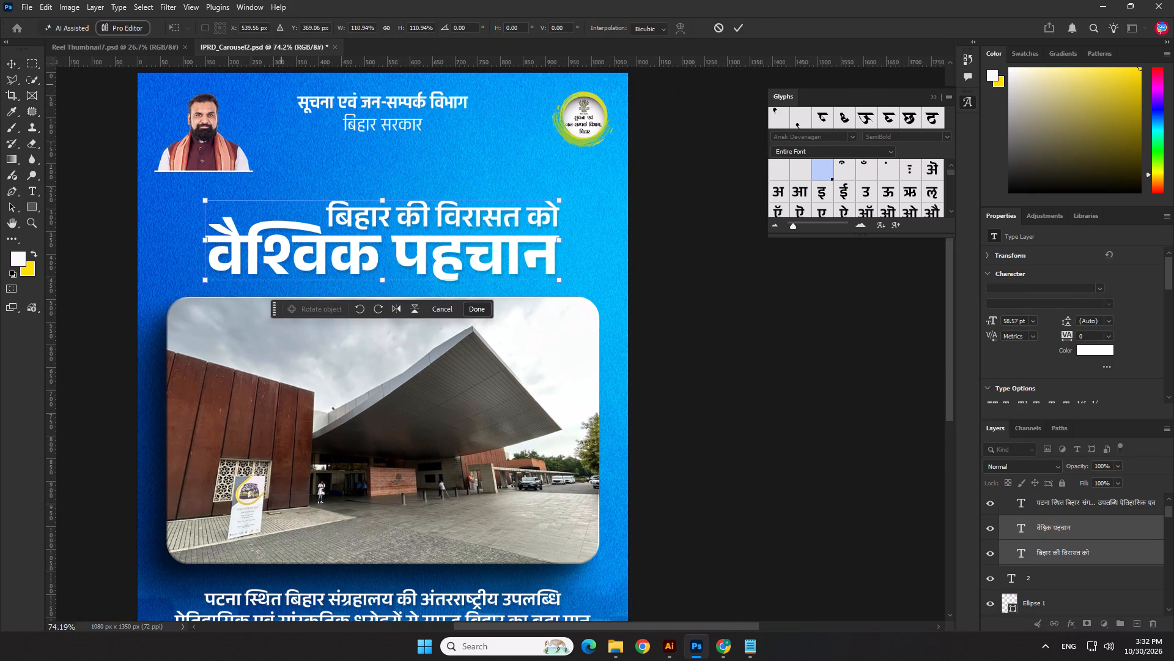
key(Return)
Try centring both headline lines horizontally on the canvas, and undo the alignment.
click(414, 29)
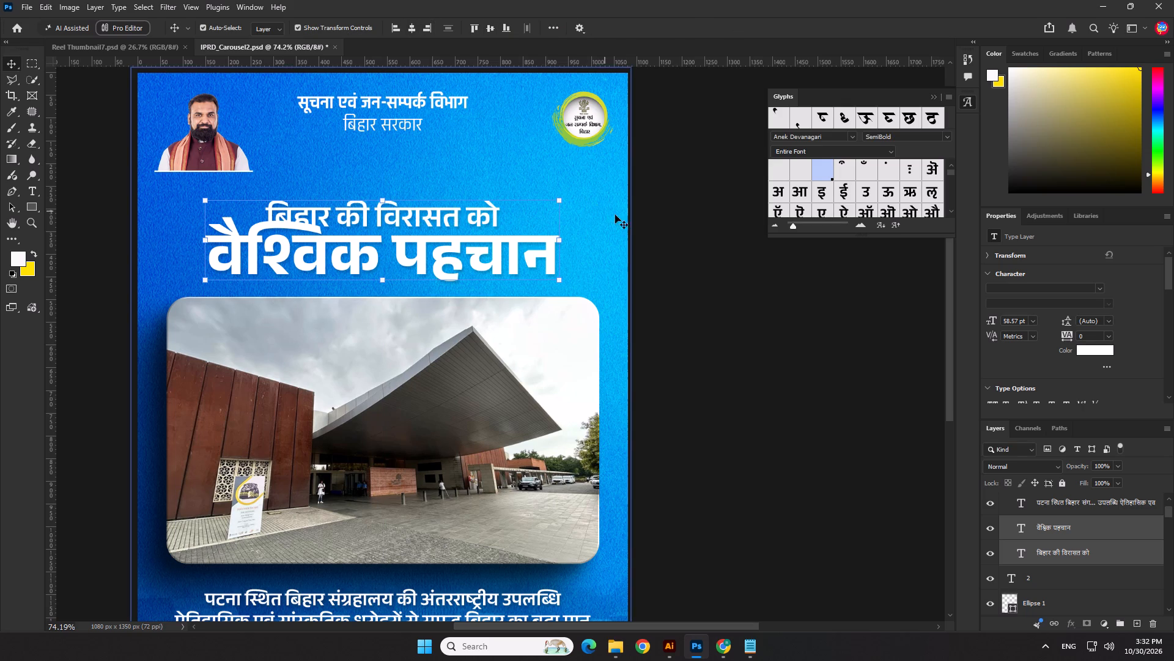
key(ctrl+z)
Deselect the headline layers and save IPRD_Carousel2.psd.
click(704, 319)
scroll(704, 319, down, 10)
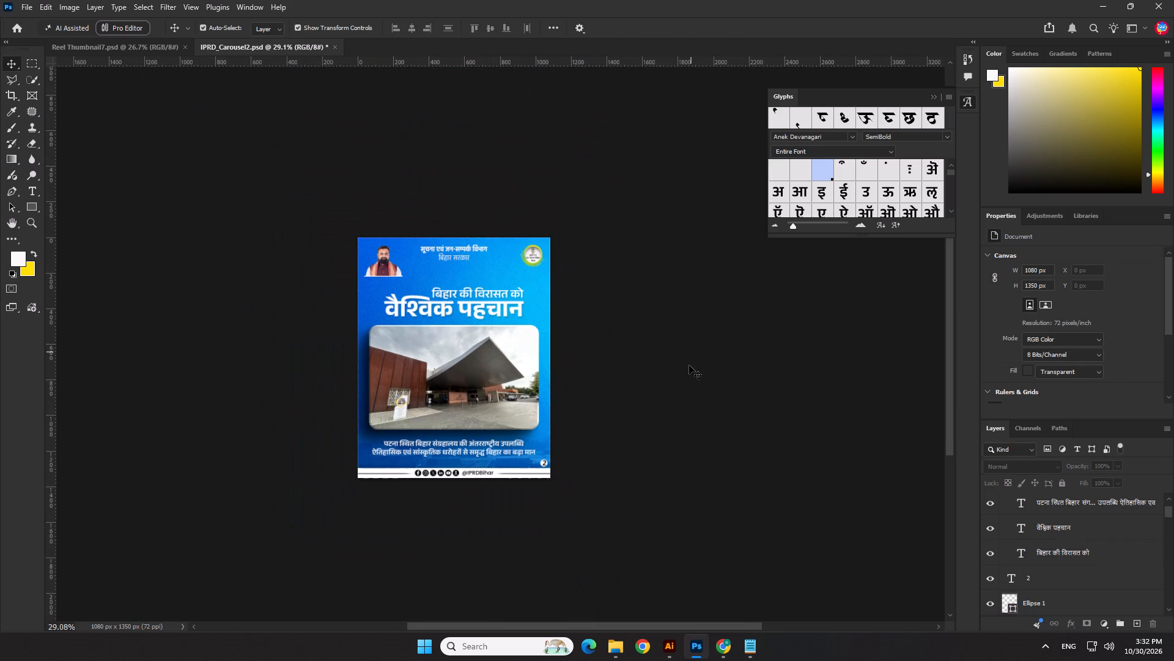
click(689, 367)
key(ctrl+s)
Save a PNG copy of slide 2 in the 30.10.26 folder, replacing the existing IPRD_Carousel2 copy.png.
click(24, 8)
click(56, 163)
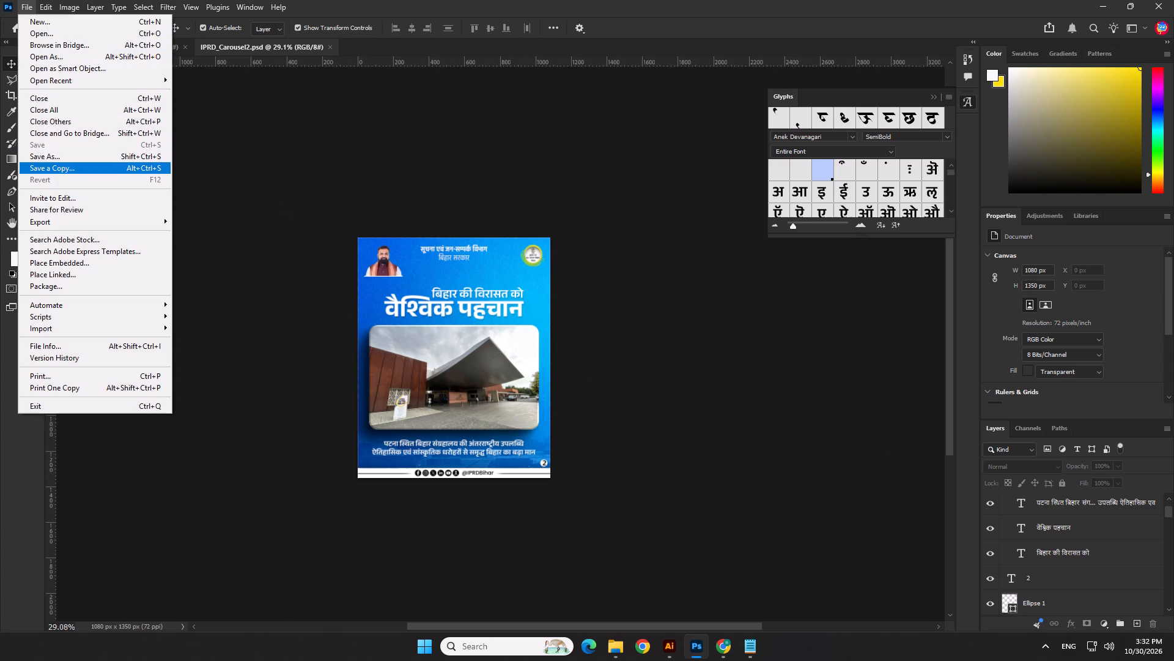
click(153, 522)
drag(140, 452, 147, 446)
click(1049, 610)
click(628, 318)
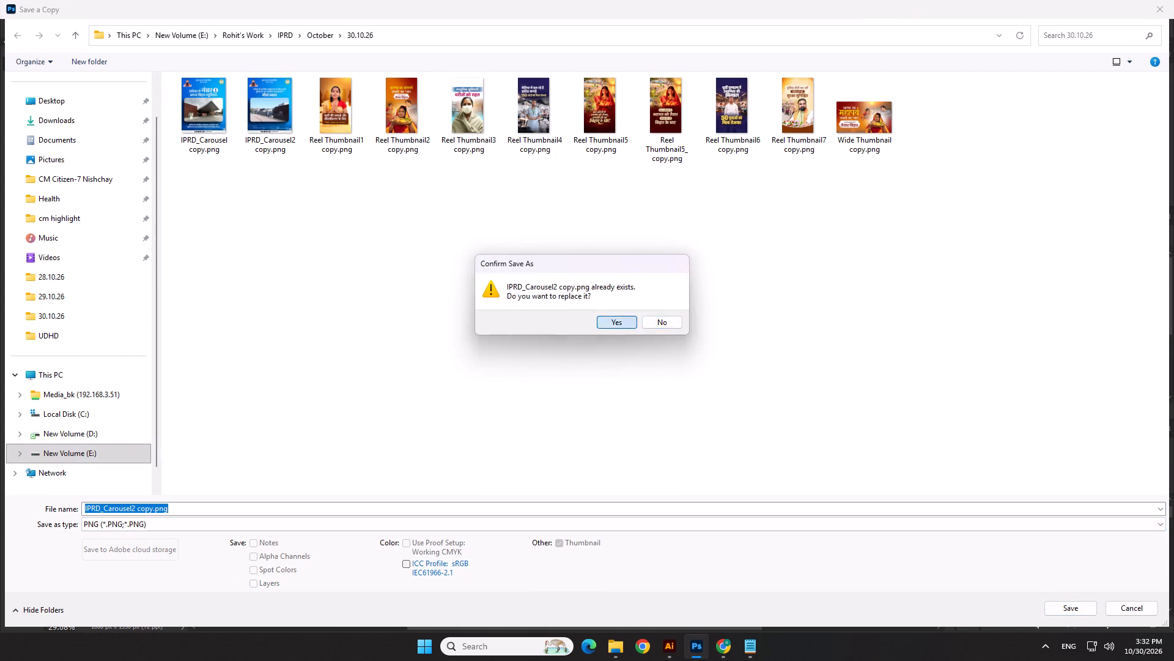
click(657, 196)
click(671, 318)
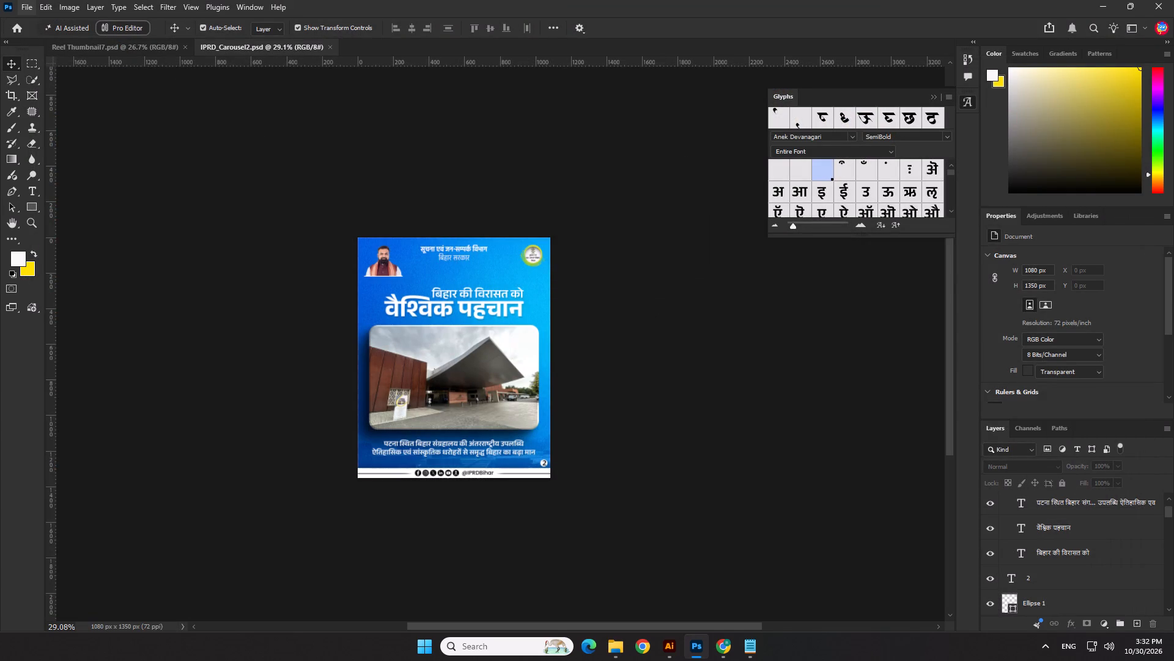
Save the document as IPRD_Carousel3.psd in the 30.10.26 folder, replacing the existing file of that name.
click(21, 2)
drag(63, 165, 73, 154)
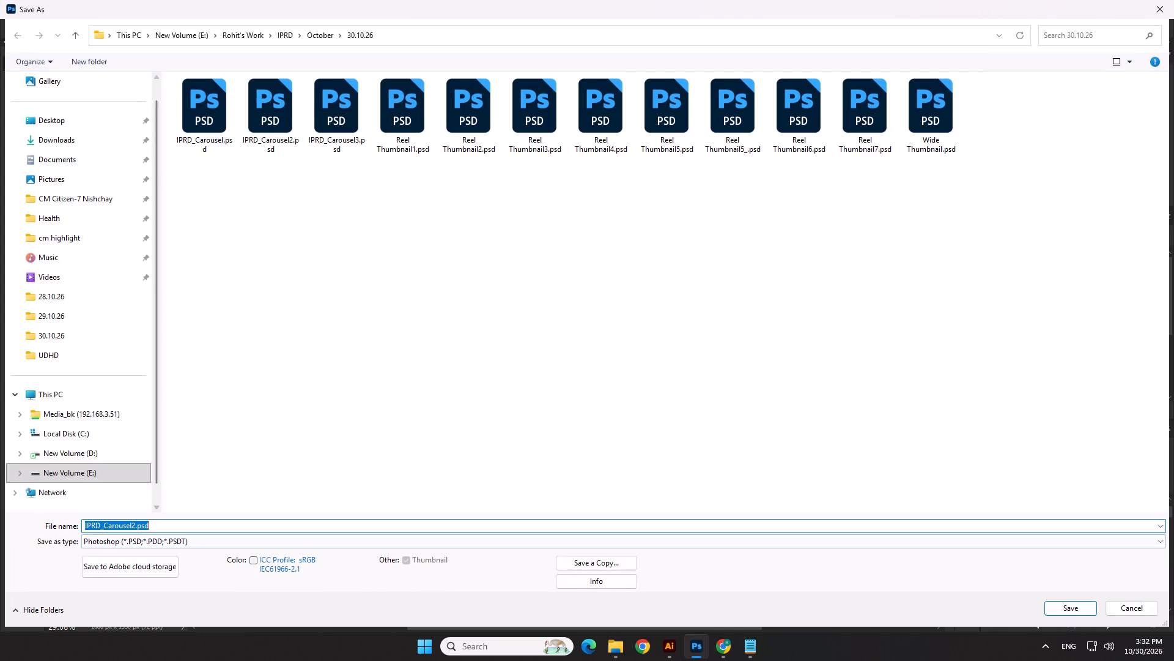
drag(168, 523, 132, 527)
click(363, 110)
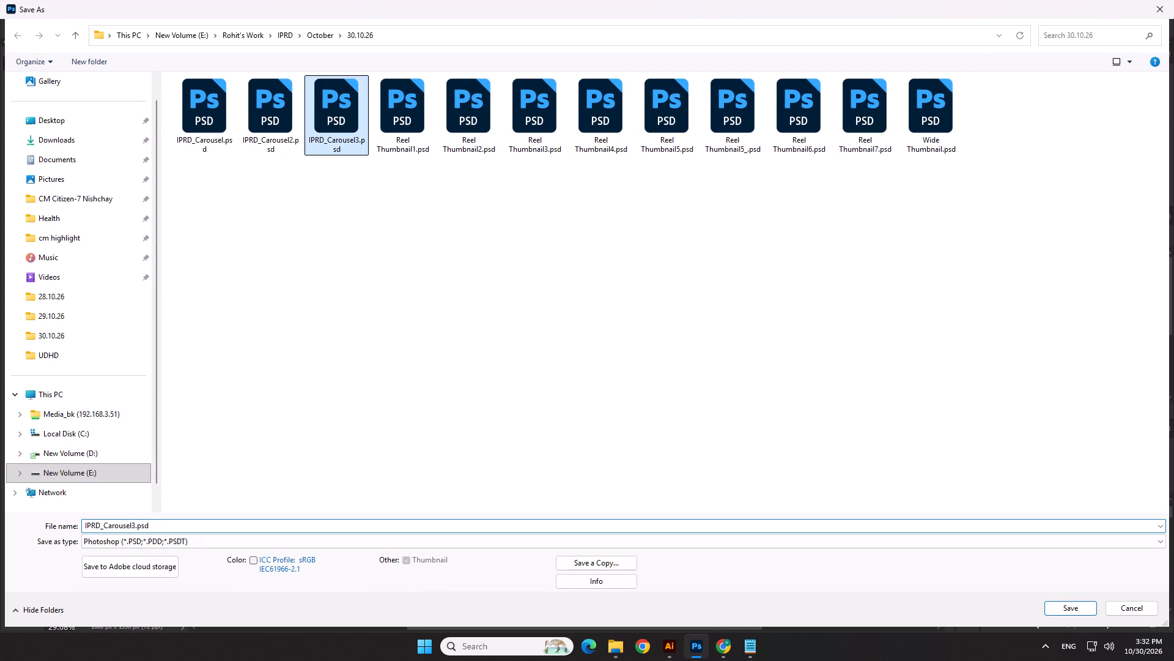
click(1067, 605)
click(622, 323)
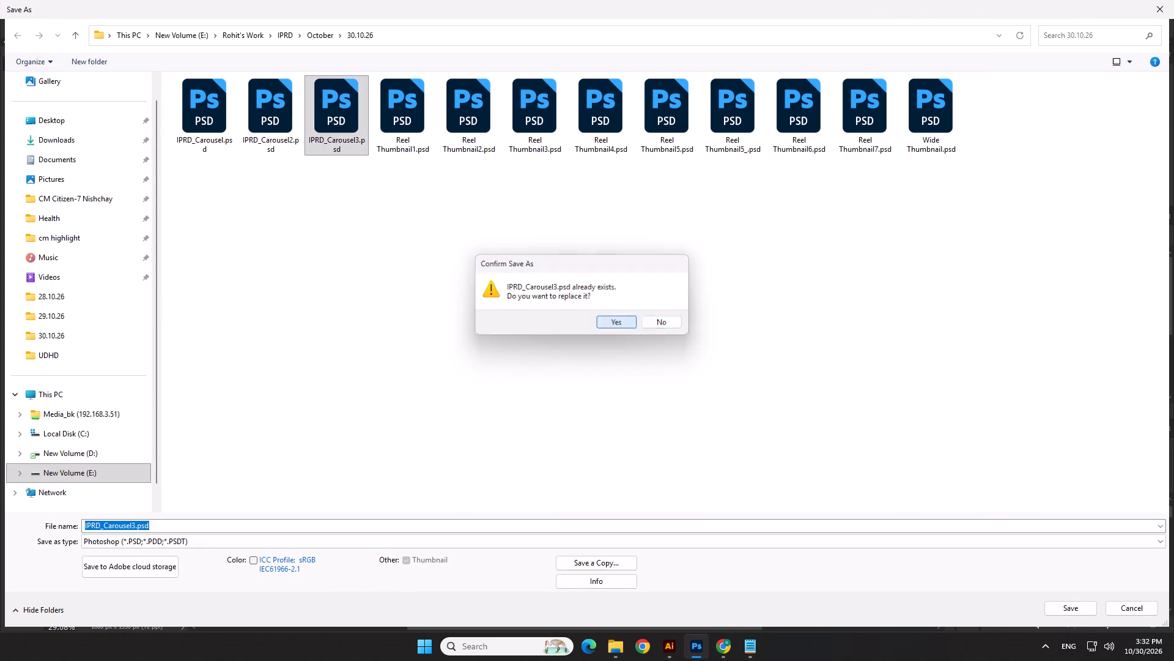
click(719, 181)
click(712, 357)
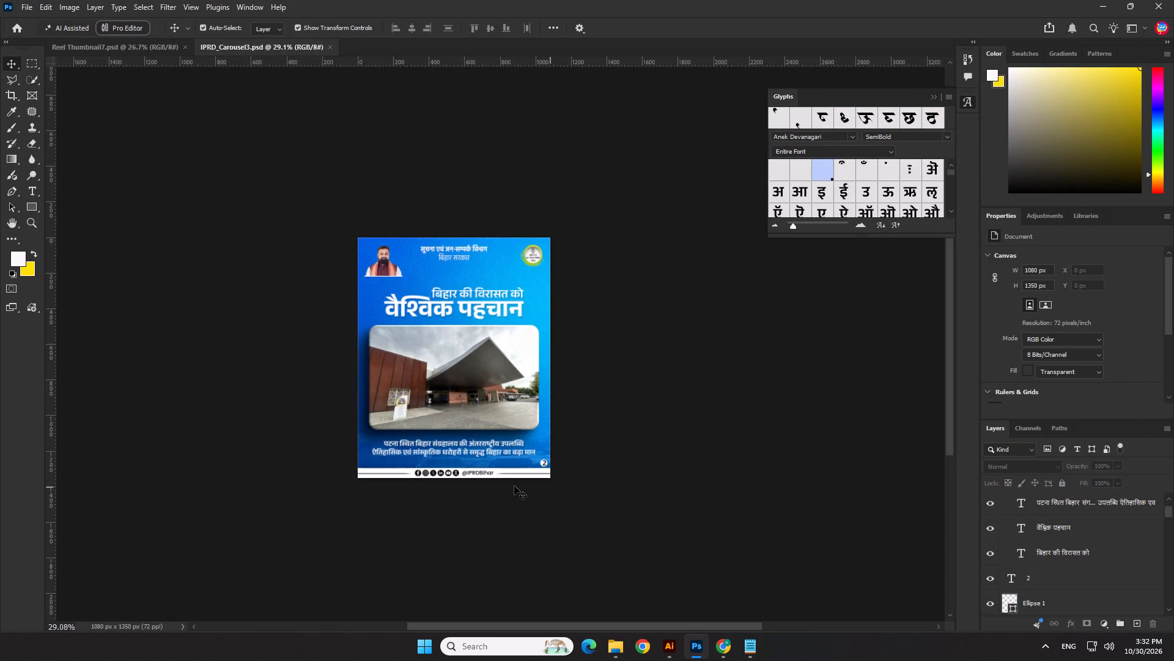
Change the page number in the white circle near the slide's bottom corner to 3.
scroll(512, 486, up, 13)
double_click(583, 464)
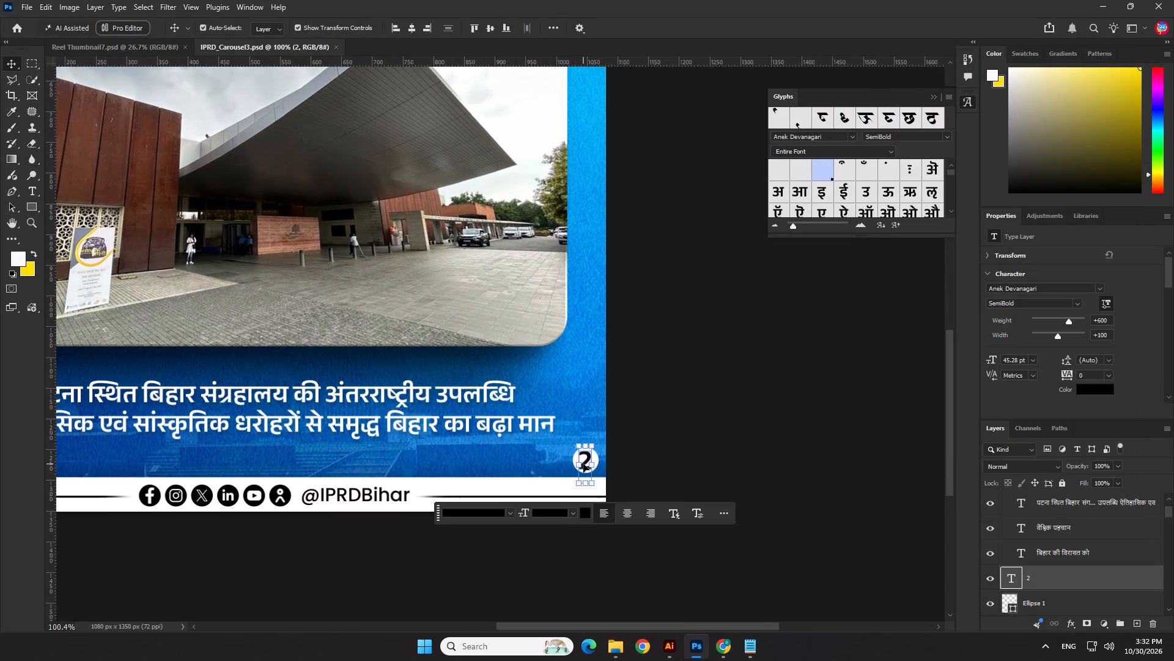
key(3)
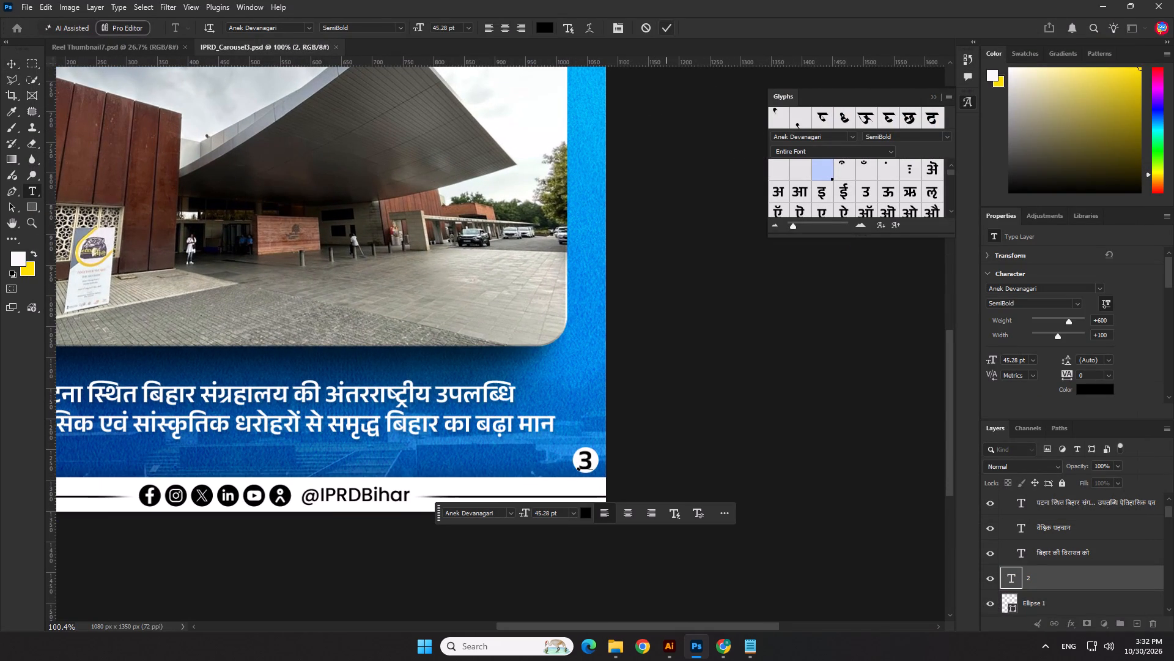
click(667, 28)
click(704, 498)
Centre the page number 3 vertically and horizontally in its white circle, with alignment set to Selection.
scroll(595, 472, up, 13)
click(581, 452)
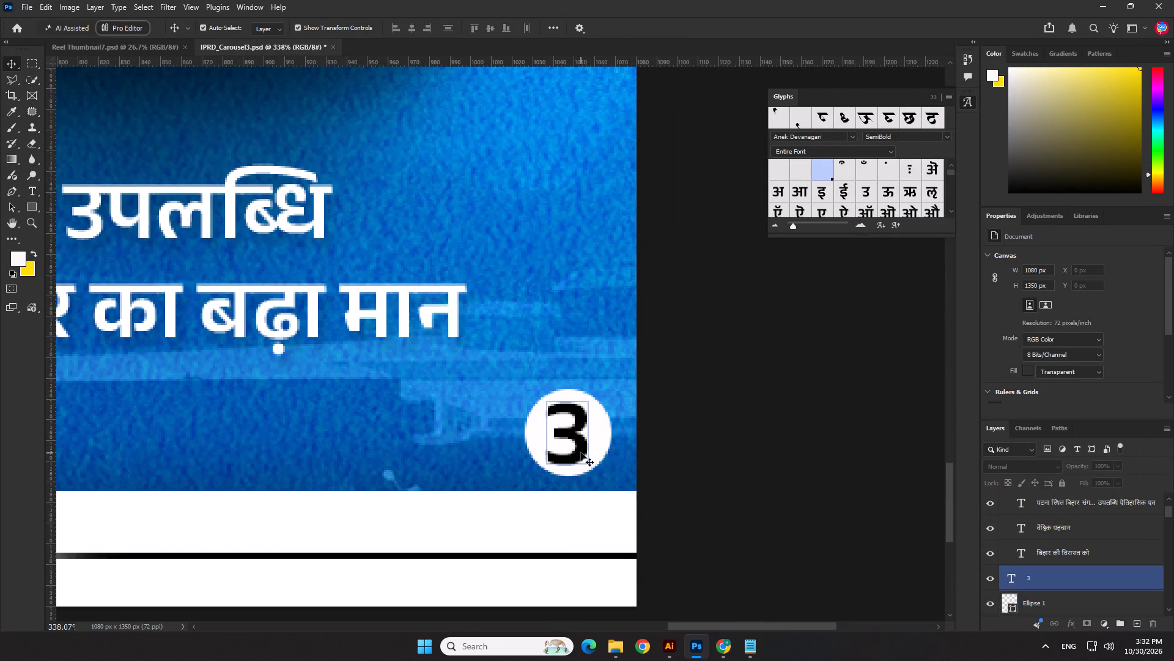
scroll(607, 438, up, 6)
shift+click(607, 438)
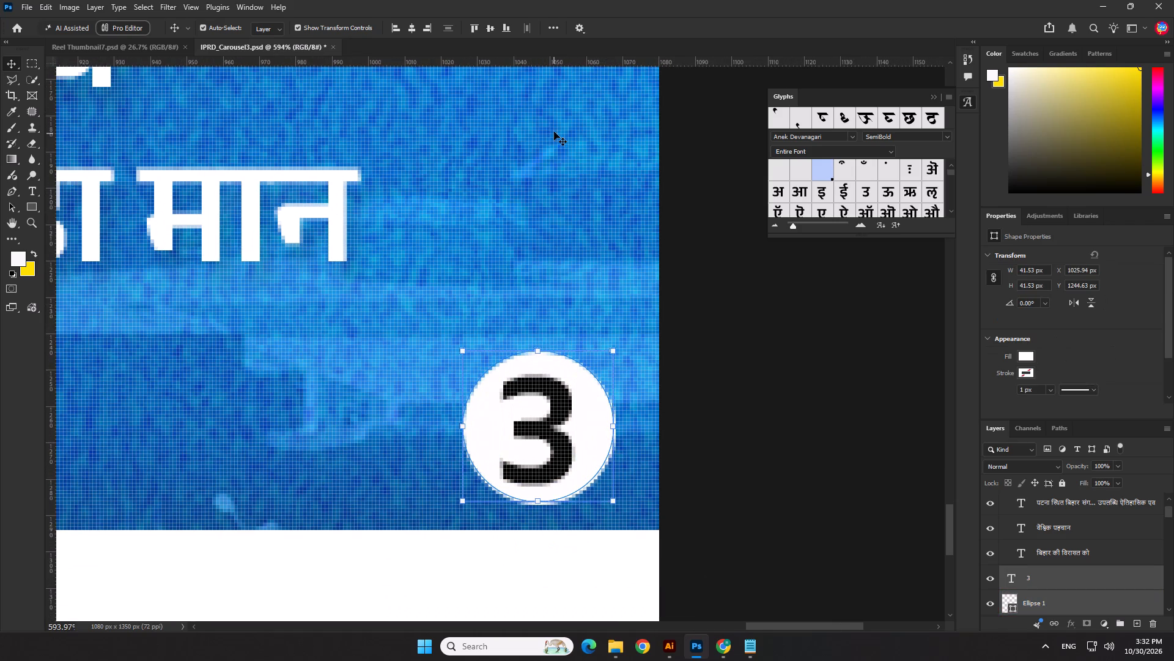
click(557, 31)
click(580, 140)
click(582, 150)
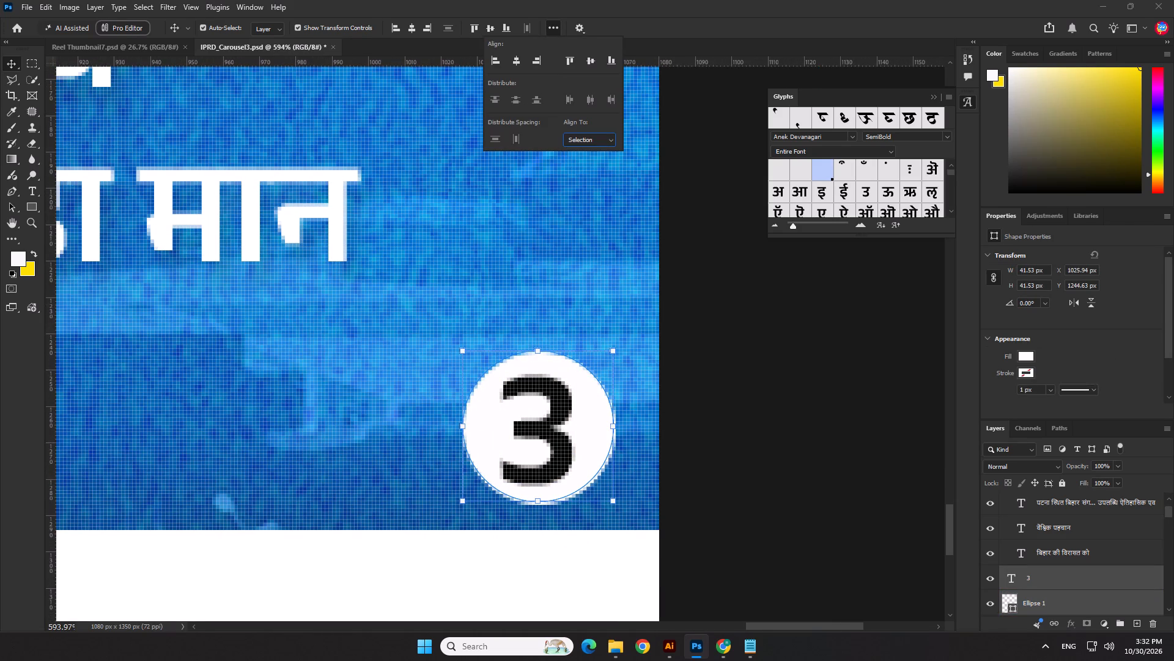
click(489, 34)
click(408, 26)
click(701, 344)
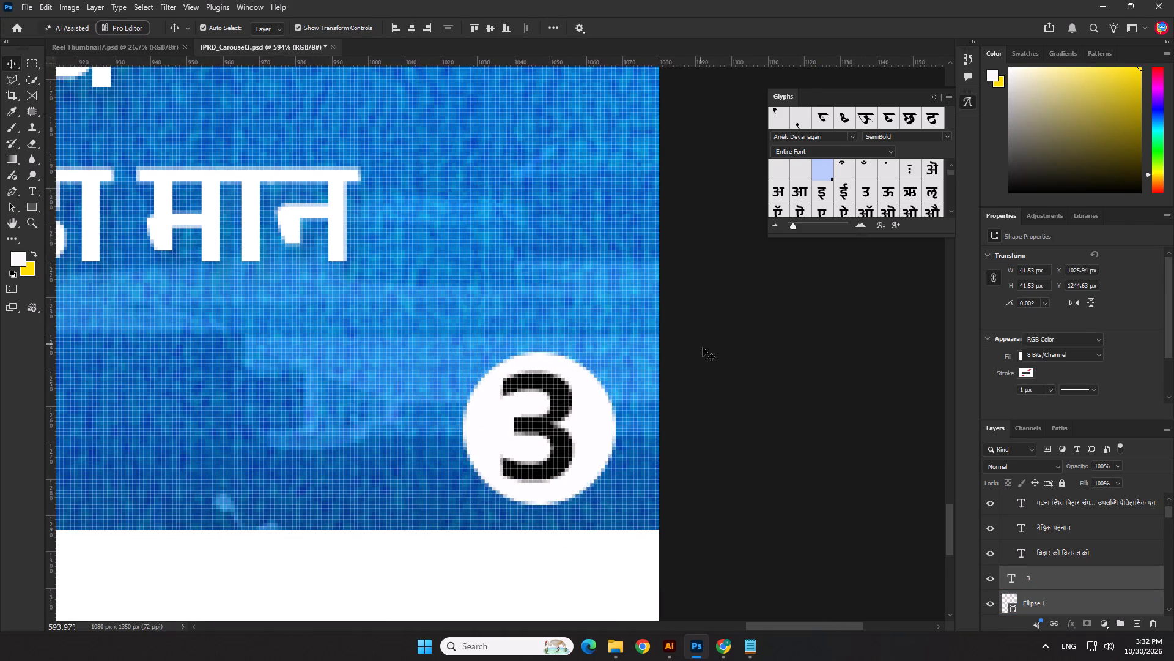
Switch to Notepad and copy विश्व के श्रेष्ठ संग्रहालयों में from the carouse 3 headline.
scroll(720, 392, down, 16)
scroll(722, 399, down, 11)
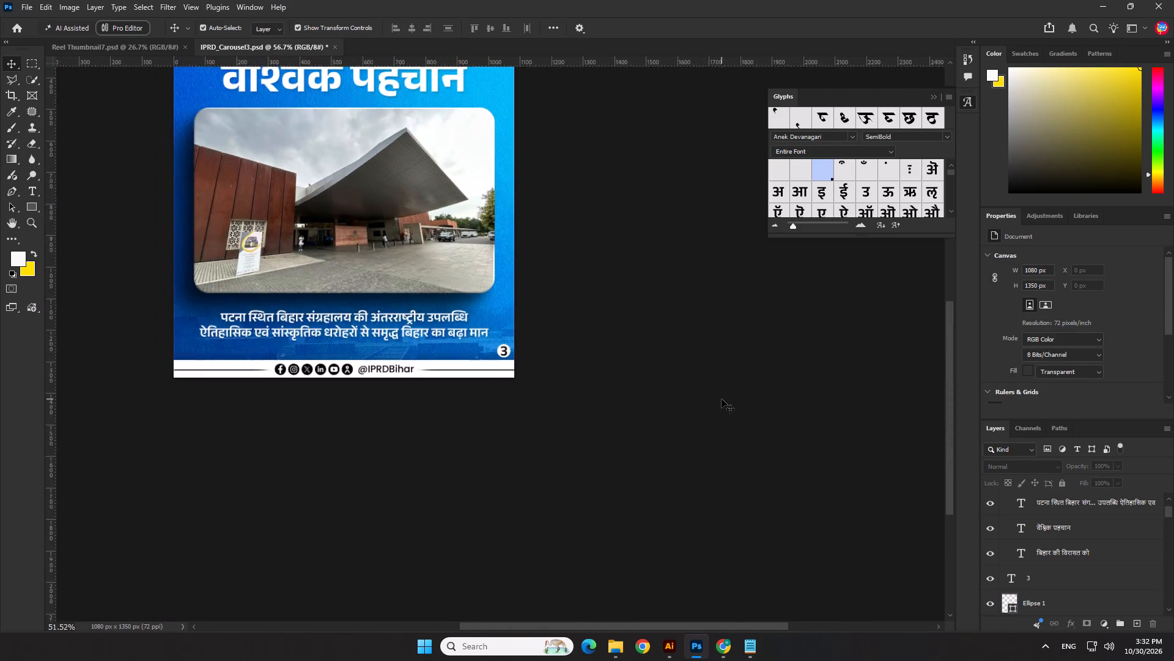
scroll(722, 399, down, 2)
click(742, 645)
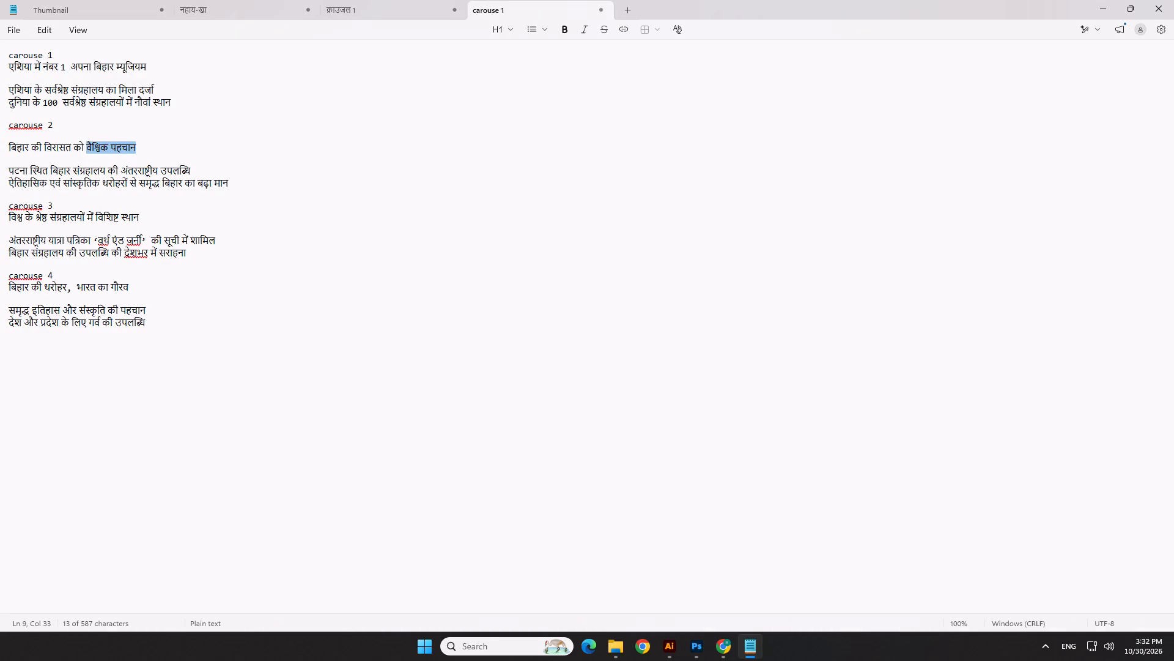
drag(10, 220, 129, 226)
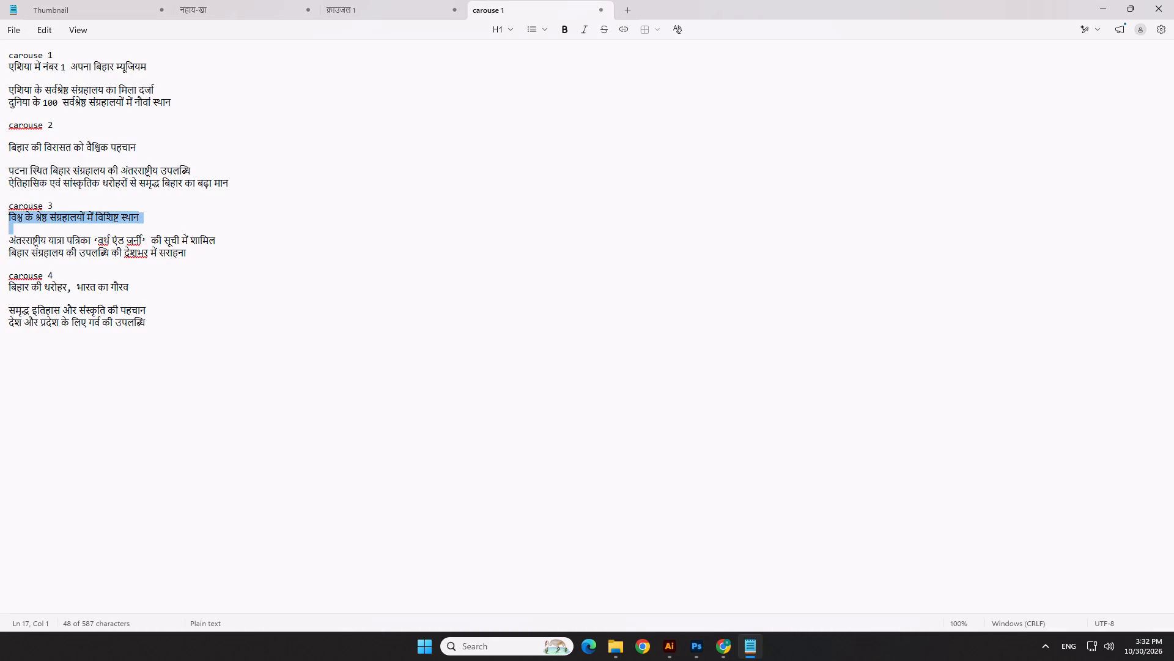
drag(129, 226, 139, 219)
key(ctrl+c)
key(ctrl+c)
key(ctrl+c)
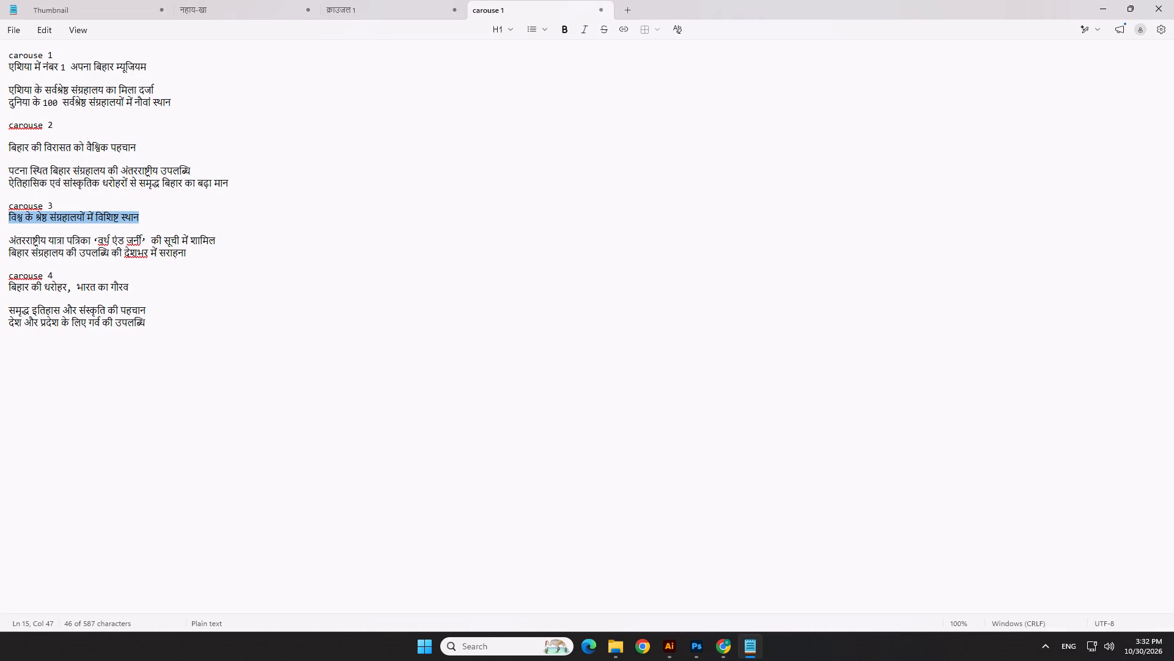
click(94, 222)
drag(92, 217, 9, 222)
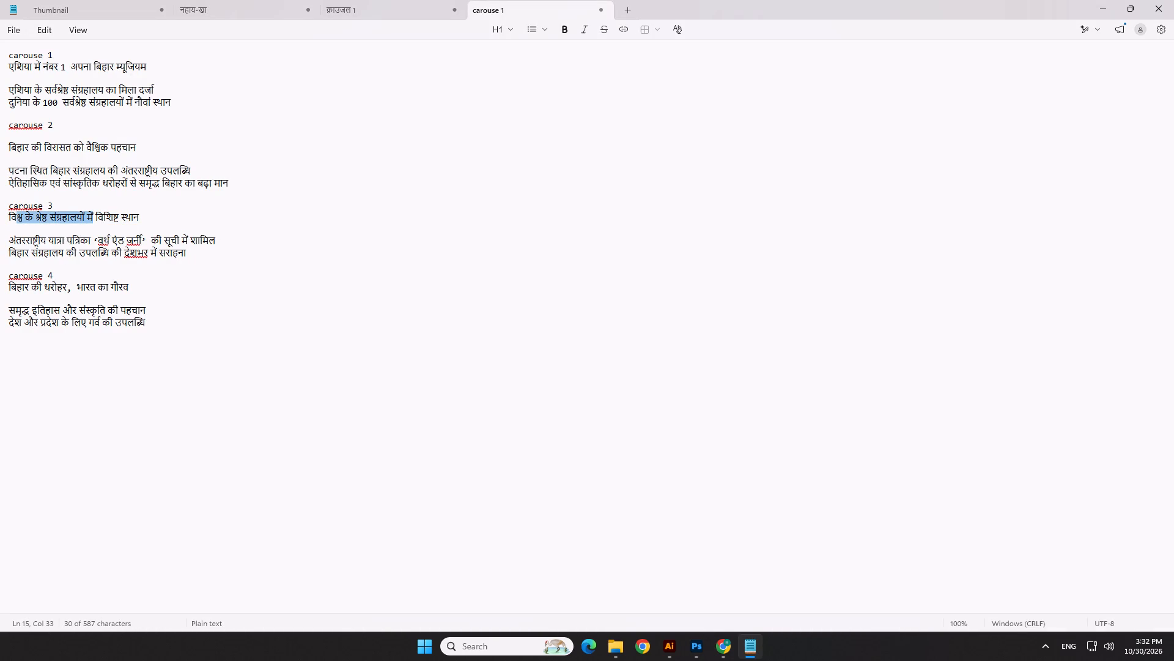
drag(9, 222, 7, 222)
key(ctrl+c)
key(ctrl+c)
Back in Photoshop, replace the headline's upper line, बिहार की विरासत को, with the copied विश्व के श्रेष्ठ संग्रहालयों में.
key(alt+Tab)
scroll(435, 132, up, 3)
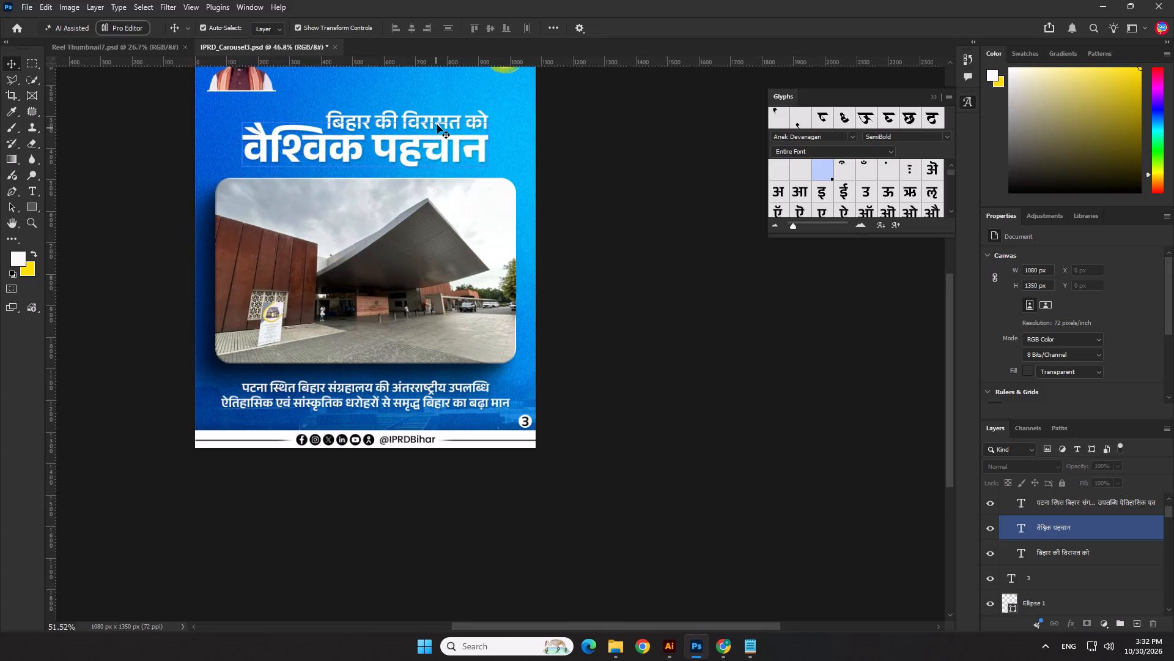
click(438, 123)
click(569, 110)
double_click(470, 119)
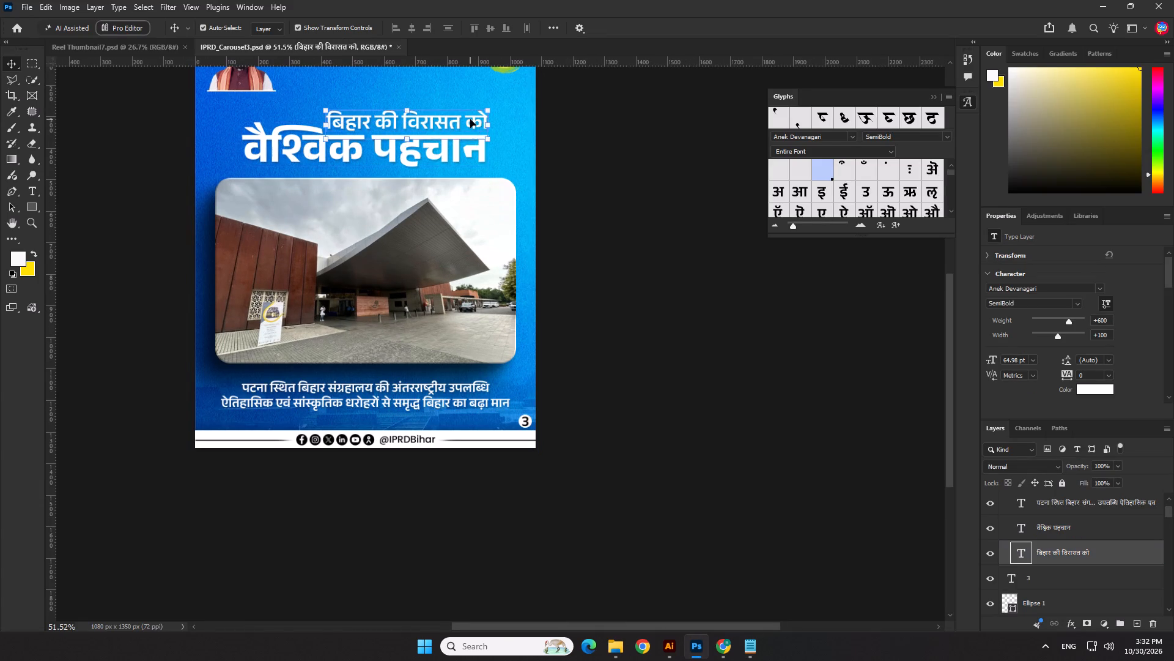
key(ctrl+v)
click(668, 24)
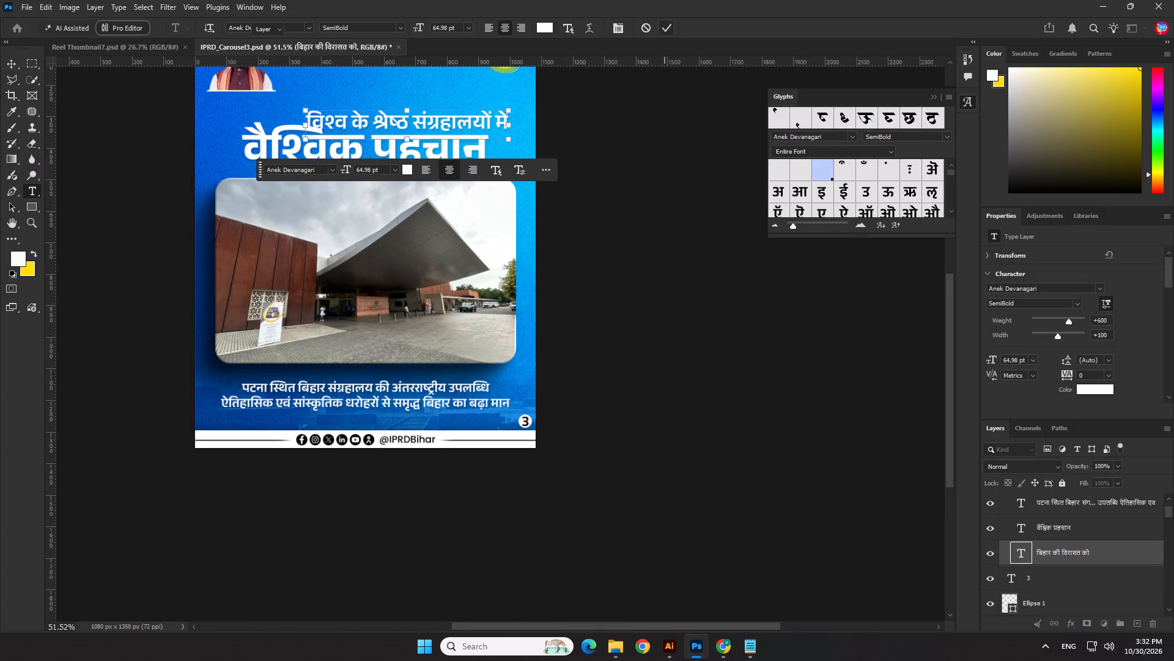
Copy विशिष्ट स्थान from the Notepad carouse 3 headline and paste it in Photoshop over वैश्विक पहचान.
key(alt+Tab)
drag(96, 222, 148, 209)
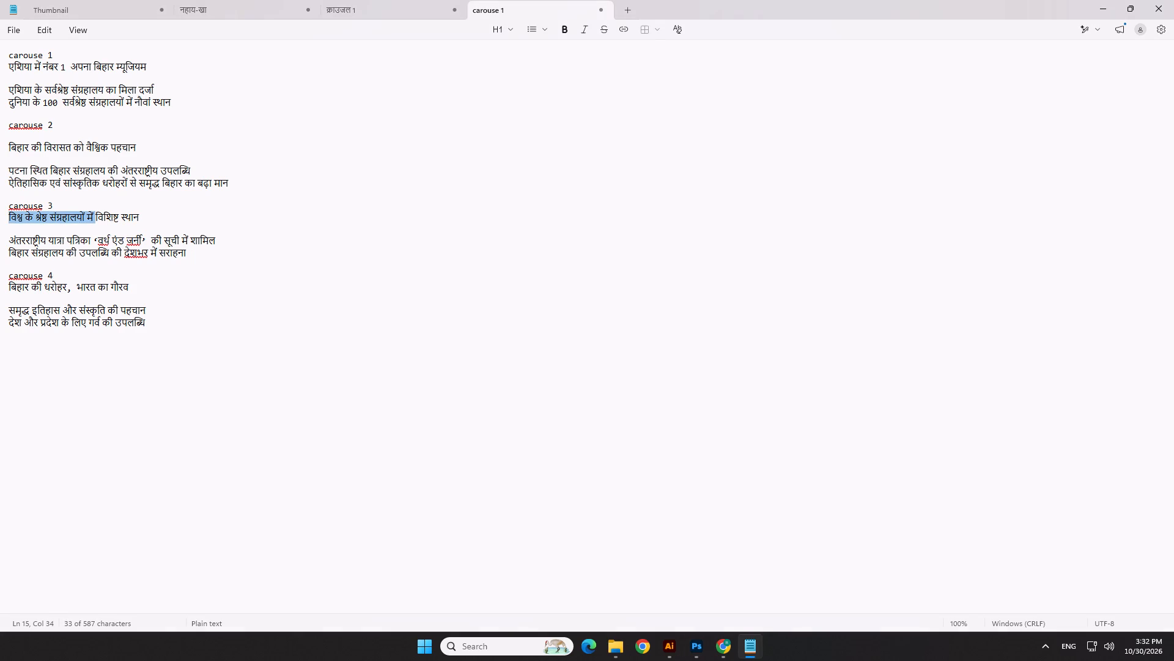
drag(148, 209, 146, 212)
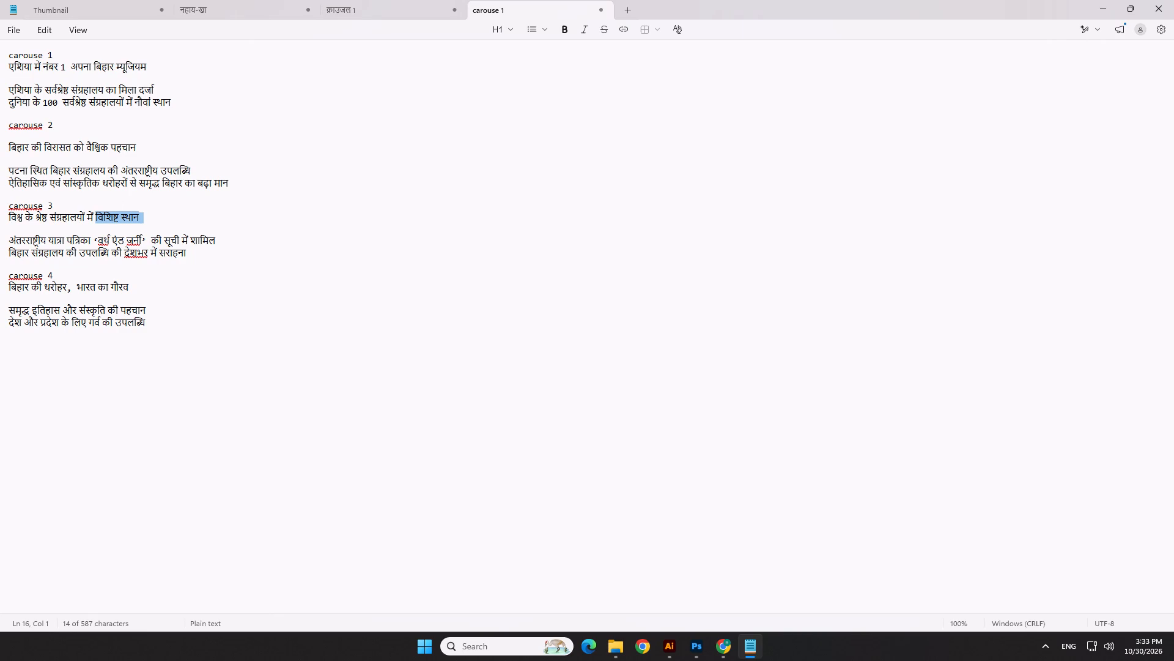
key(ctrl+c)
key(ctrl+c)
key(alt+Tab)
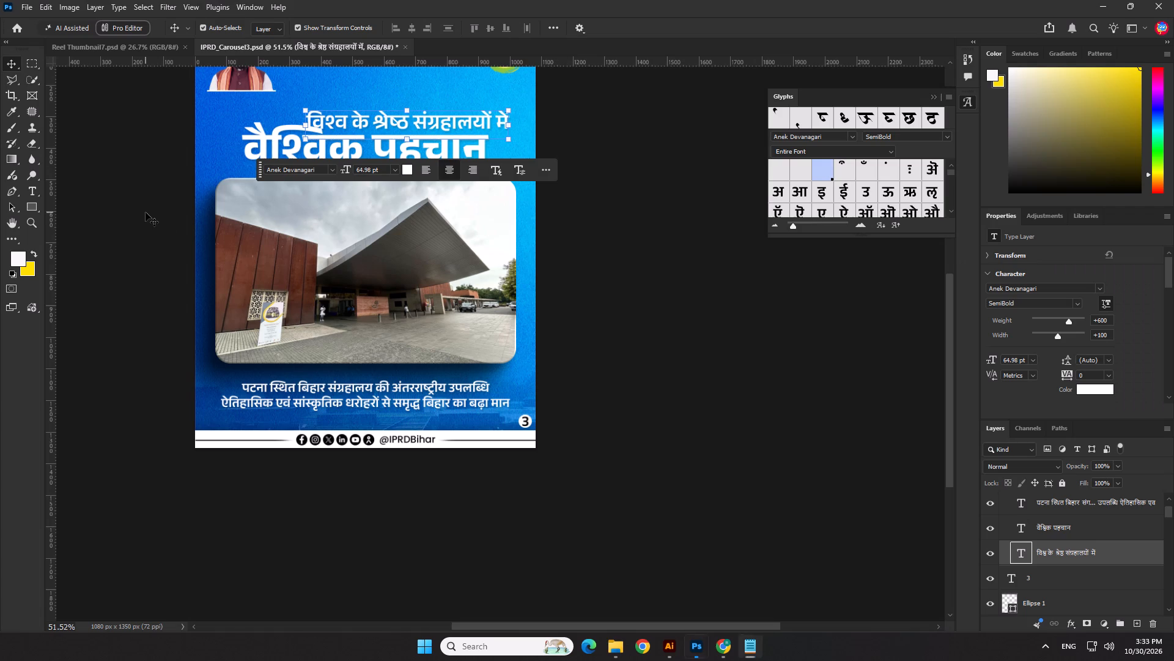
click(173, 184)
double_click(273, 146)
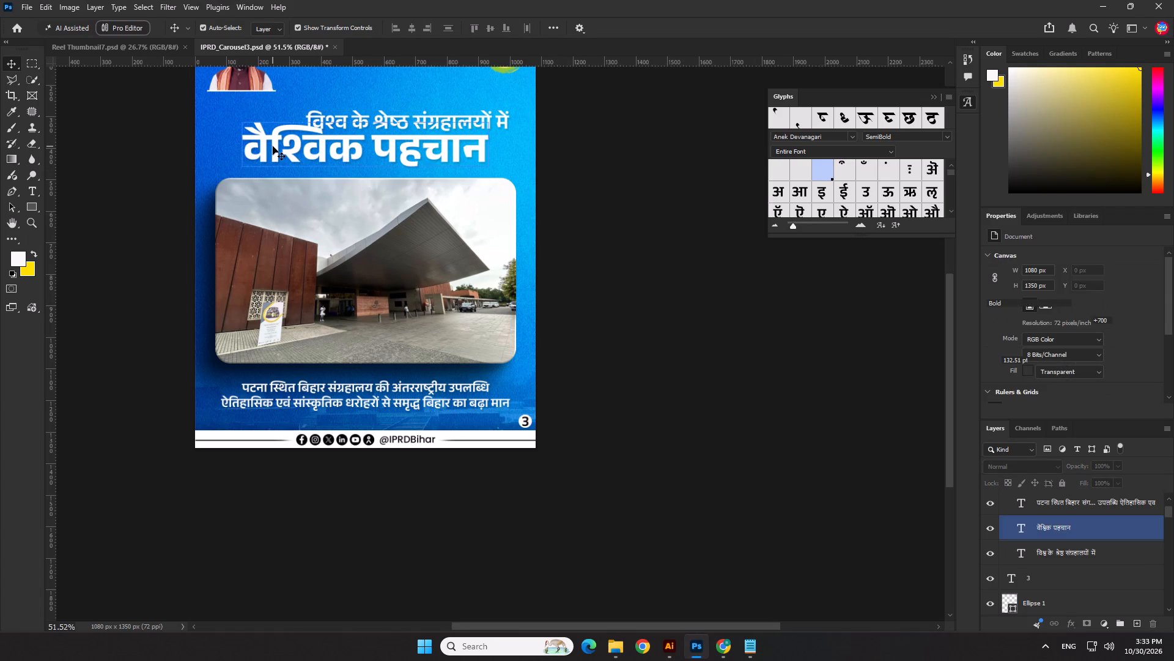
key(ctrl+v)
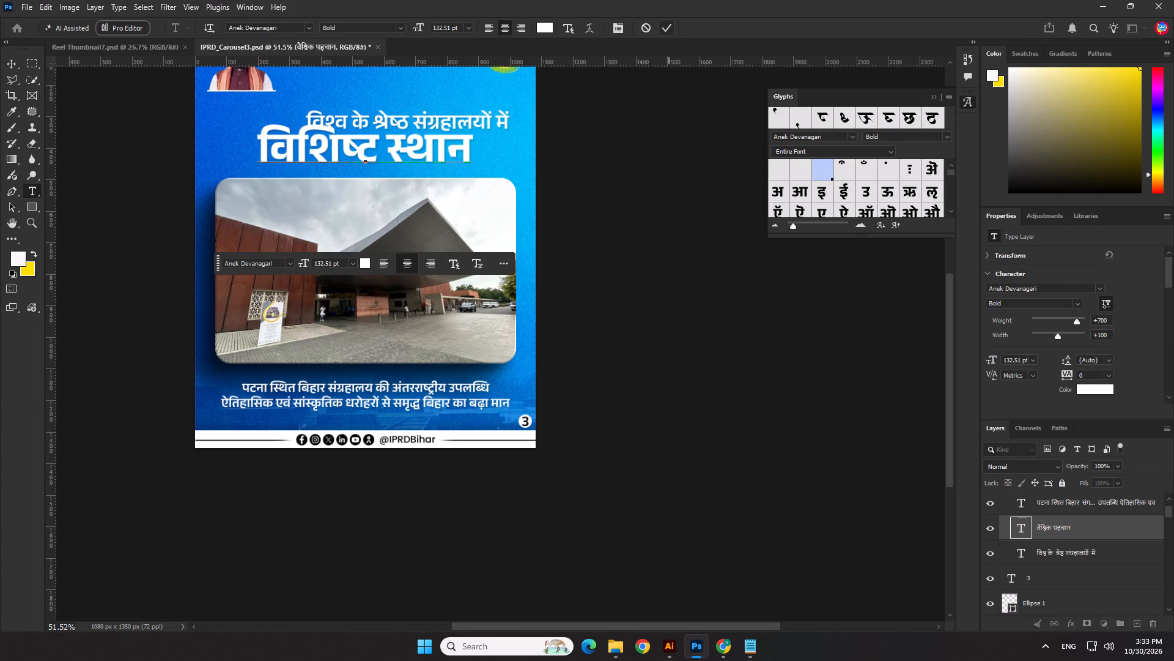
click(670, 24)
Finish editing the विशिष्ट स्थान headline and centre it horizontally with alignment set to Canvas.
click(541, 29)
click(555, 32)
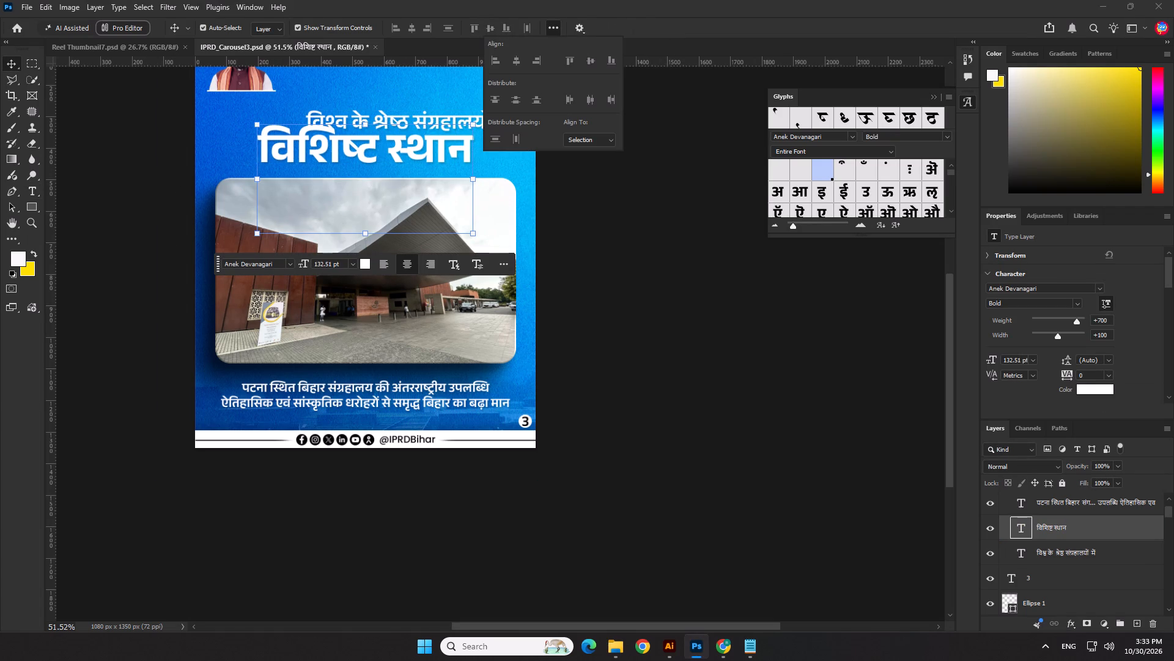
click(592, 133)
click(596, 154)
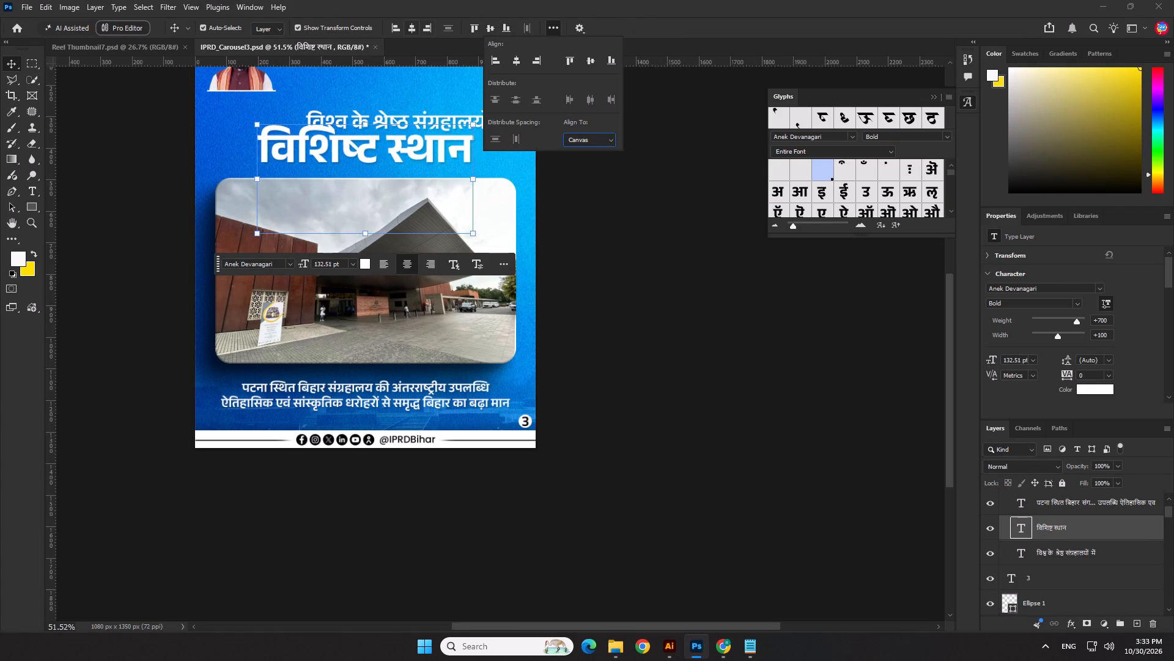
click(416, 29)
scroll(607, 204, down, 4)
click(613, 176)
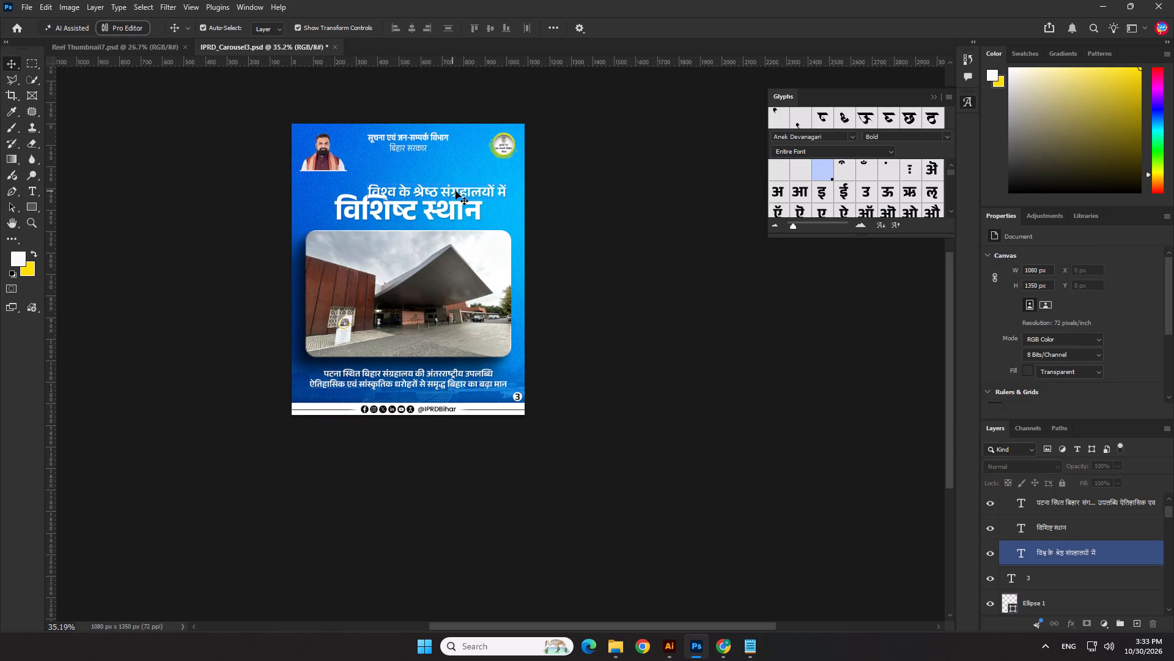
Centre विश्व के श्रेष्ठ संग्रहालयों में horizontally on the canvas and nudge it up clear of विशिष्ट स्थान.
click(456, 191)
click(413, 24)
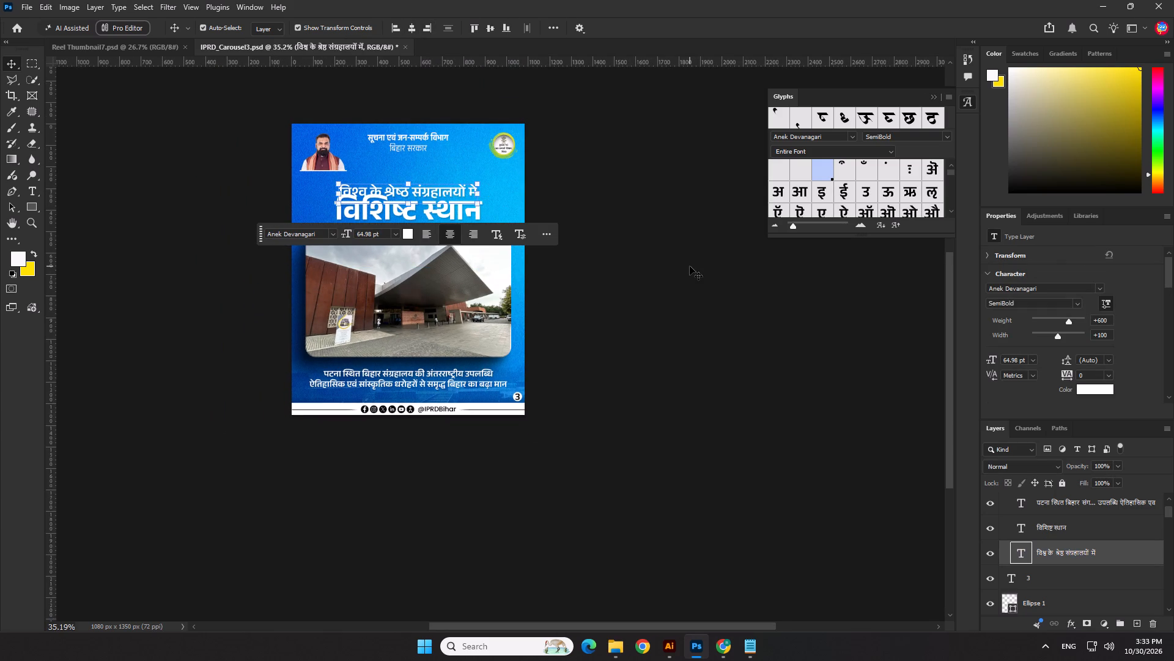
key(shift+Up)
key(shift+Up)
key(shift+Up)
key(Down)
click(690, 266)
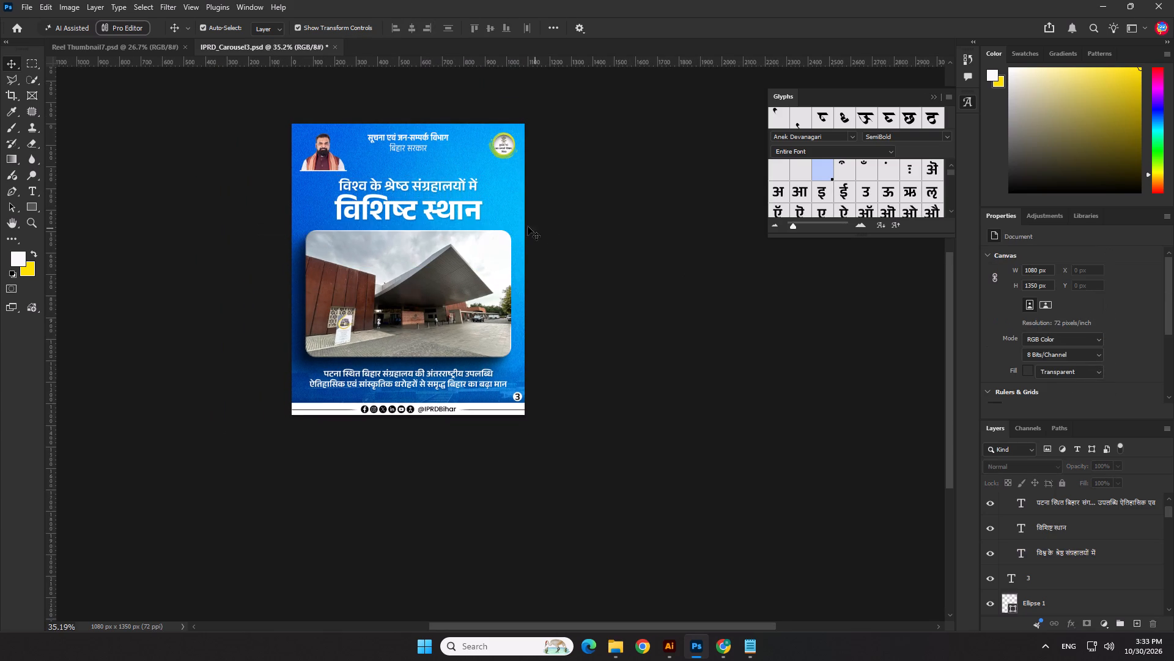
Realign both headline lines, one after the other, to the canvas's horizontal centre.
click(655, 248)
scroll(385, 165, up, 8)
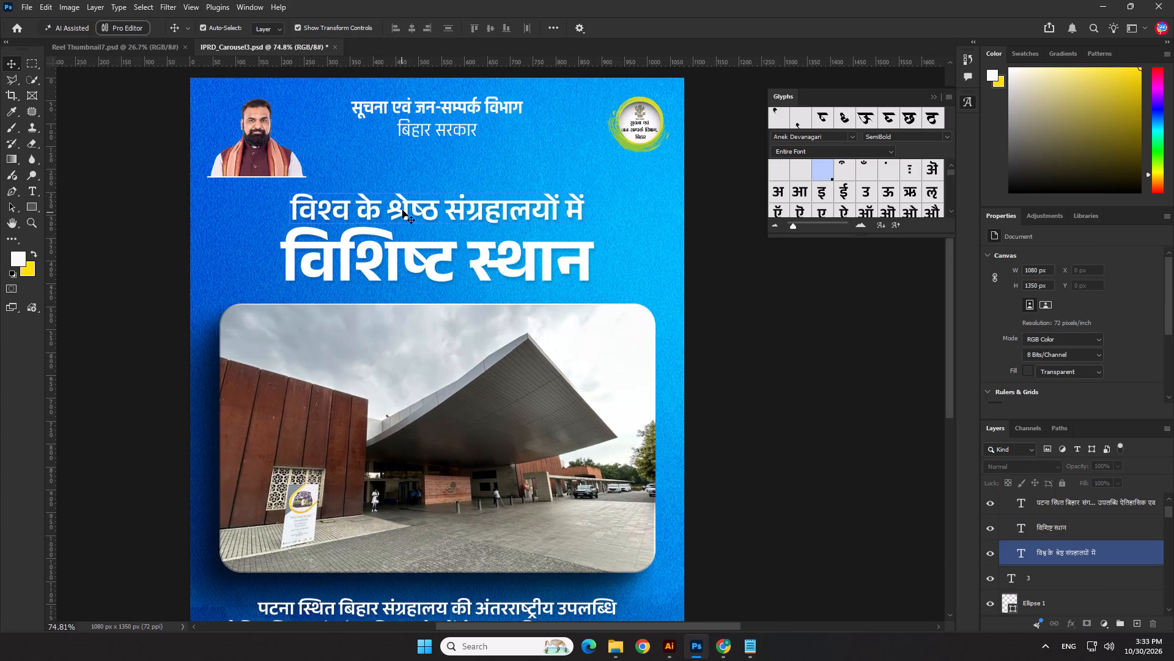
click(402, 210)
click(412, 29)
click(190, 247)
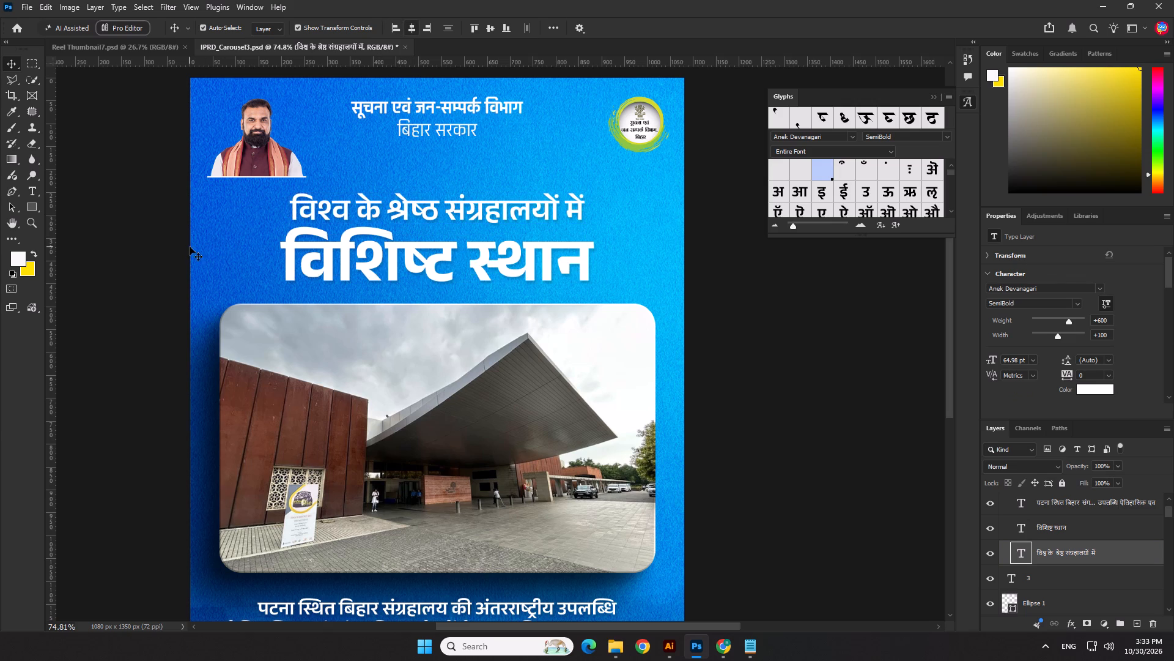
click(334, 267)
click(411, 27)
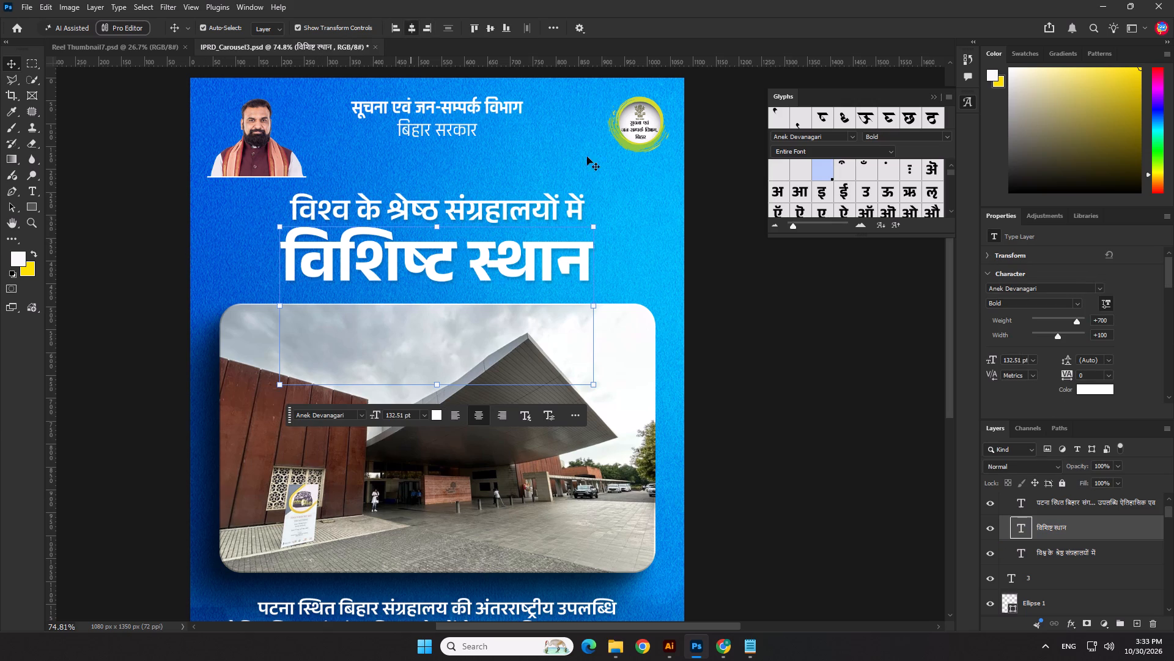
click(835, 340)
Copy the two-line carouse 3 caption starting अंतरराष्ट्रीय यात्रा पत्रिका from Notepad and paste it in Photoshop over the old caption below the photo.
scroll(567, 294, down, 9)
key(alt+Tab)
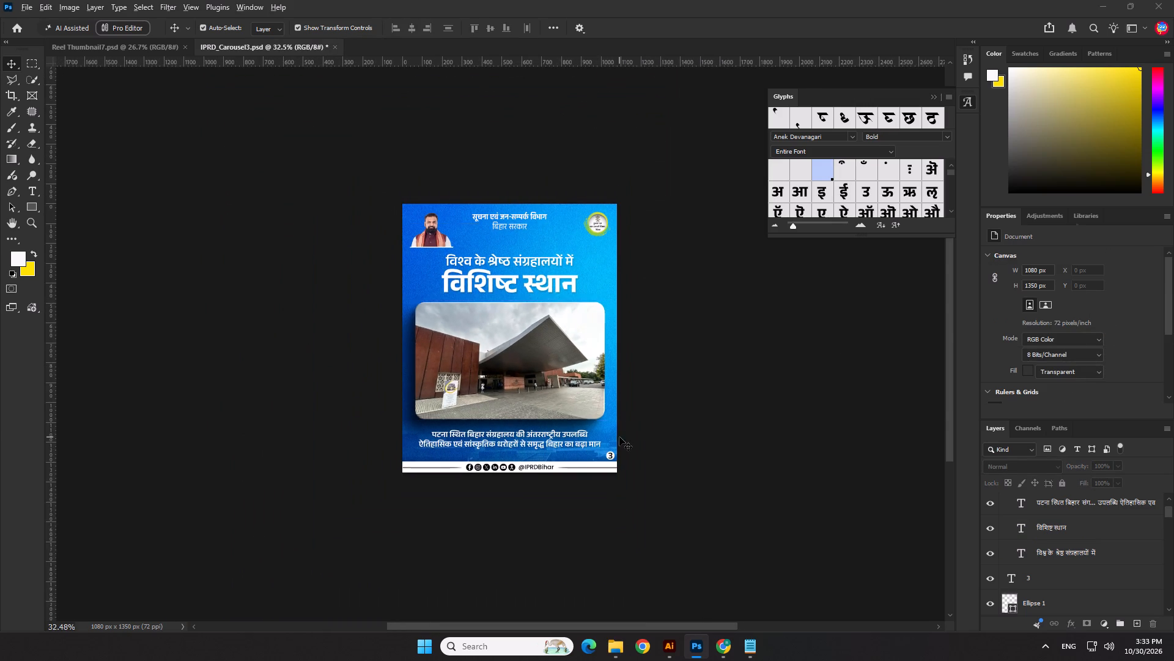
drag(187, 255, 8, 243)
key(ctrl+c)
key(ctrl+c)
key(alt+Tab)
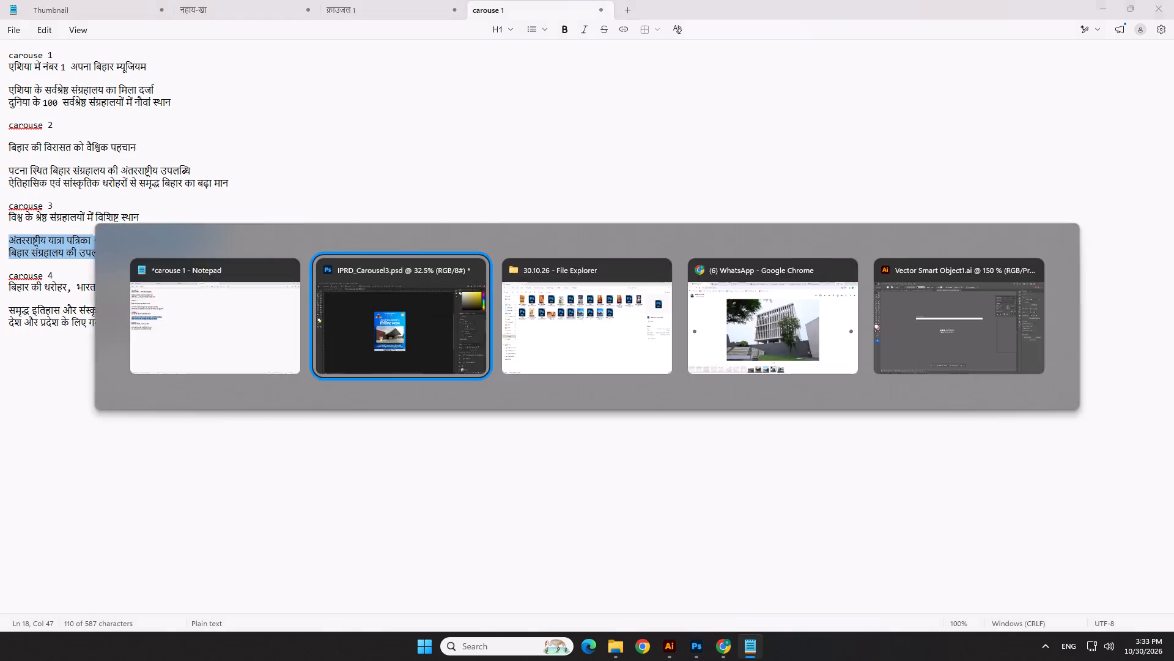
scroll(494, 427, up, 6)
double_click(513, 439)
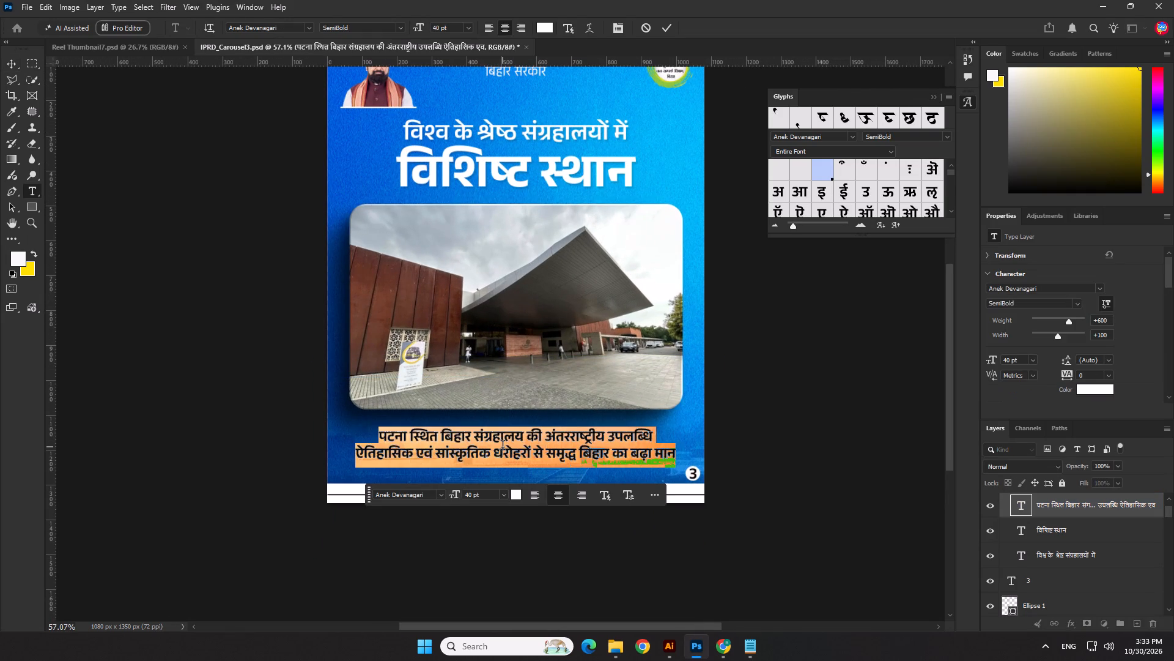
key(ctrl+v)
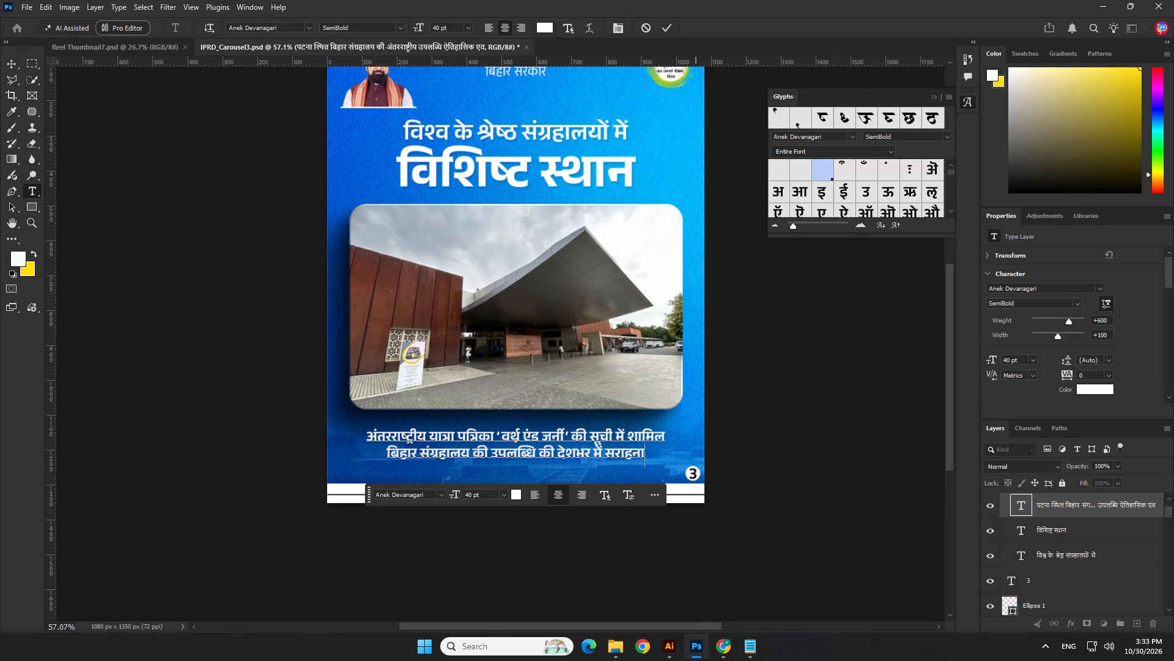
click(671, 29)
Set the caption's leading to 54 pt and nudge the caption down slightly.
click(1067, 359)
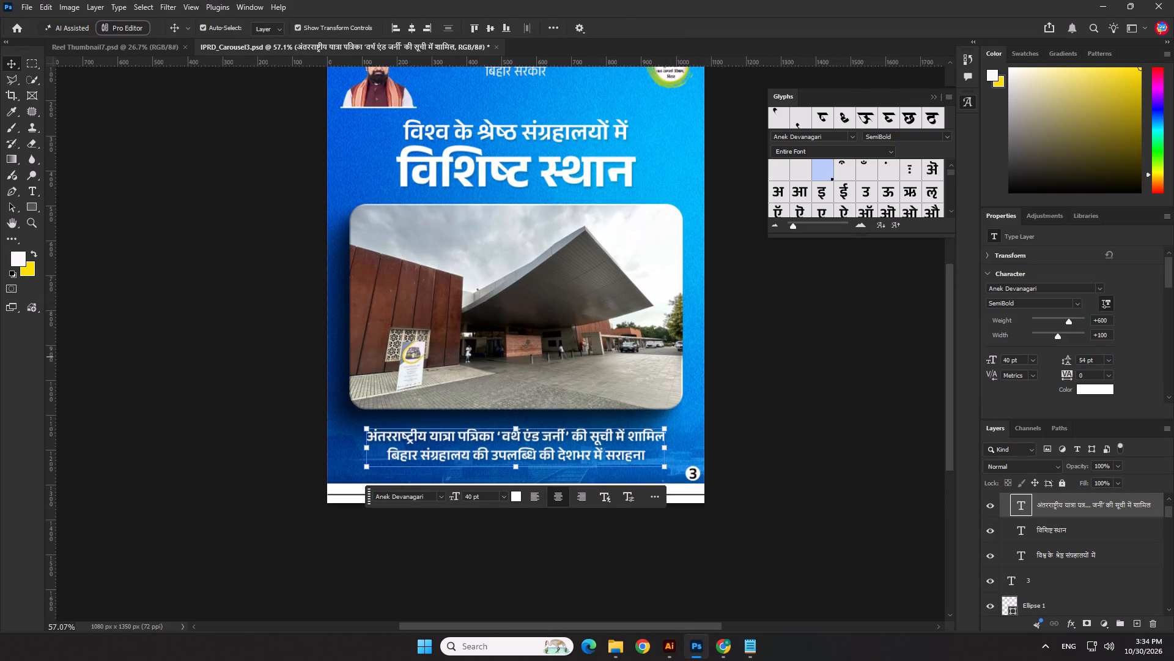
click(136, 259)
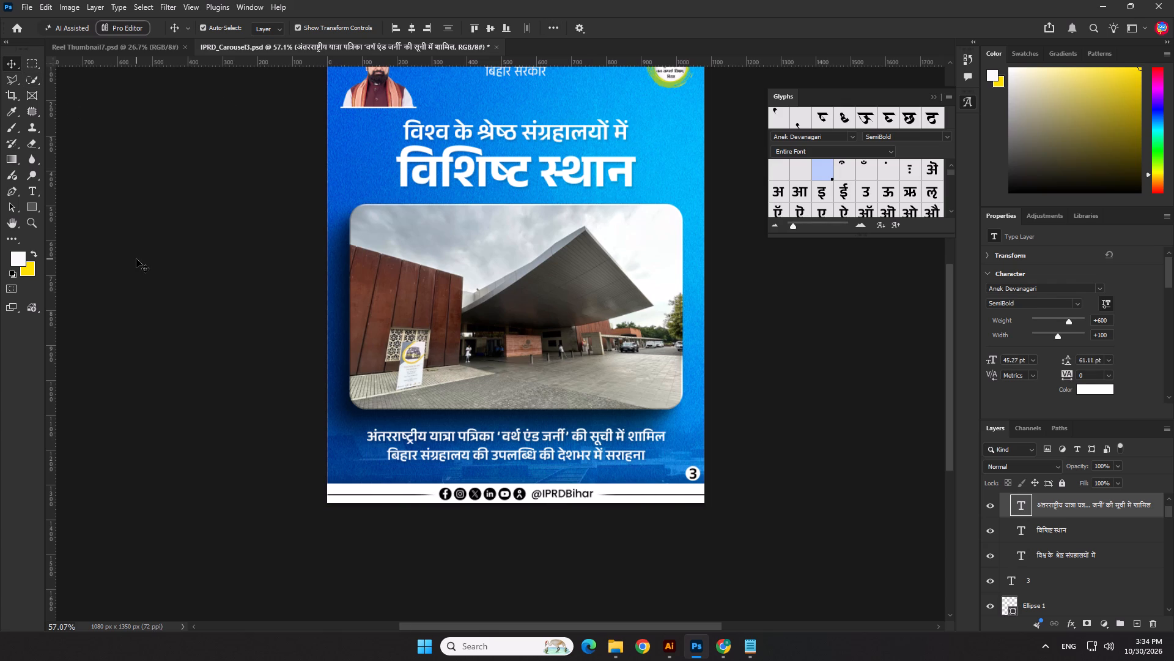
click(538, 451)
key(Down)
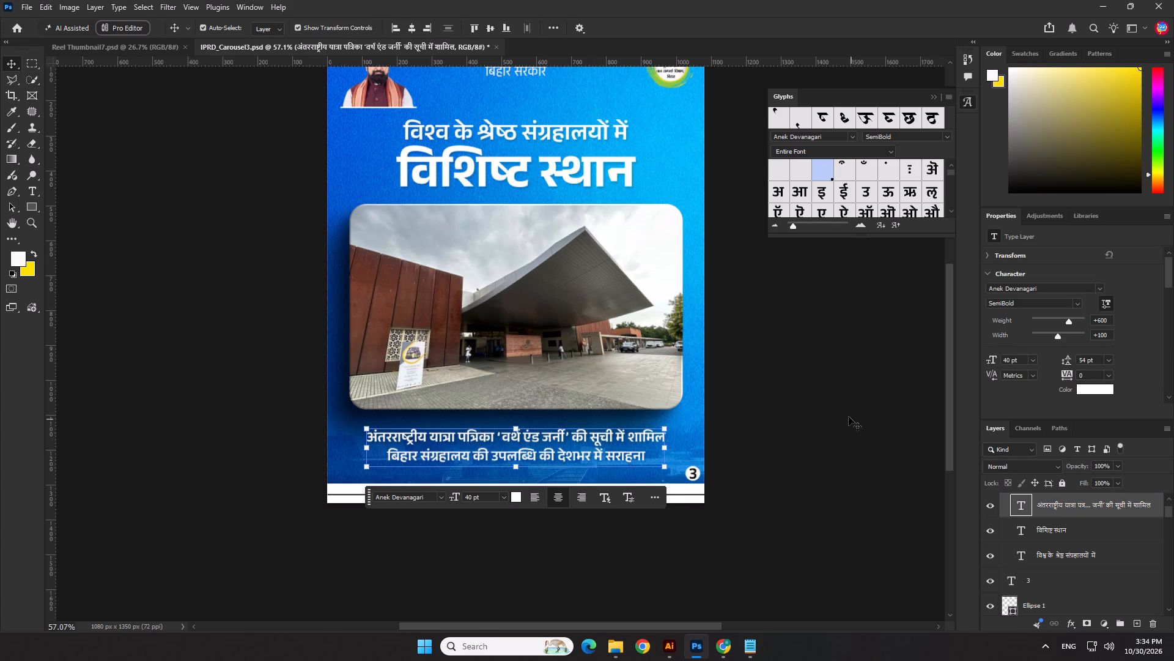
click(849, 417)
Save IPRD_Carousel3.psd.
scroll(602, 502, down, 5)
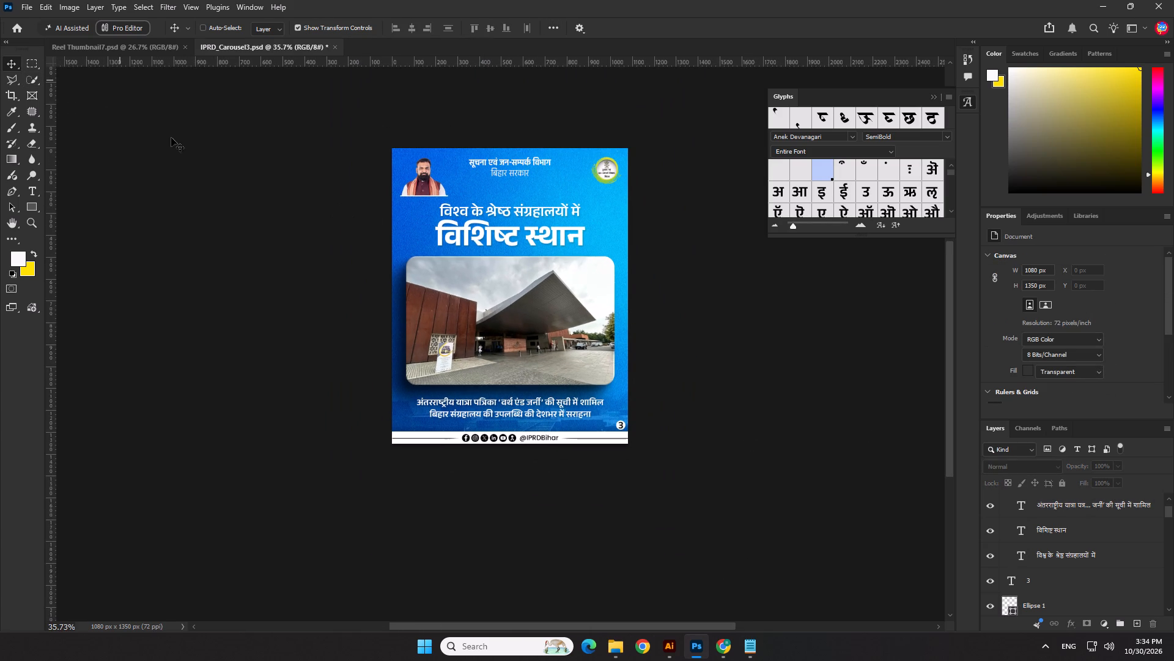
key(ctrl+s)
Select both headline lines together and nudge them down slightly towards the museum photo.
click(543, 218)
click(553, 237)
scroll(564, 216, up, 6)
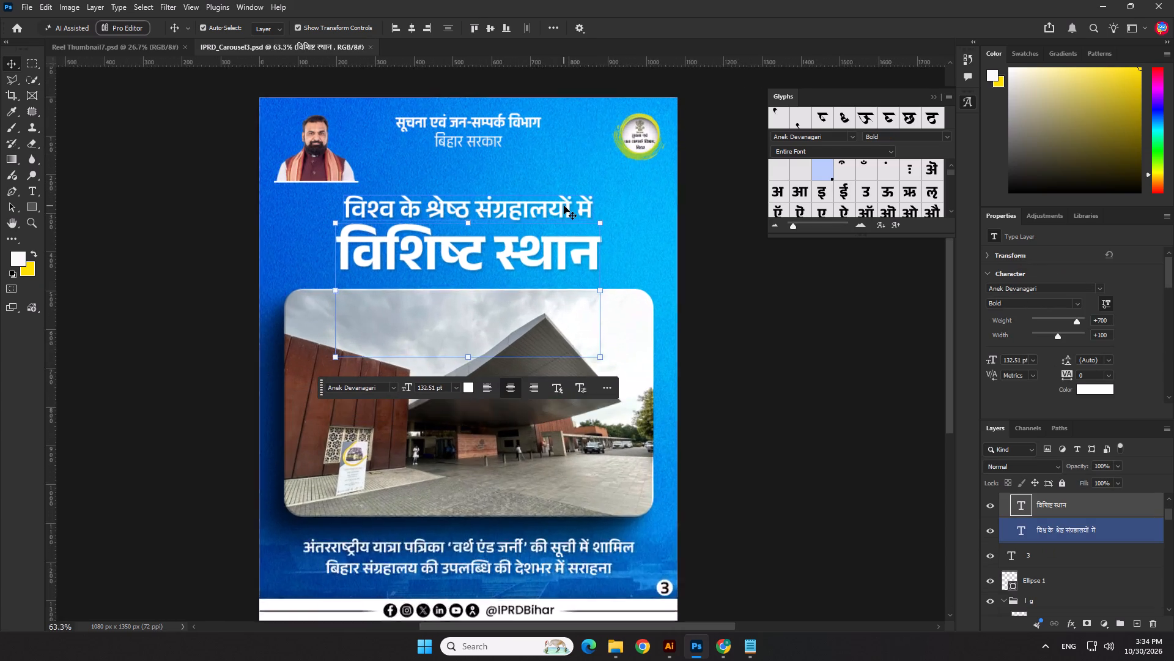
scroll(564, 206, up, 2)
shift+click(563, 205)
key(Down)
key(Down)
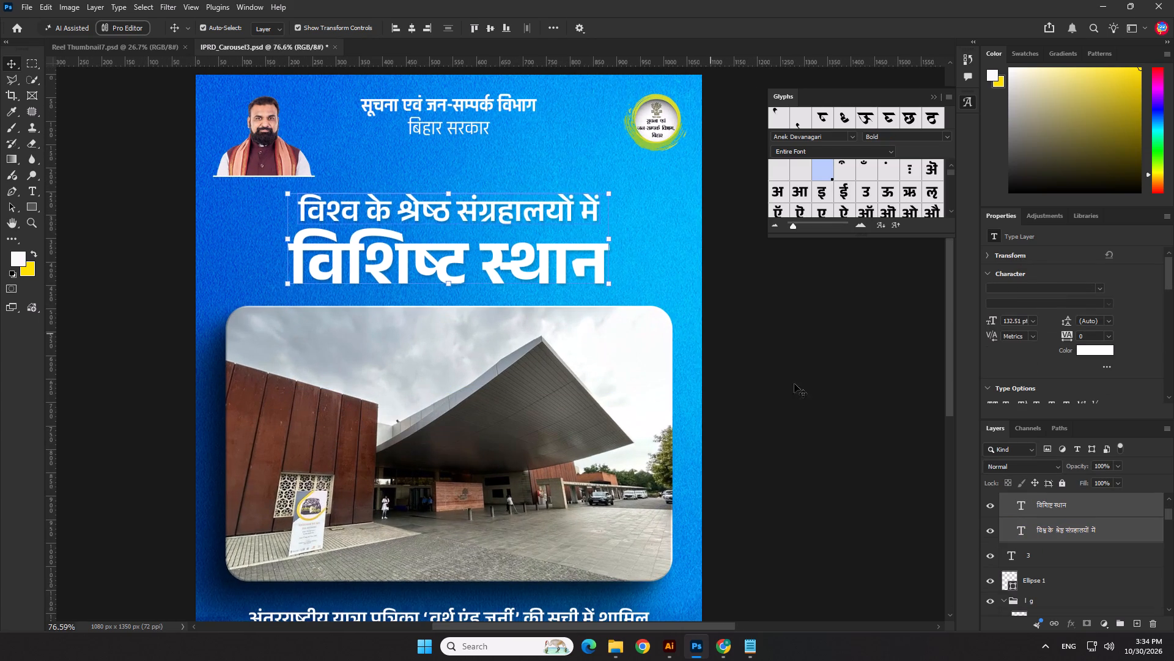
key(Down)
click(821, 400)
Nudge only the upper headline line down slightly and centre it horizontally on the canvas.
click(553, 206)
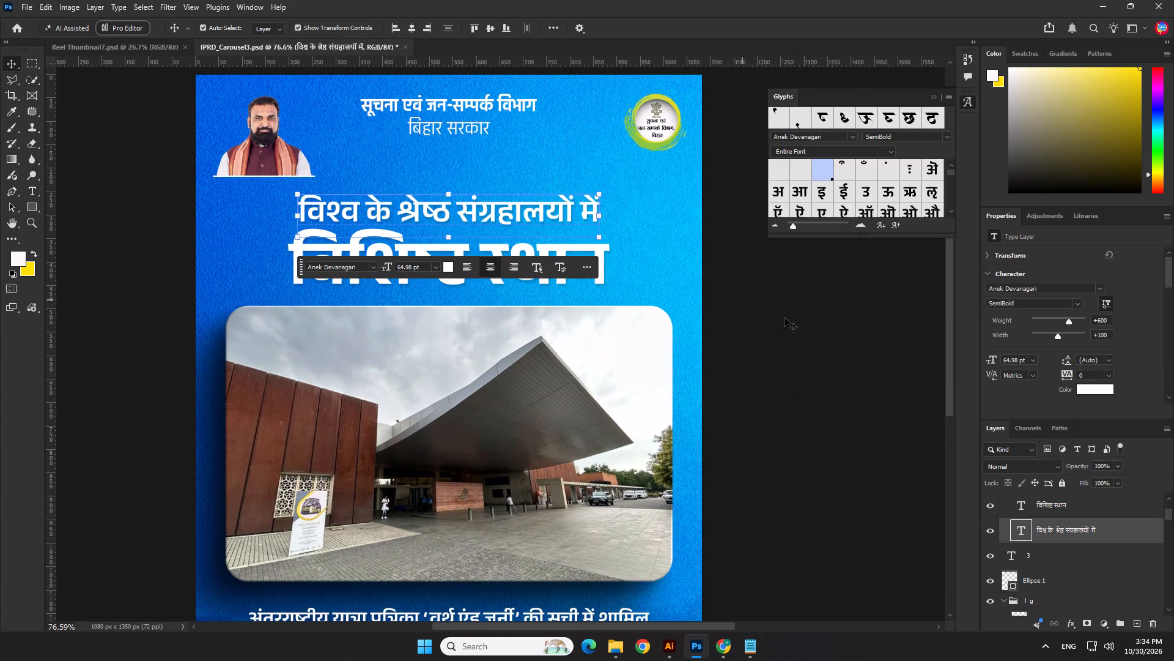
key(Right)
key(Right)
key(Down)
key(Down)
key(Down)
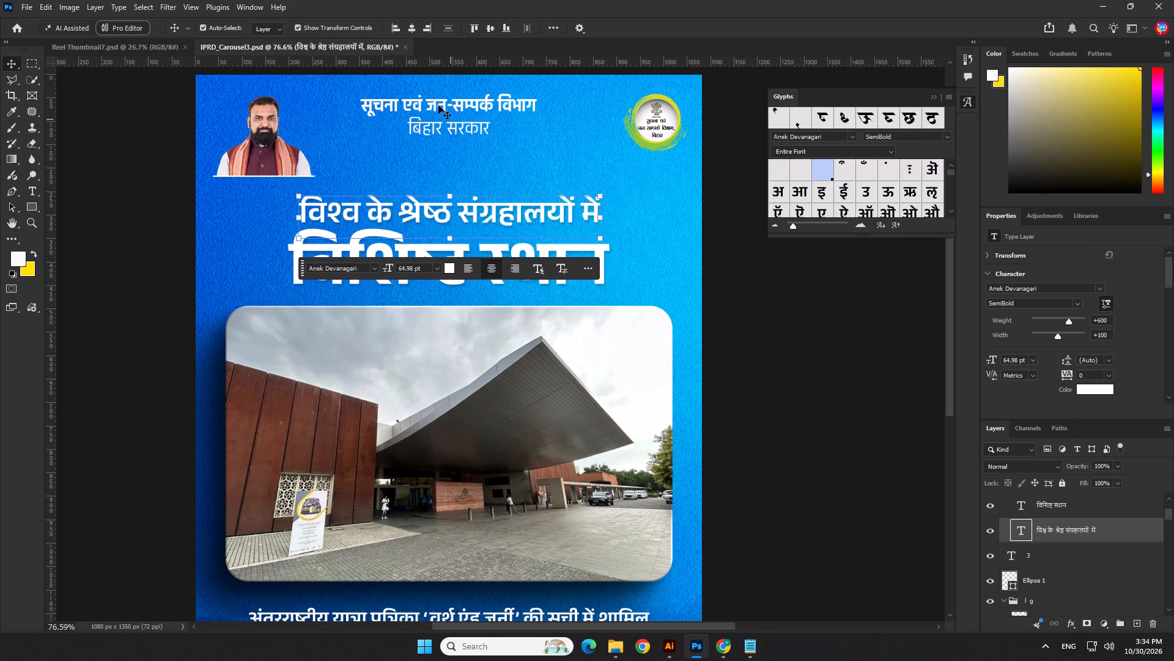
click(410, 28)
click(826, 398)
Save the adjusted headline layout in IPRD_Carousel3.psd.
key(ctrl+s)
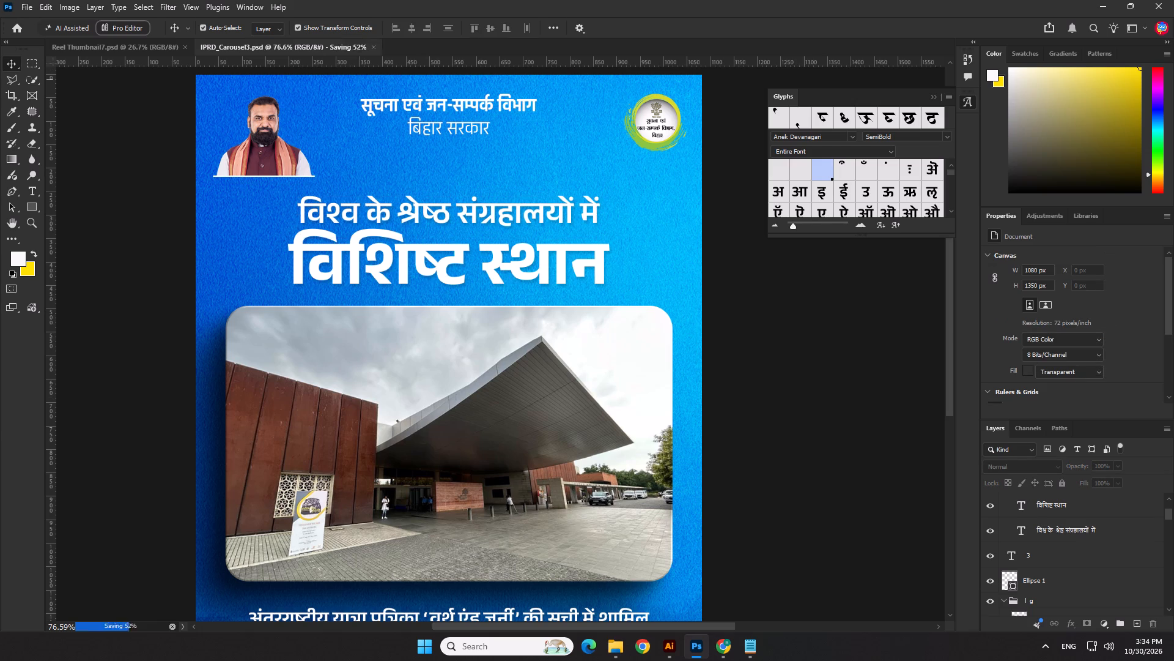
Save a PNG copy of the slide as IPRD_Carousel3 copy.png in the 30.10.26 folder.
click(29, 4)
click(72, 172)
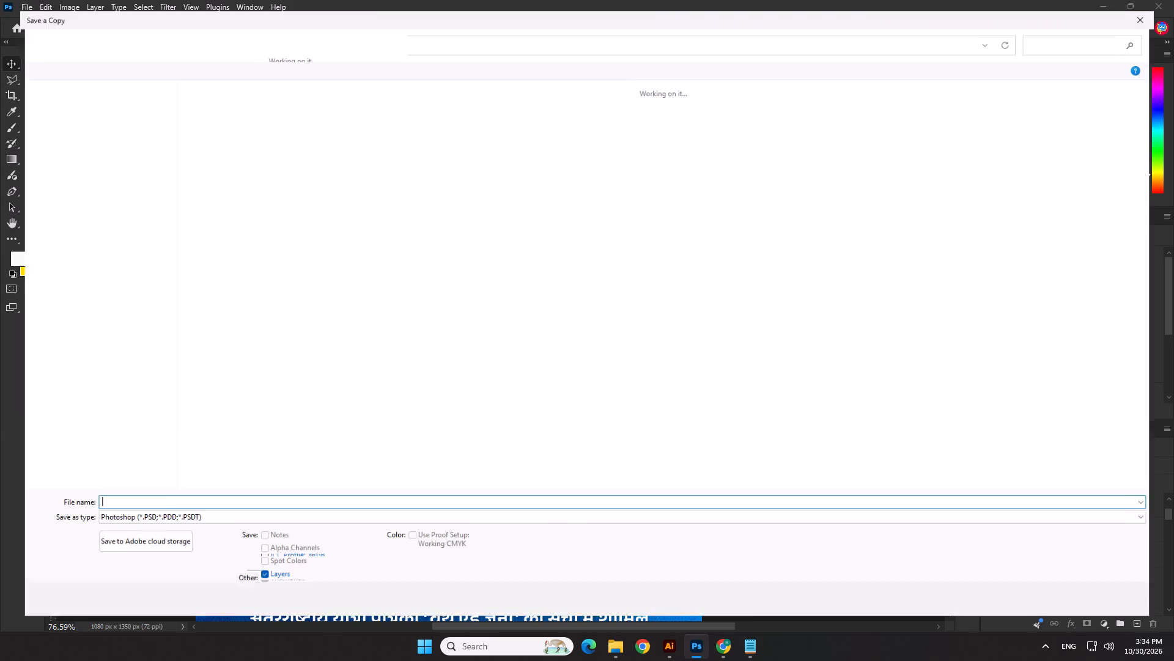
click(149, 526)
click(131, 452)
double_click(1060, 618)
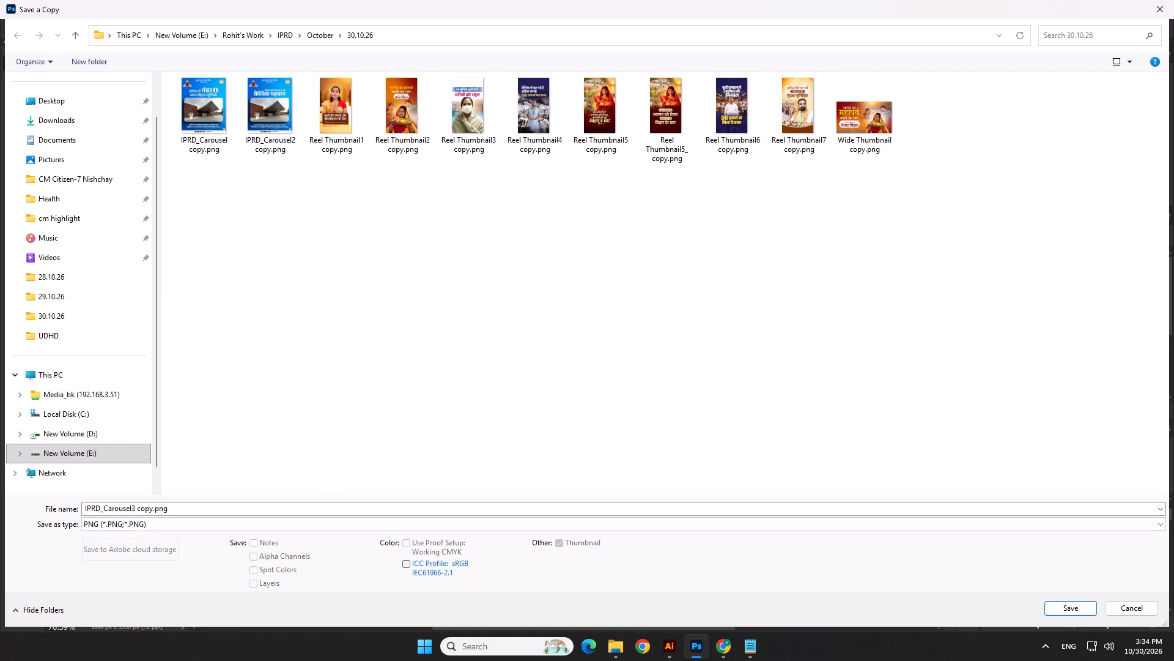
click(1060, 611)
click(651, 188)
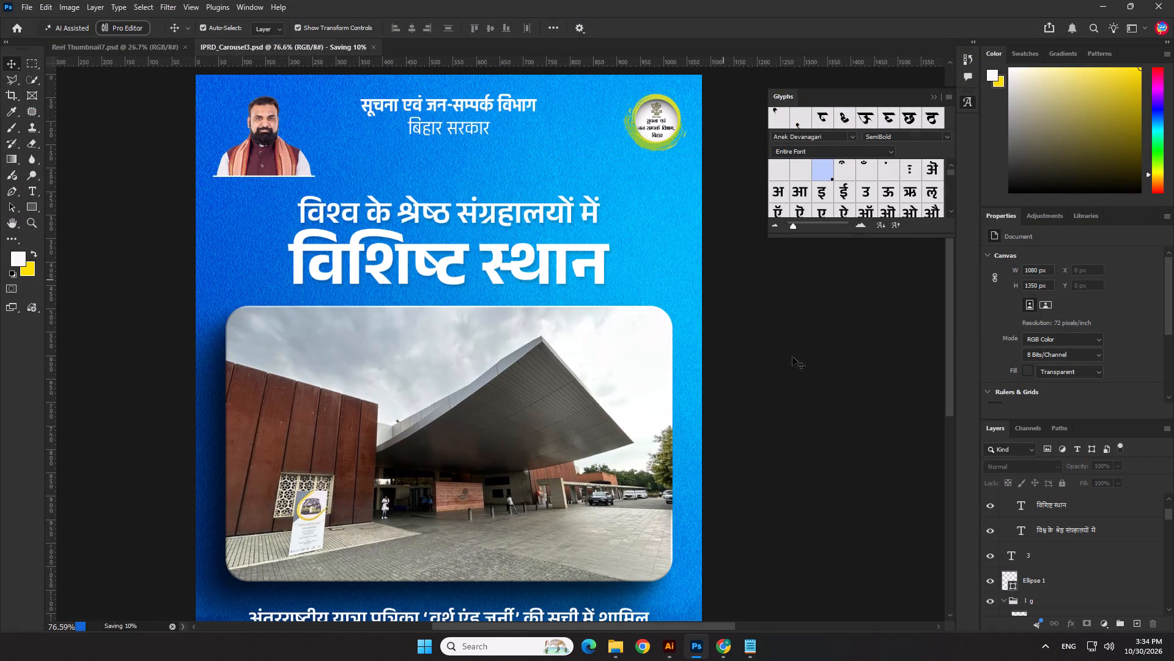
Change the page number in the white circle to 4.
click(799, 365)
scroll(571, 181, down, 4)
scroll(632, 486, up, 12)
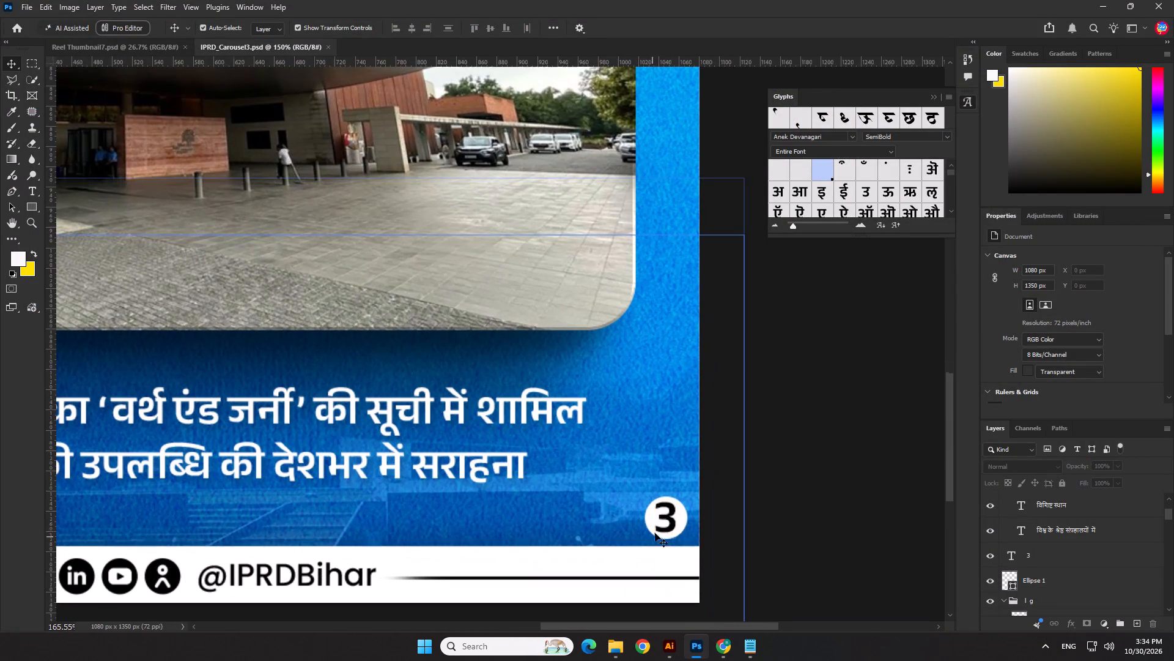
double_click(673, 513)
key(4)
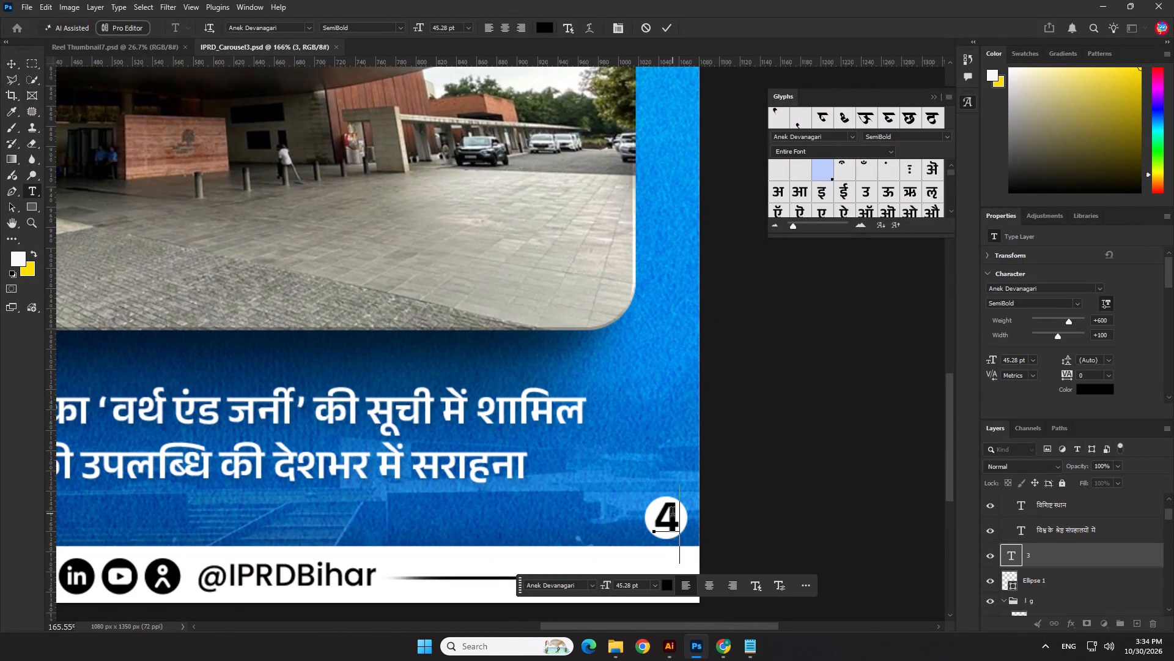
click(668, 25)
Centre the page number 4 horizontally and vertically in its white circle, with alignment set to Selection.
scroll(686, 529, up, 5)
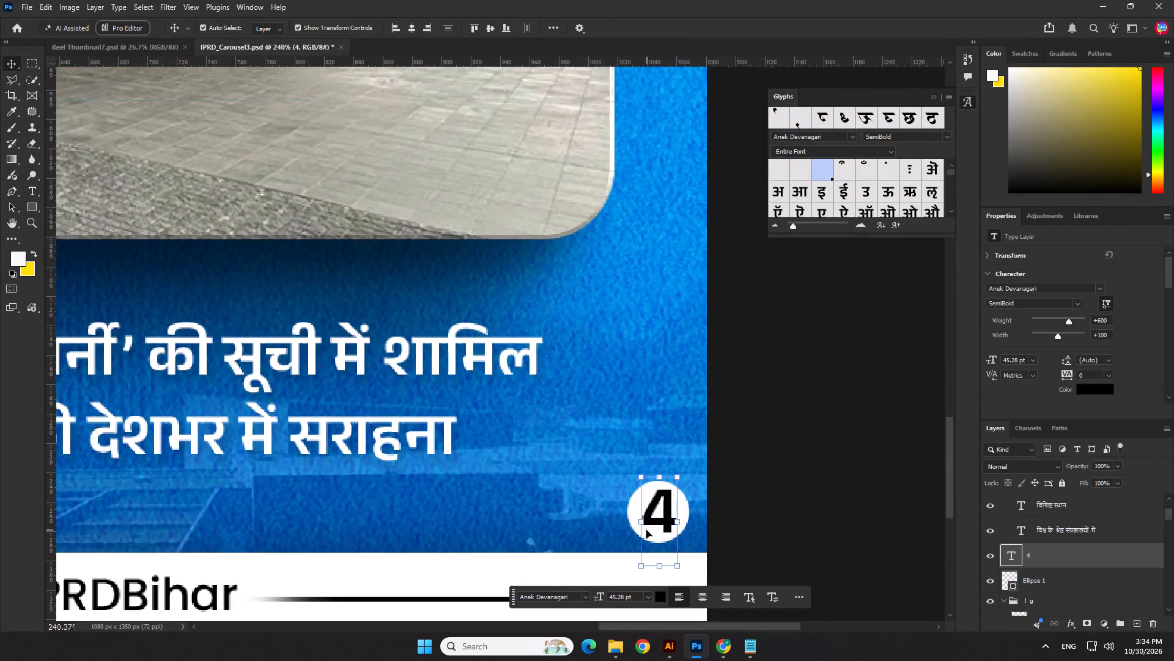
scroll(646, 530, up, 6)
shift+click(618, 500)
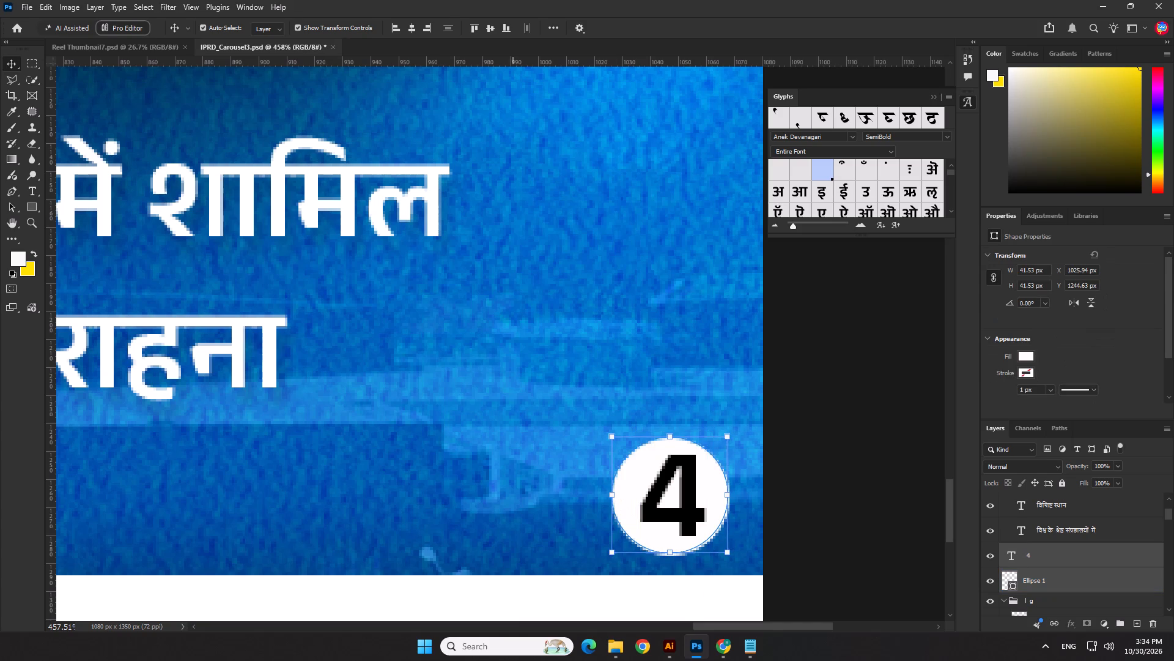
click(555, 29)
click(578, 129)
click(580, 139)
click(582, 149)
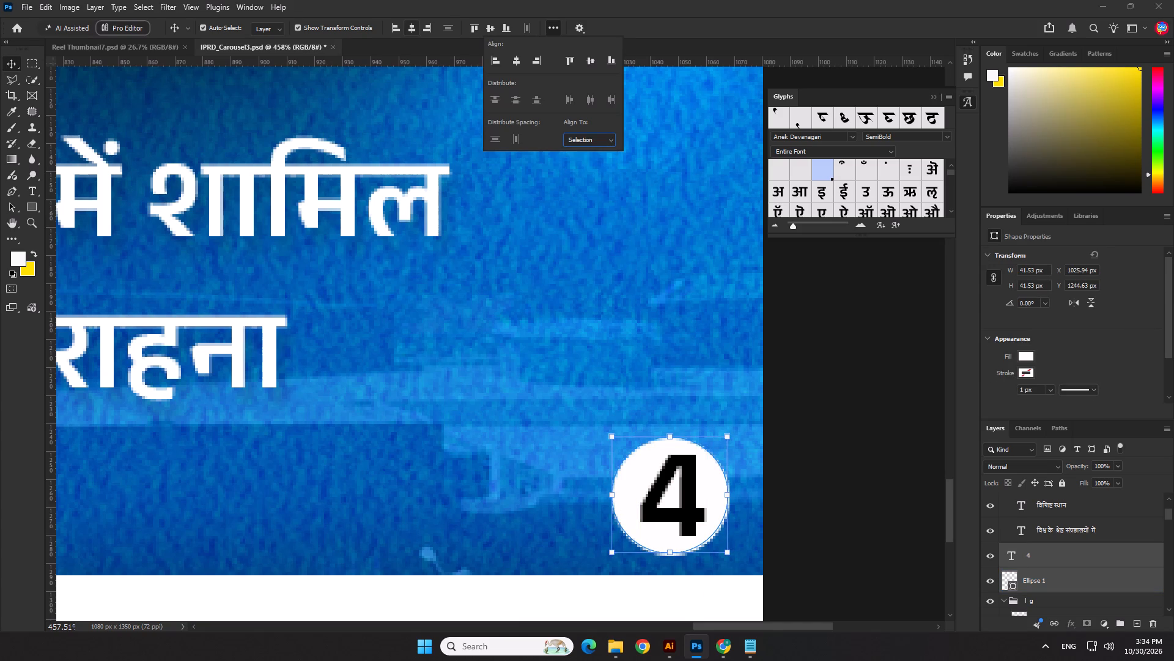
click(411, 28)
click(490, 32)
click(827, 357)
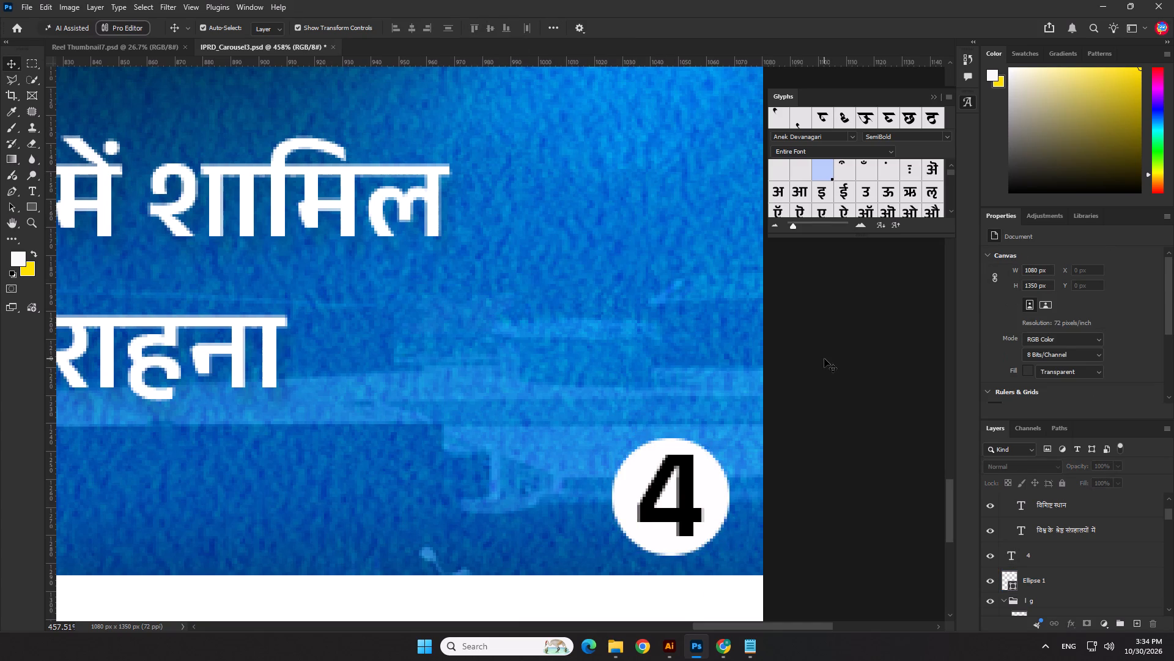
Replace the smaller upper headline line with "बिहार की धरोहर" copied from the carouse 4 text in Notepad.
scroll(824, 359, down, 20)
scroll(824, 359, down, 13)
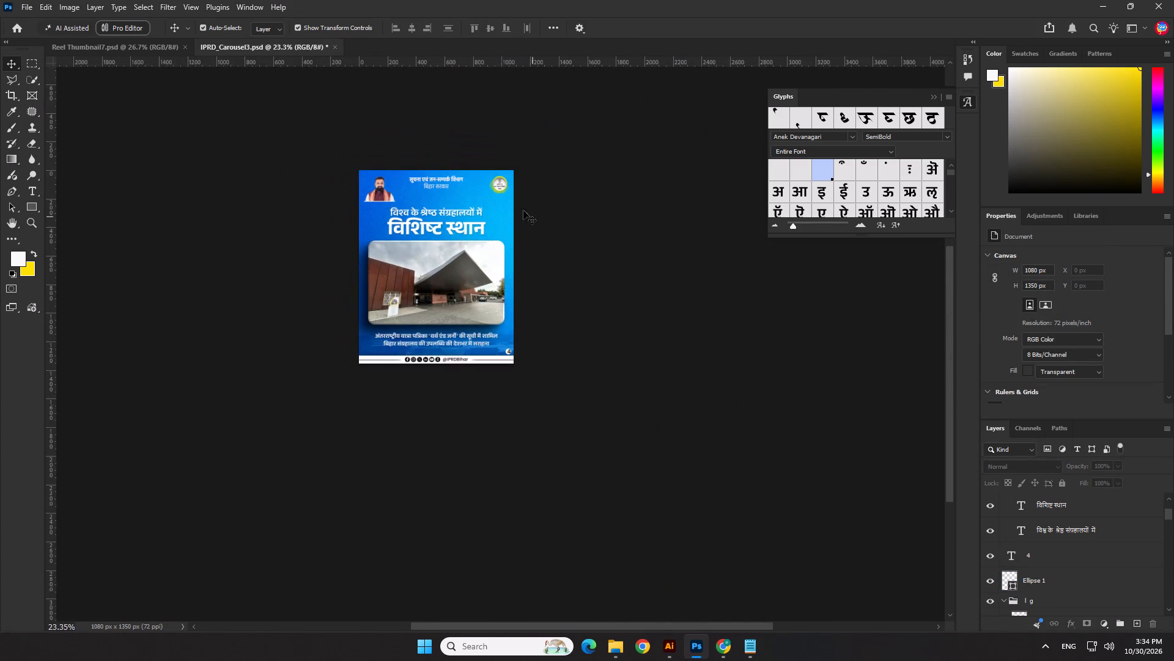
scroll(410, 179, up, 7)
key(alt+Tab)
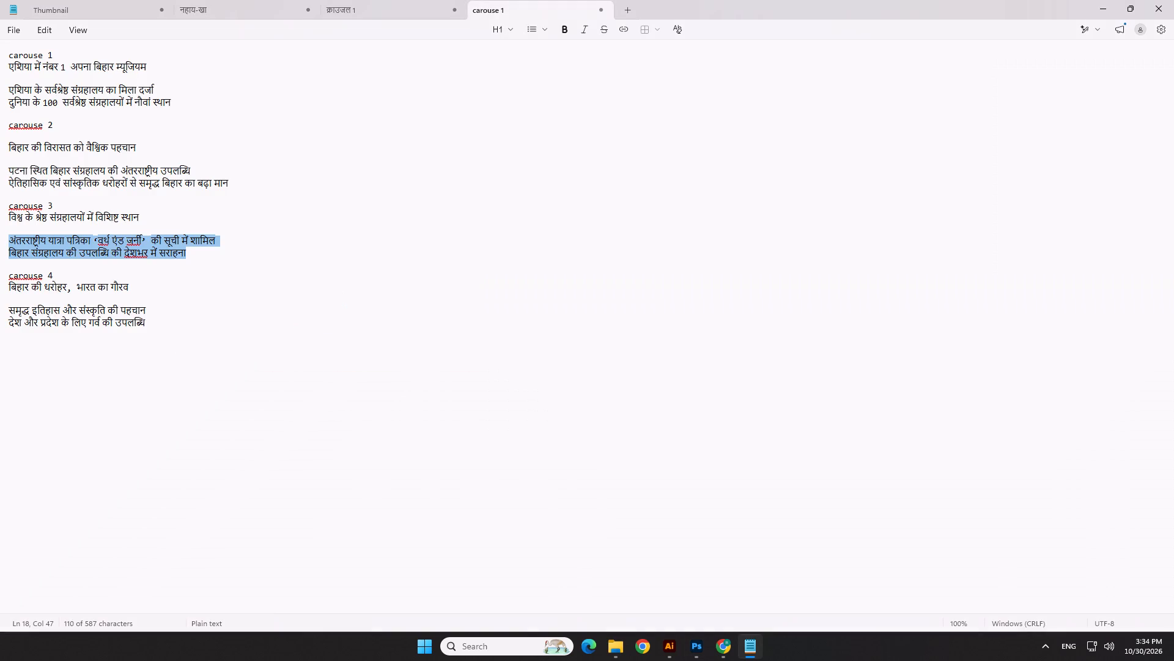
drag(128, 286, 7, 291)
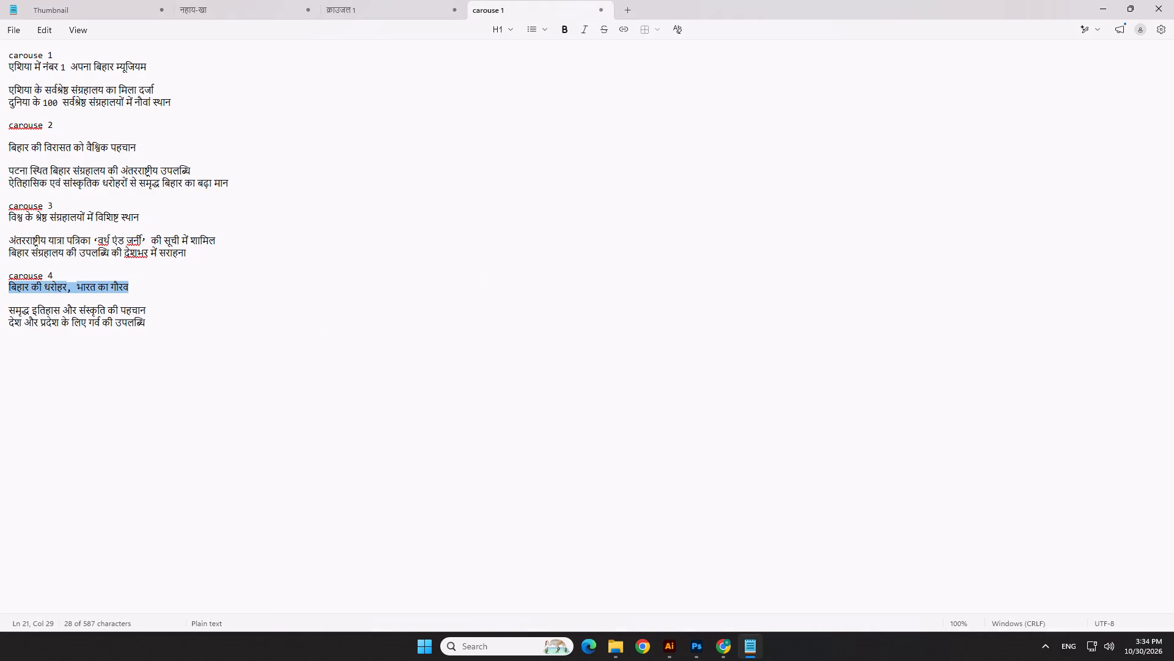
click(29, 301)
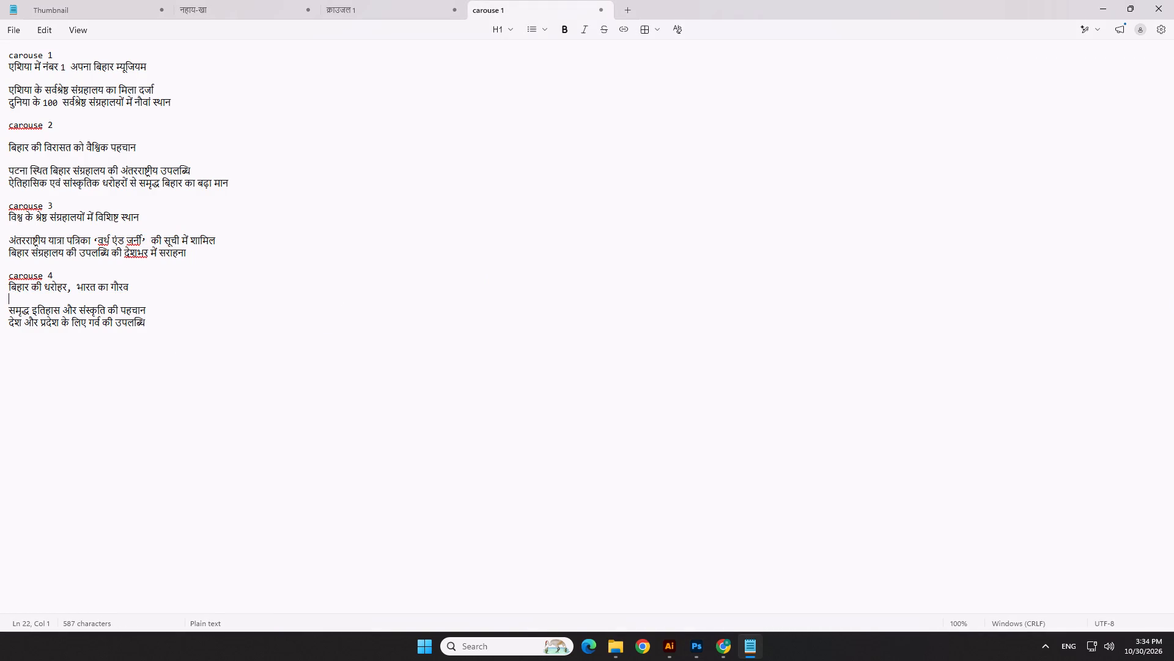
drag(67, 287, 4, 288)
key(ctrl+c)
key(ctrl+c)
key(alt+Tab)
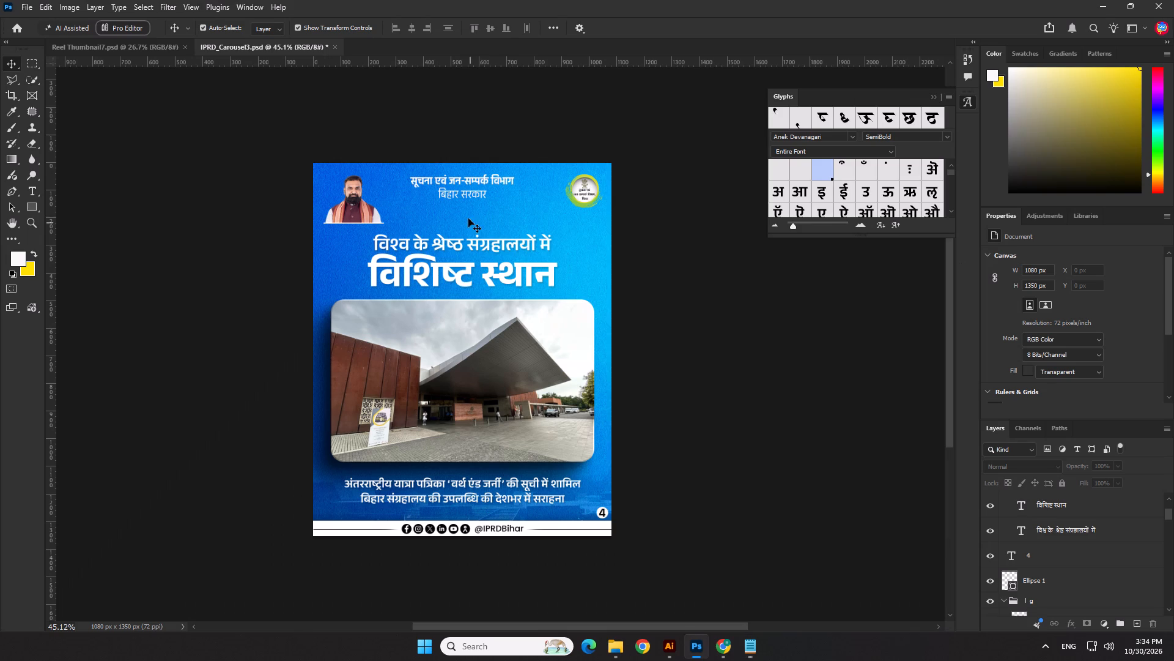
double_click(462, 239)
double_click(487, 244)
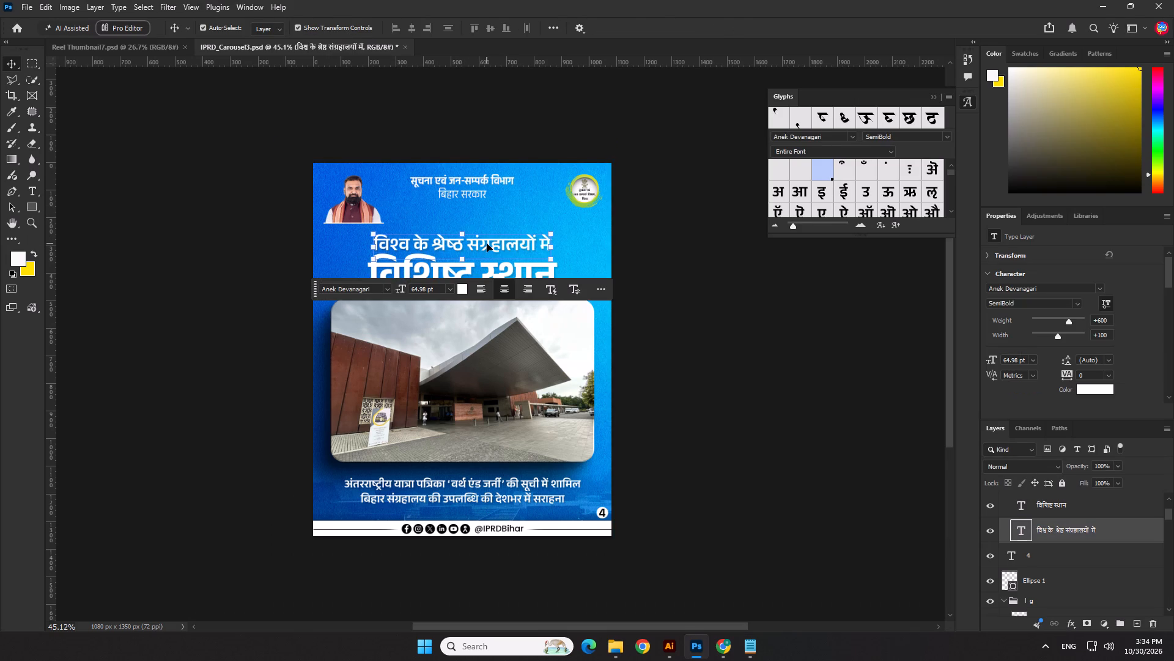
double_click(487, 244)
double_click(492, 245)
key(ctrl+v)
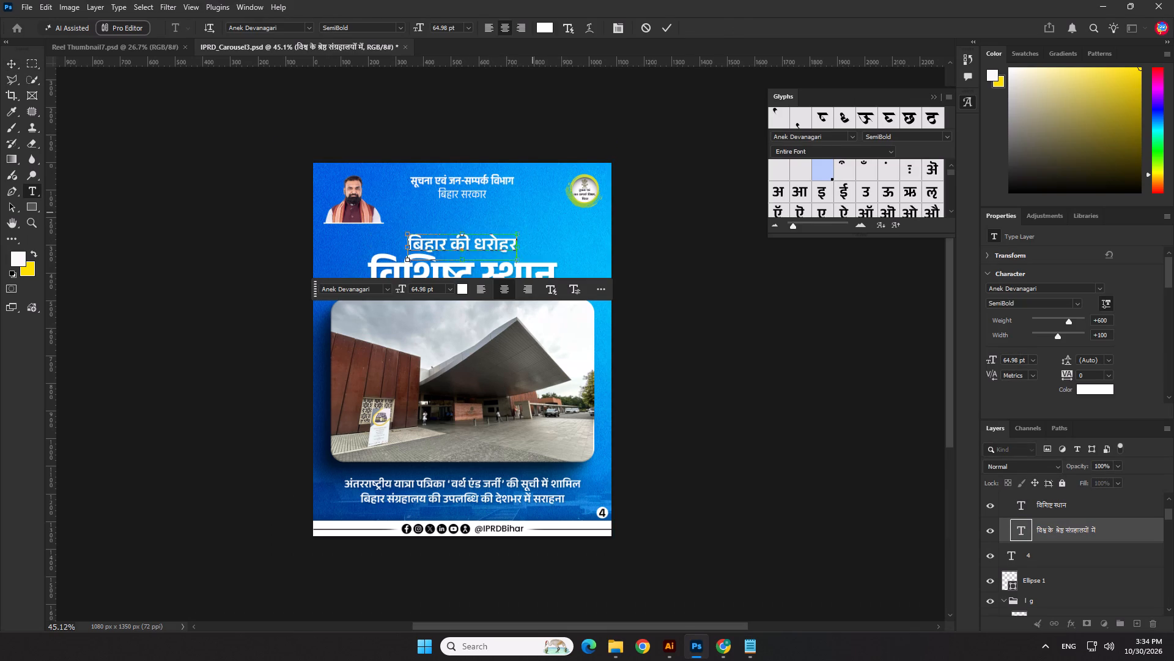
click(666, 26)
Replace the large headline line "विशिष्ट स्थान" with "भारत का गौरव" copied from the carouse 4 text in Notepad.
key(alt+Tab)
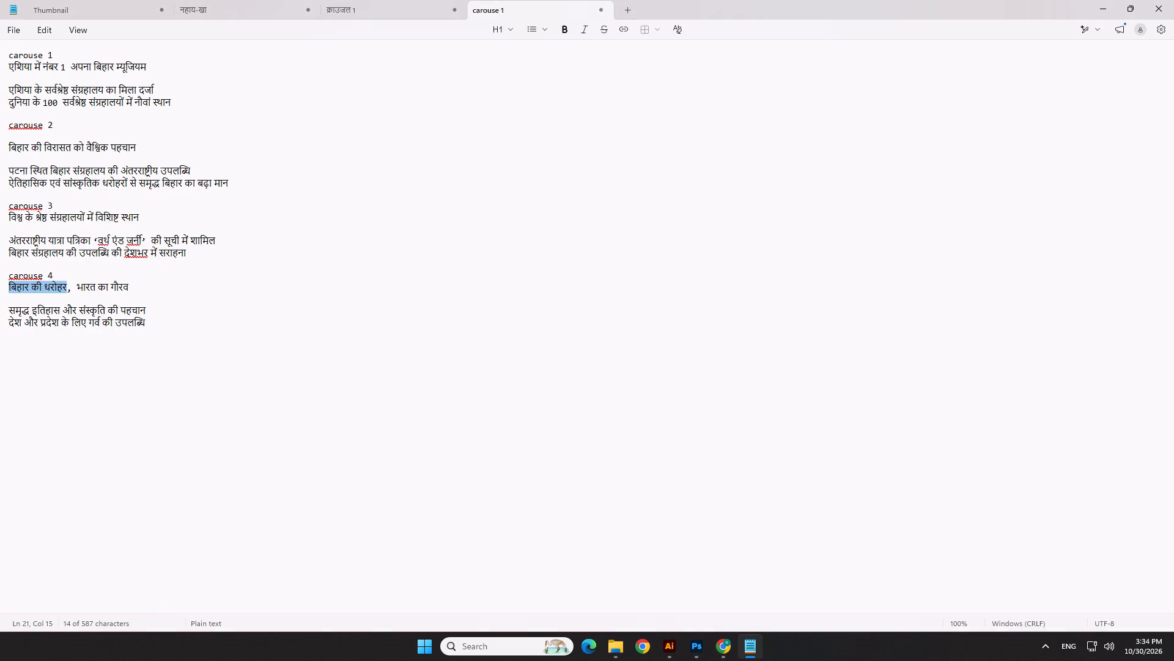
drag(78, 289, 133, 286)
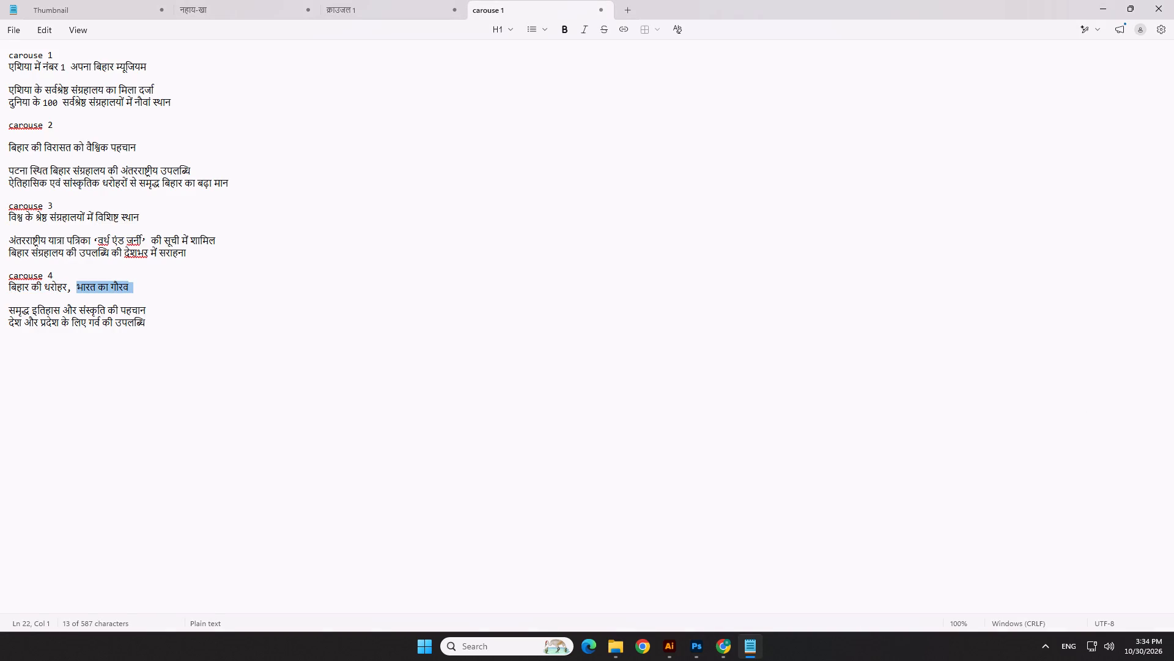
drag(133, 286, 130, 286)
key(ctrl+c)
key(ctrl+c)
key(alt+Tab)
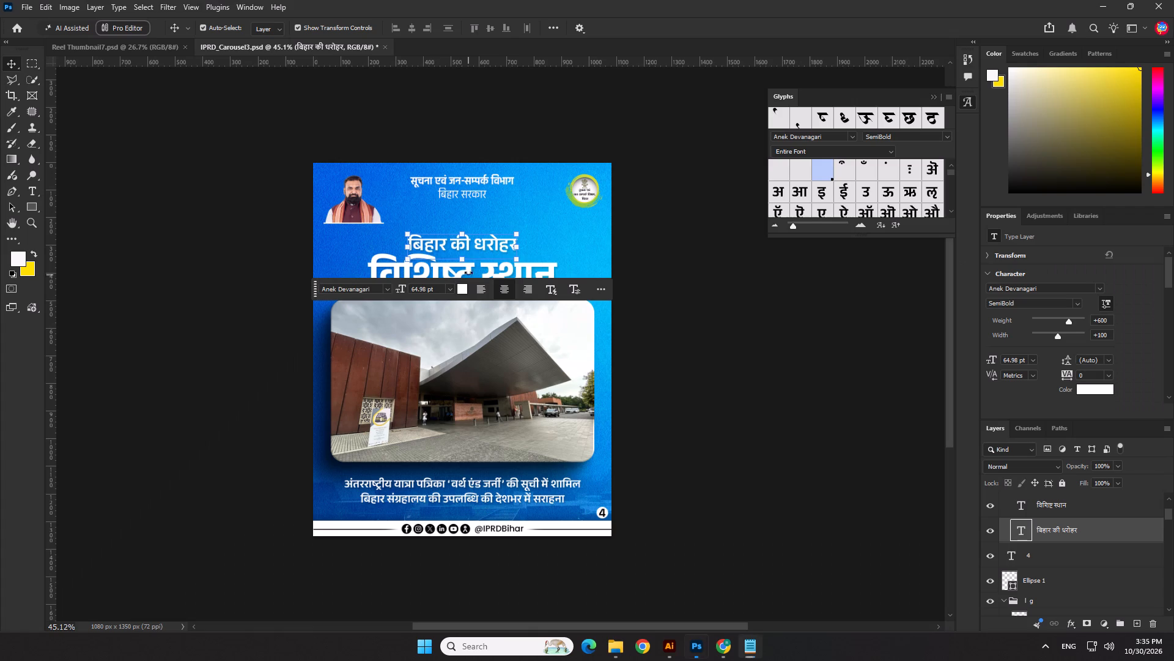
click(765, 281)
double_click(500, 275)
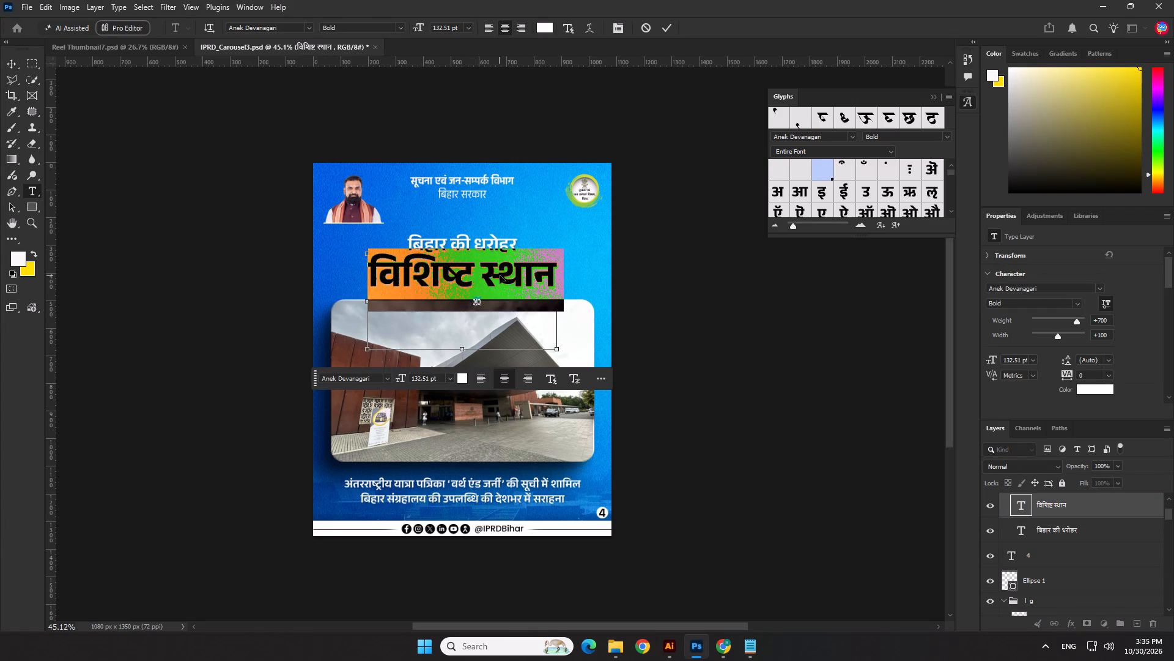
key(ctrl+v)
click(671, 21)
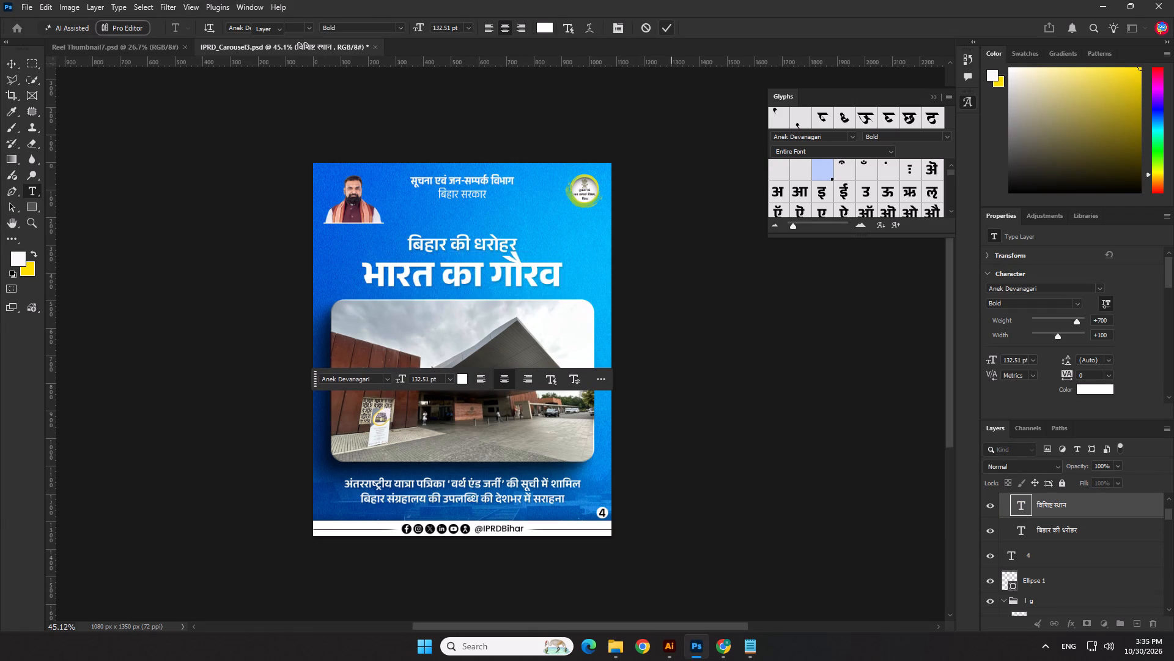
Set alignment to Canvas and centre the large "भारत का गौरव" line horizontally on the slide.
click(546, 25)
click(580, 143)
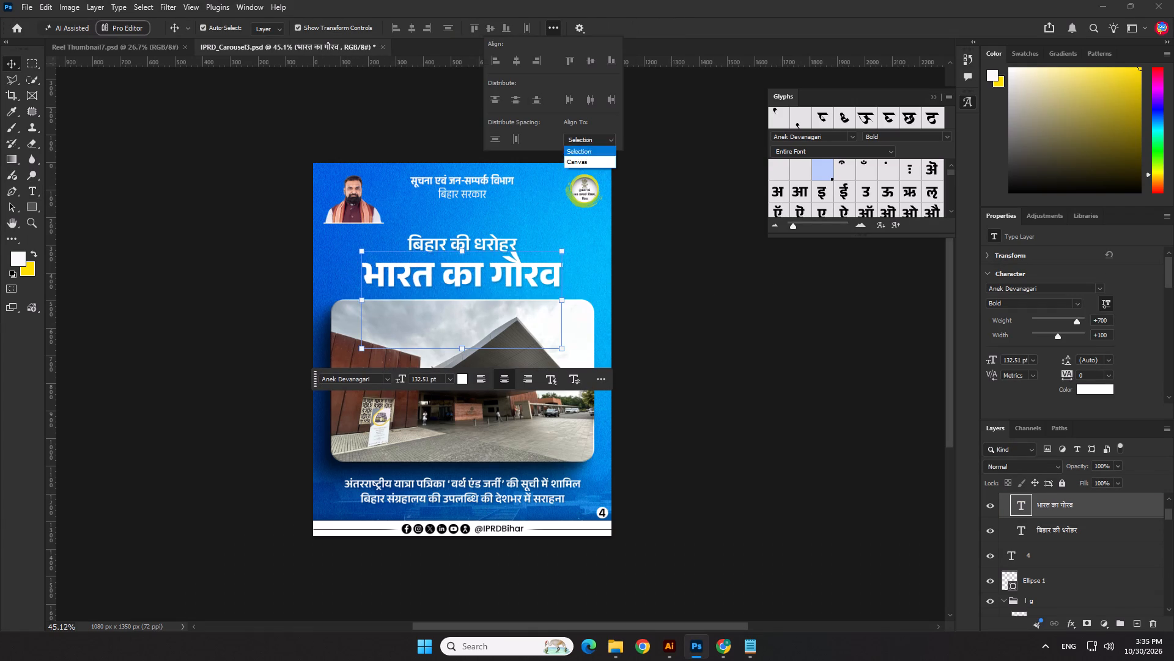
click(582, 159)
click(413, 26)
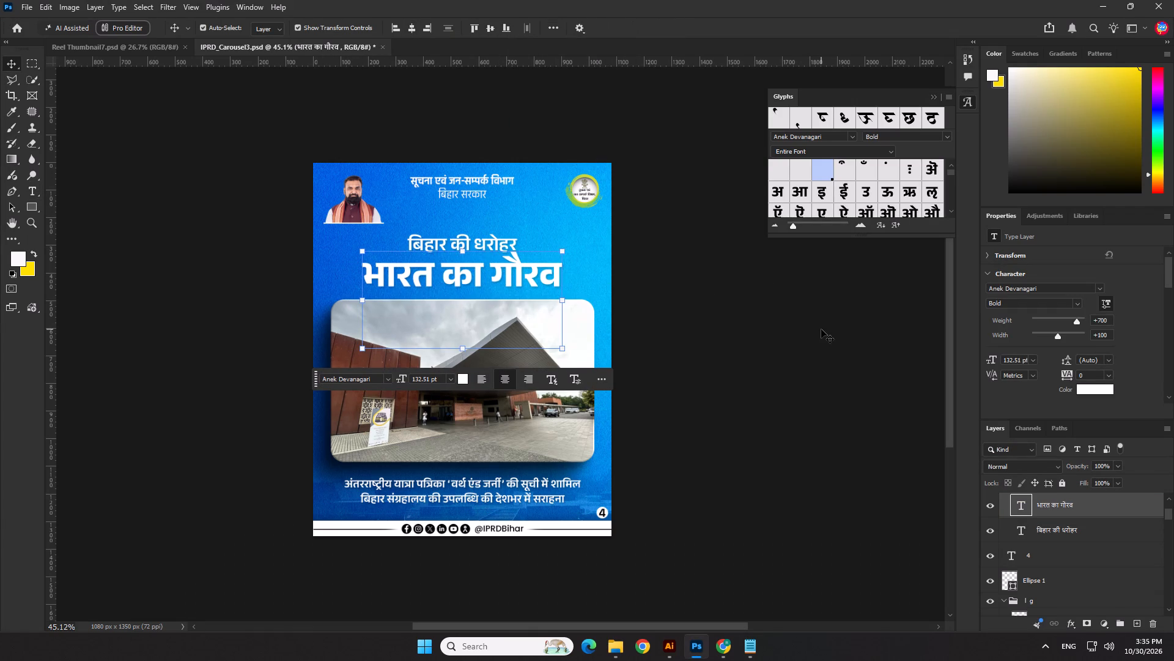
key(shift+Down)
key(shift+Up)
click(780, 327)
Enlarge the "बिहार की धरोहर" line to about 81.5 pt and position it flush with the left edge of "भारत का गौरव".
drag(456, 243, 448, 243)
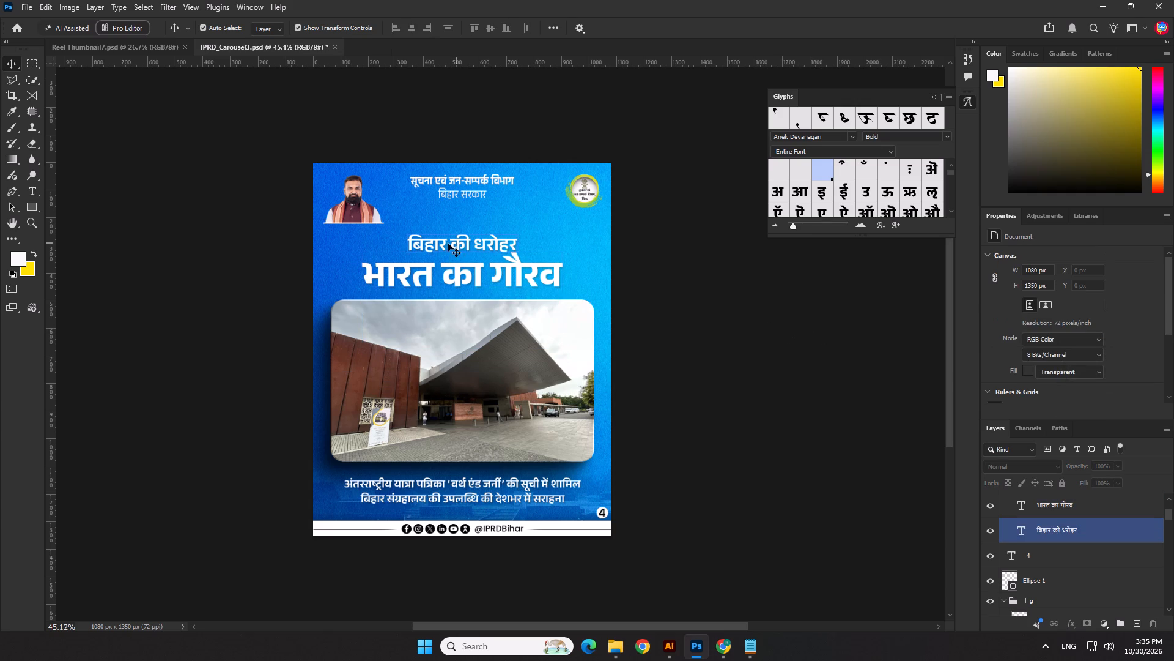
drag(448, 243, 420, 248)
scroll(476, 269, up, 5)
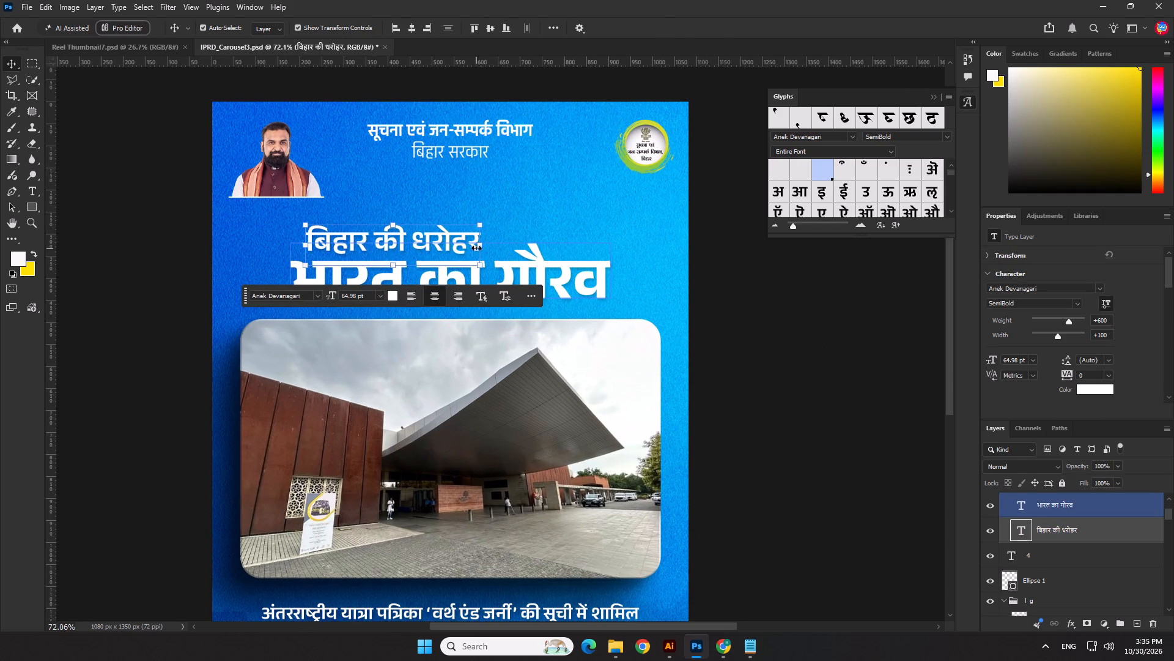
drag(477, 247, 495, 246)
key(Left)
key(Left)
key(Left)
key(Left)
key(Left)
key(Left)
key(Left)
key(Left)
key(Left)
key(Left)
key(Left)
key(Left)
key(Left)
key(Left)
key(Left)
key(Left)
key(Left)
key(Left)
key(Left)
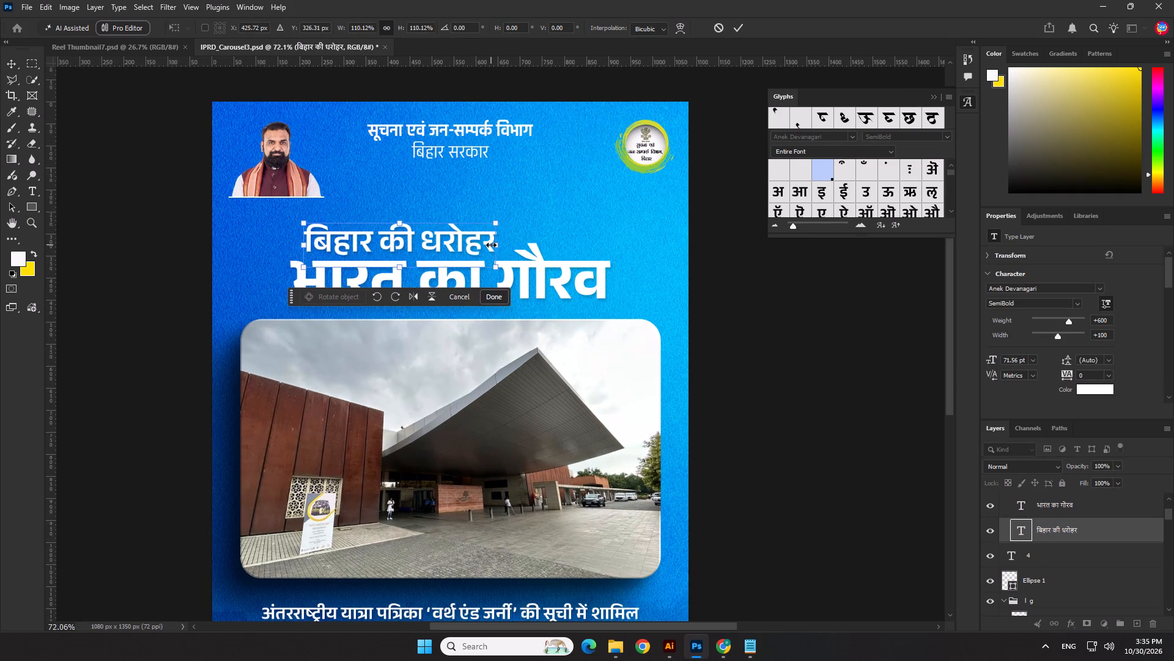
drag(488, 243, 499, 244)
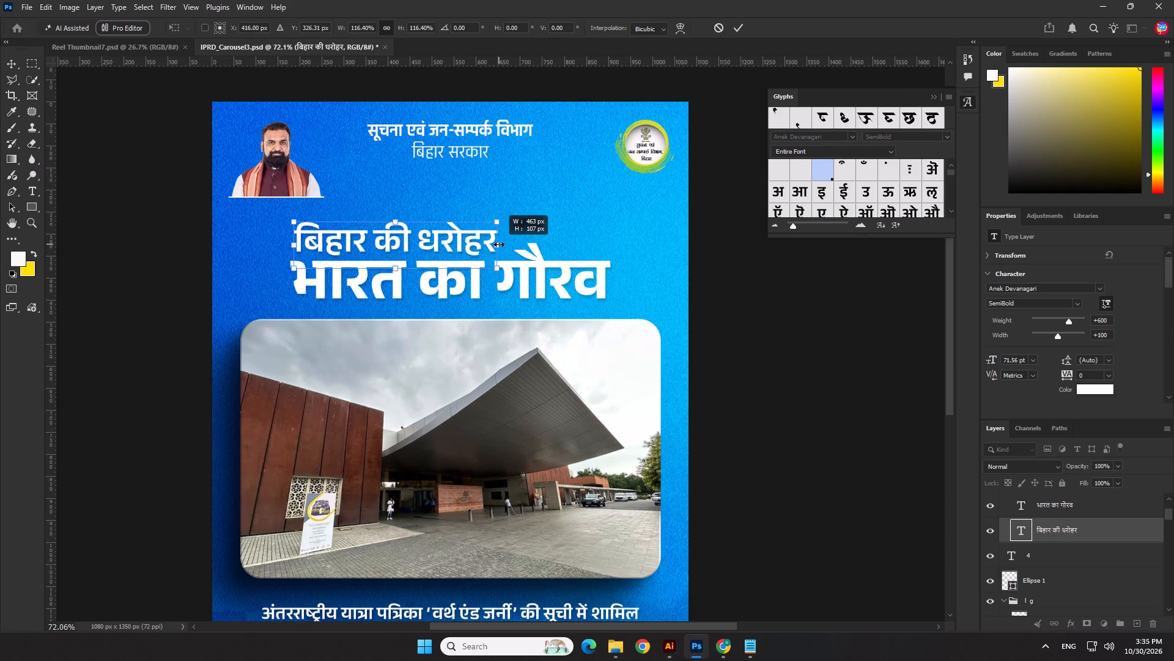
drag(499, 244, 500, 244)
key(Right)
key(Right)
key(Right)
key(Up)
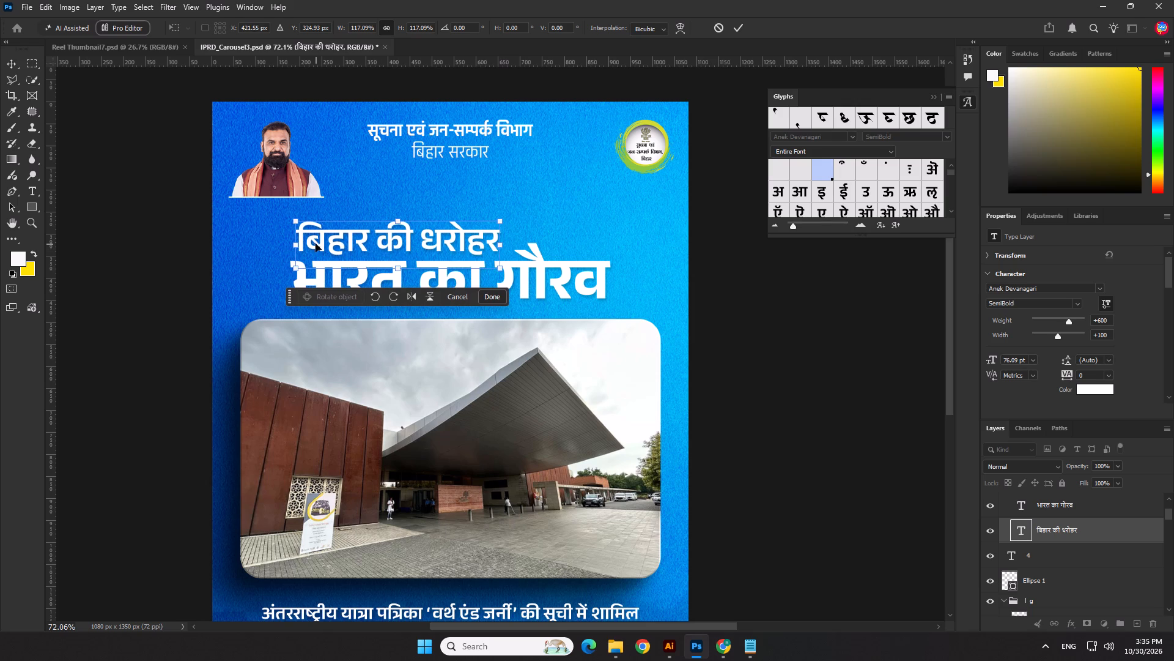
key(Left)
key(Left)
key(Left)
key(Left)
key(Left)
key(Left)
key(Left)
key(Left)
key(Left)
key(Up)
key(Up)
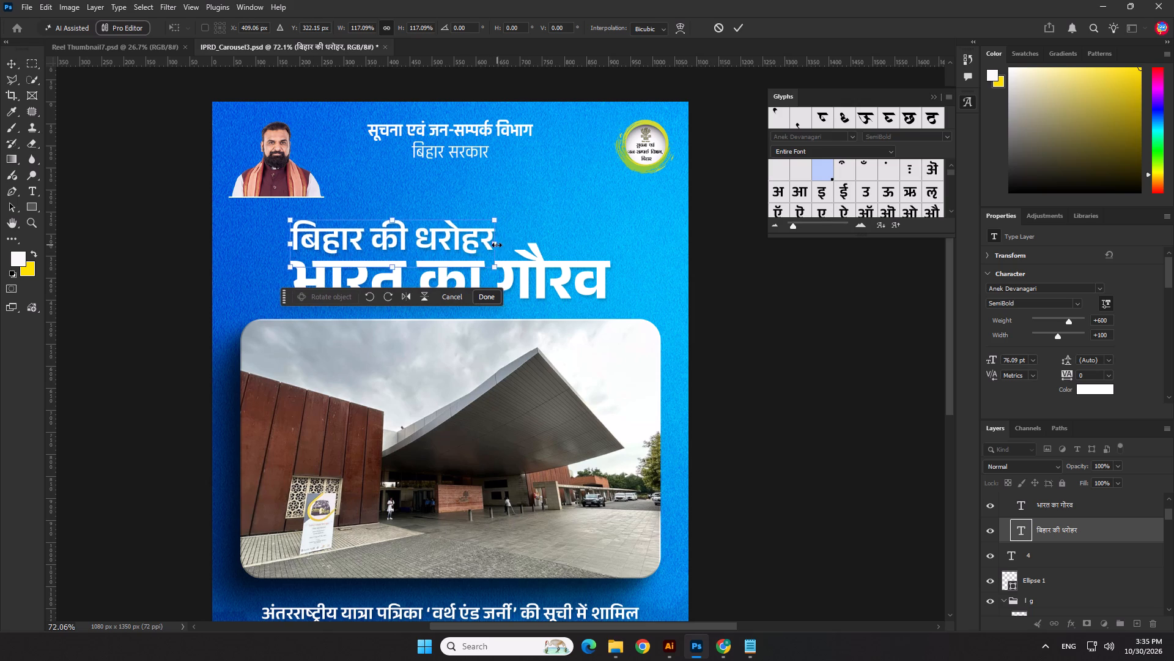
key(Up)
drag(495, 243, 510, 237)
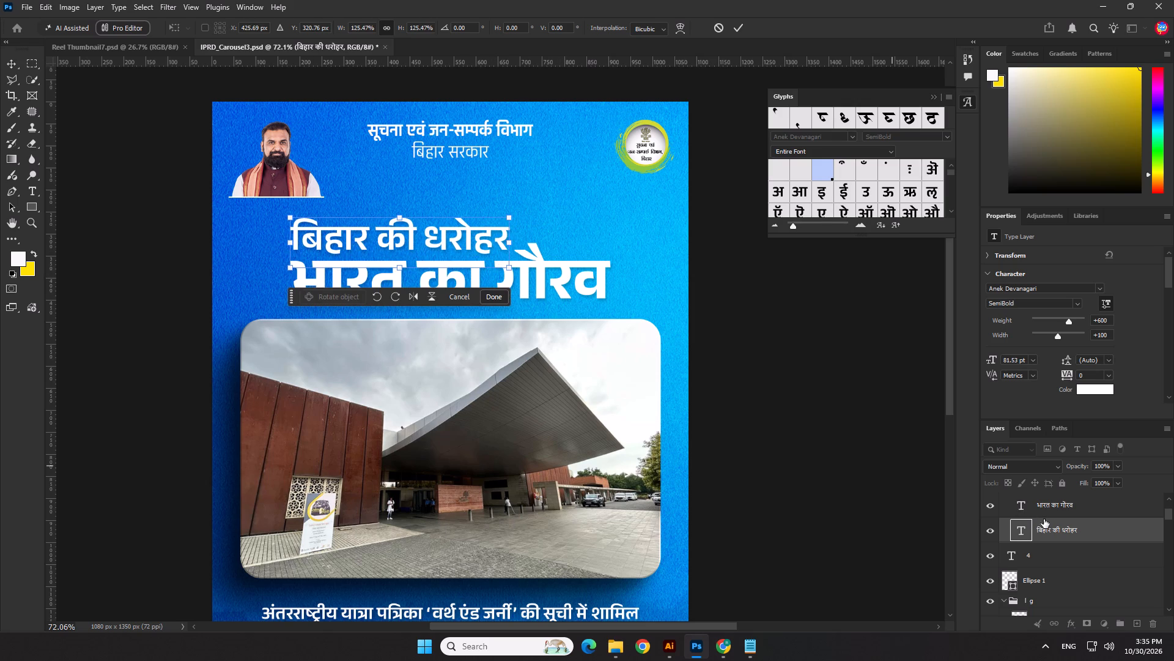
key(Return)
Centre the Text group horizontally on the canvas.
scroll(1058, 517, up, 3)
click(1039, 504)
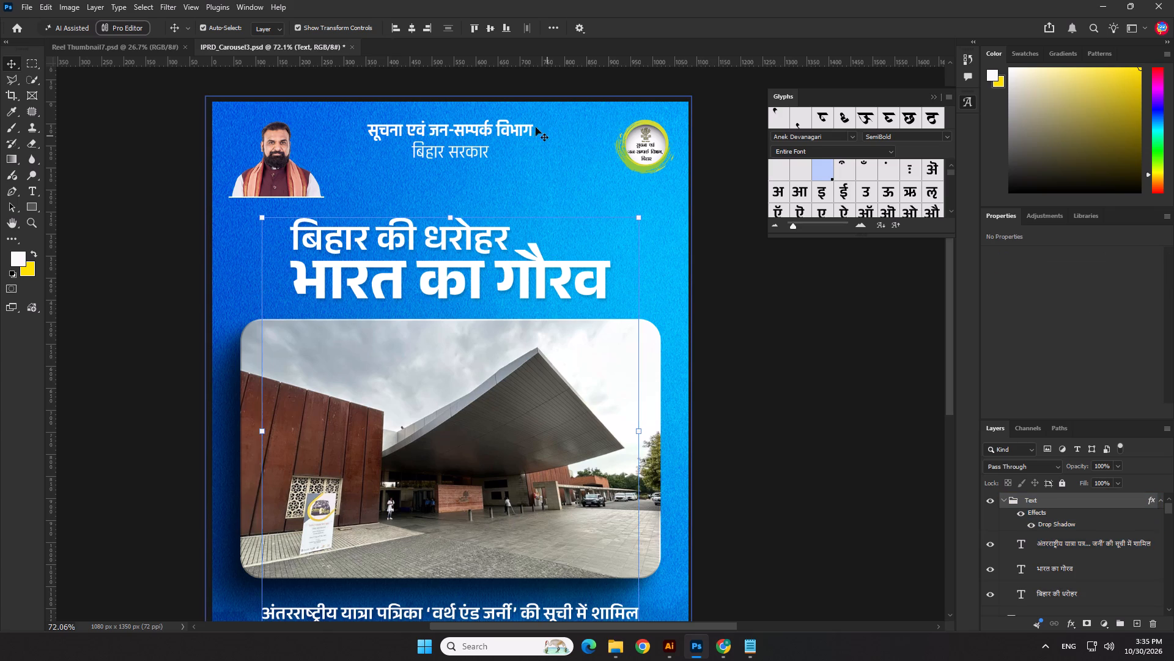
click(416, 25)
click(416, 25)
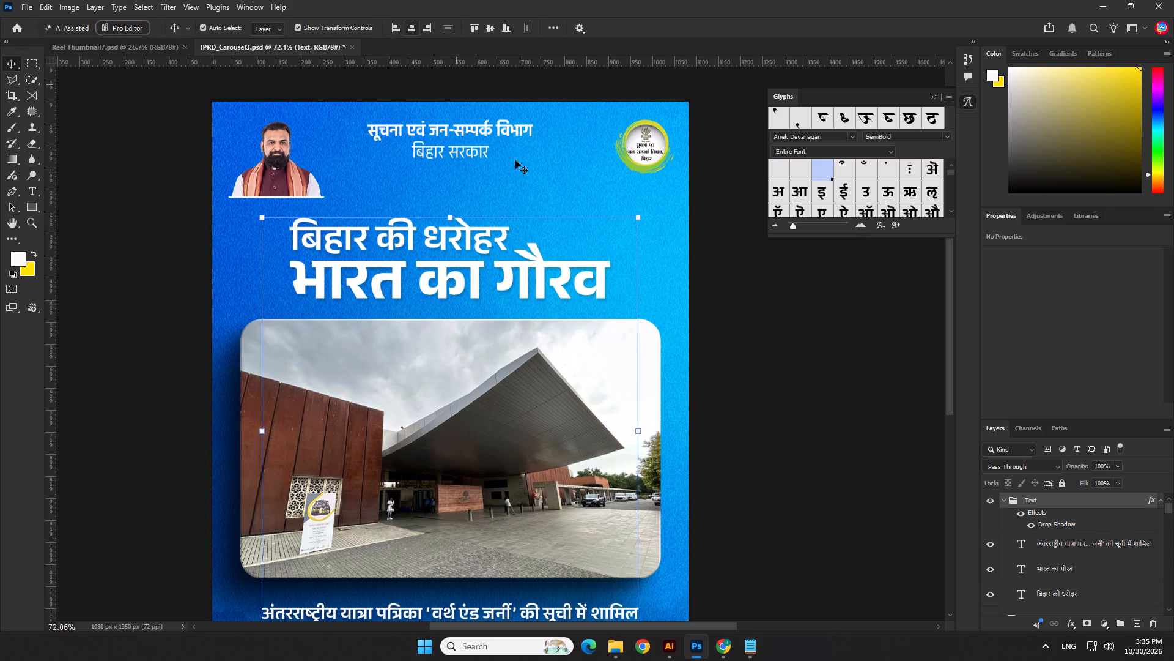
scroll(633, 318, down, 4)
click(788, 401)
Replace the description under the photo with the Notepad lines "समृद्ध इतिहास और संस्कृति की पहचान" and "देश और प्रदेश के लिए गर्व की उपलब्धि".
key(alt+Tab)
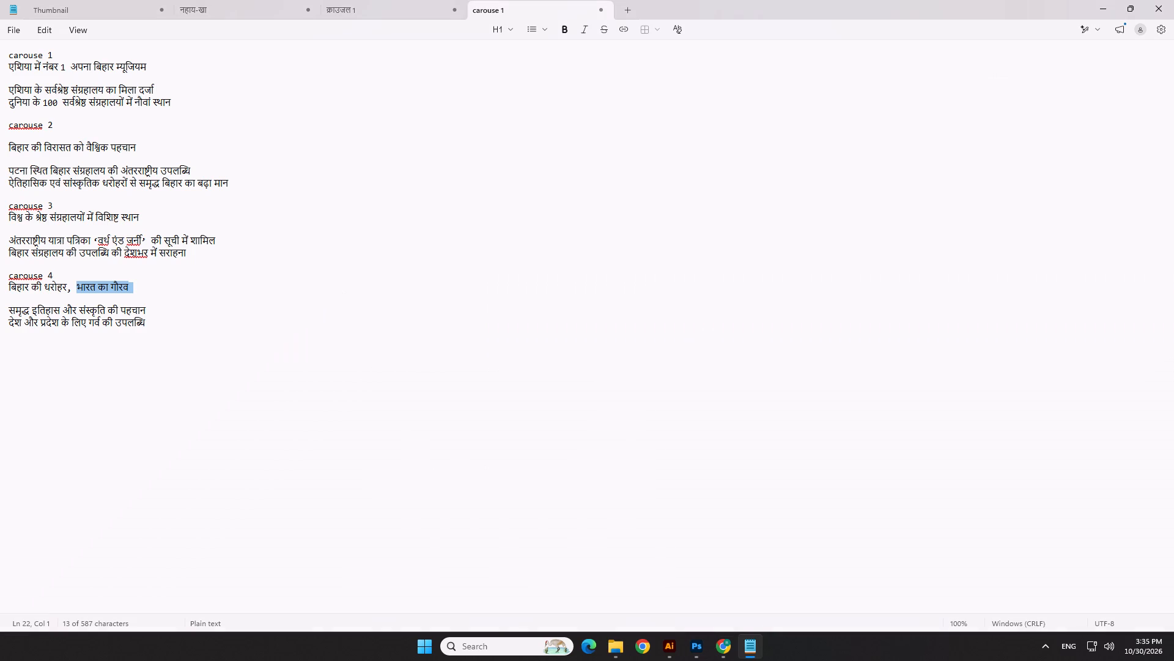
drag(149, 327, 0, 305)
key(ctrl+c)
key(ctrl+c)
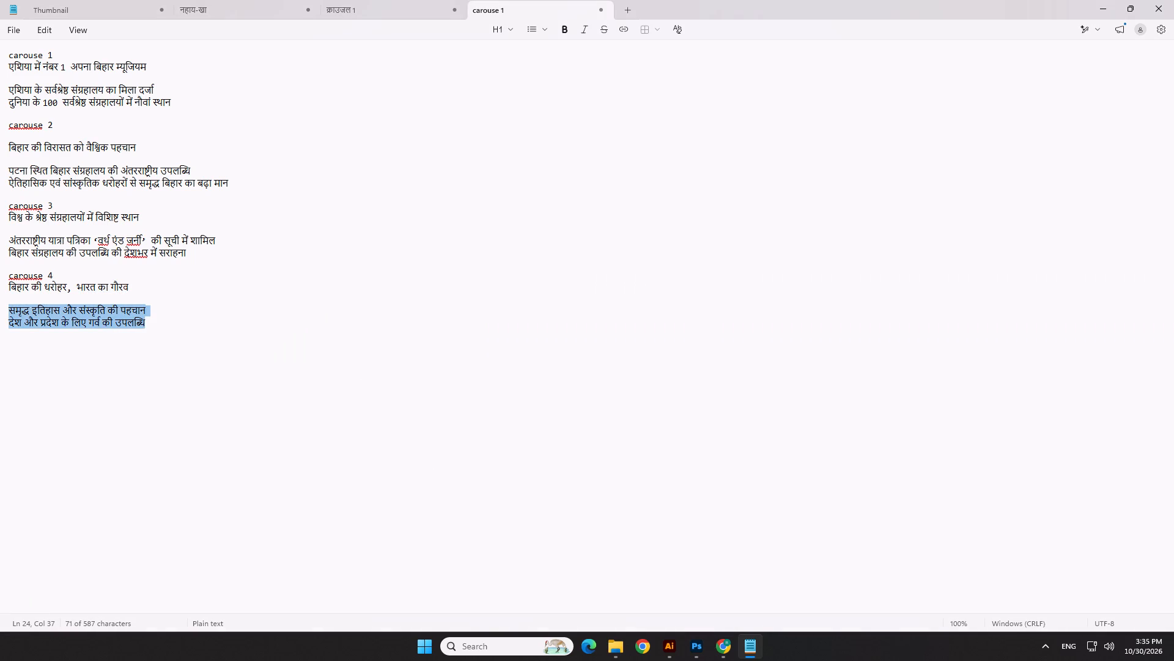
key(alt+Tab)
double_click(512, 536)
key(ctrl+v)
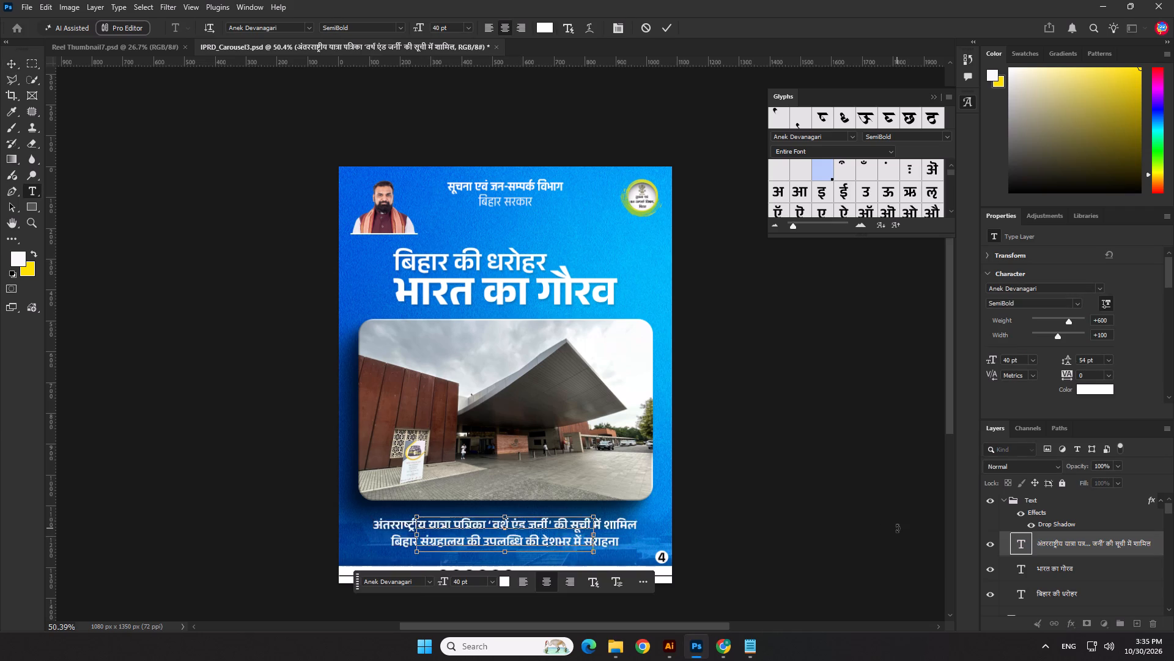
Set the leading of the whole two-line description under the photo to Auto.
click(1108, 359)
click(1106, 372)
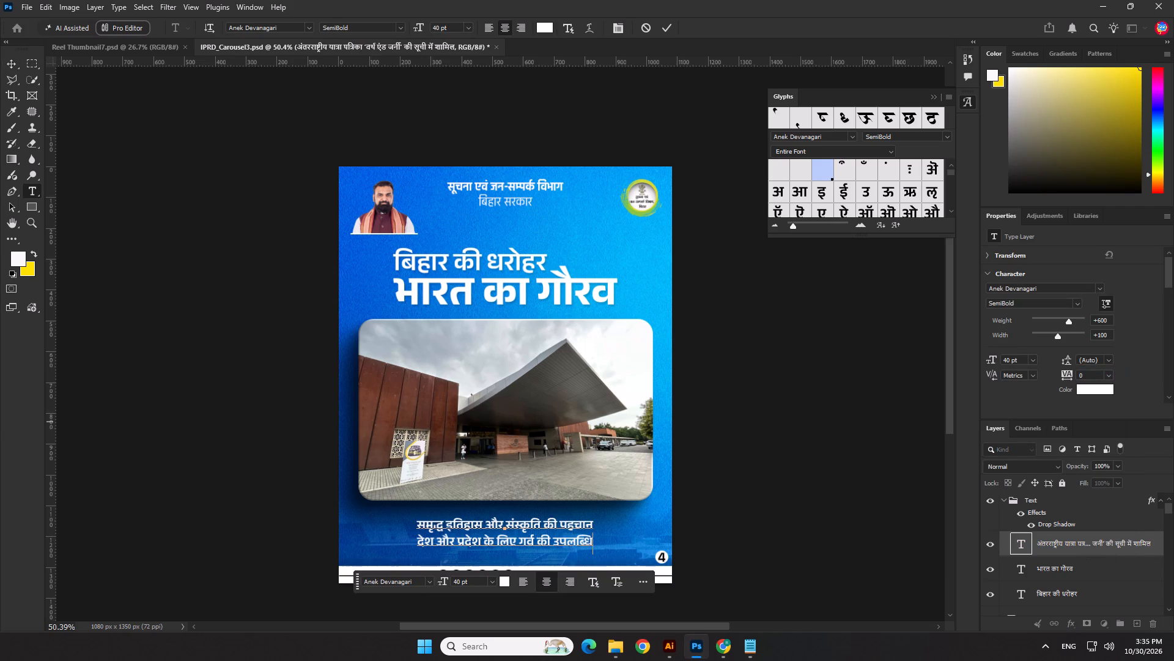
key(ctrl+a)
click(1110, 361)
click(1106, 370)
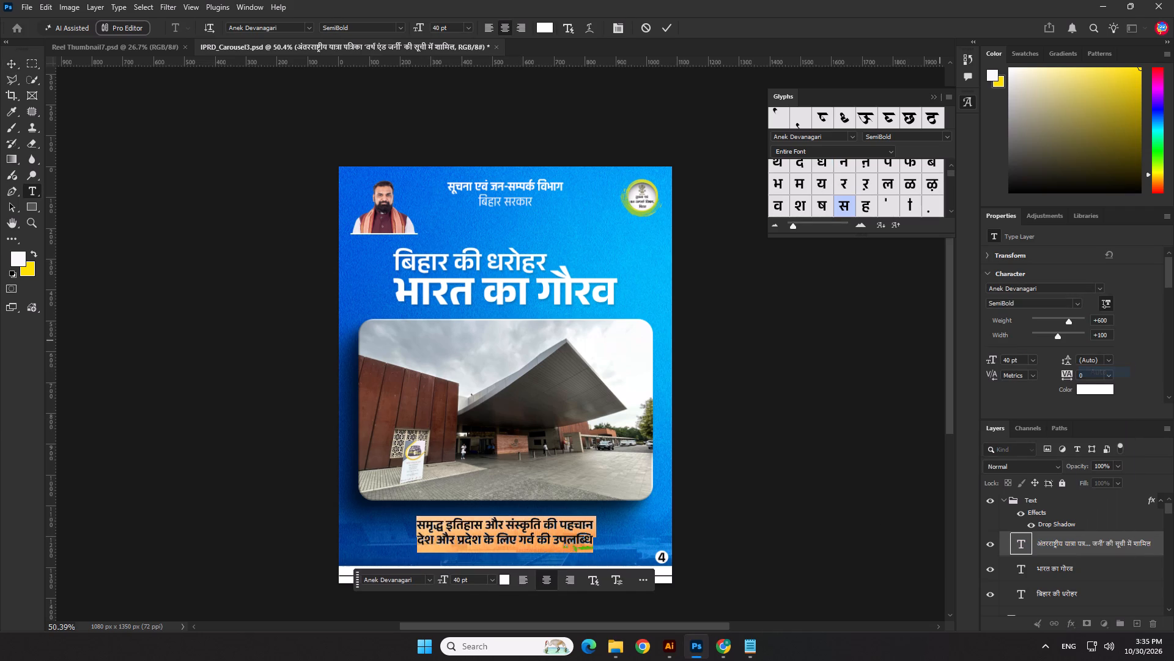
click(666, 24)
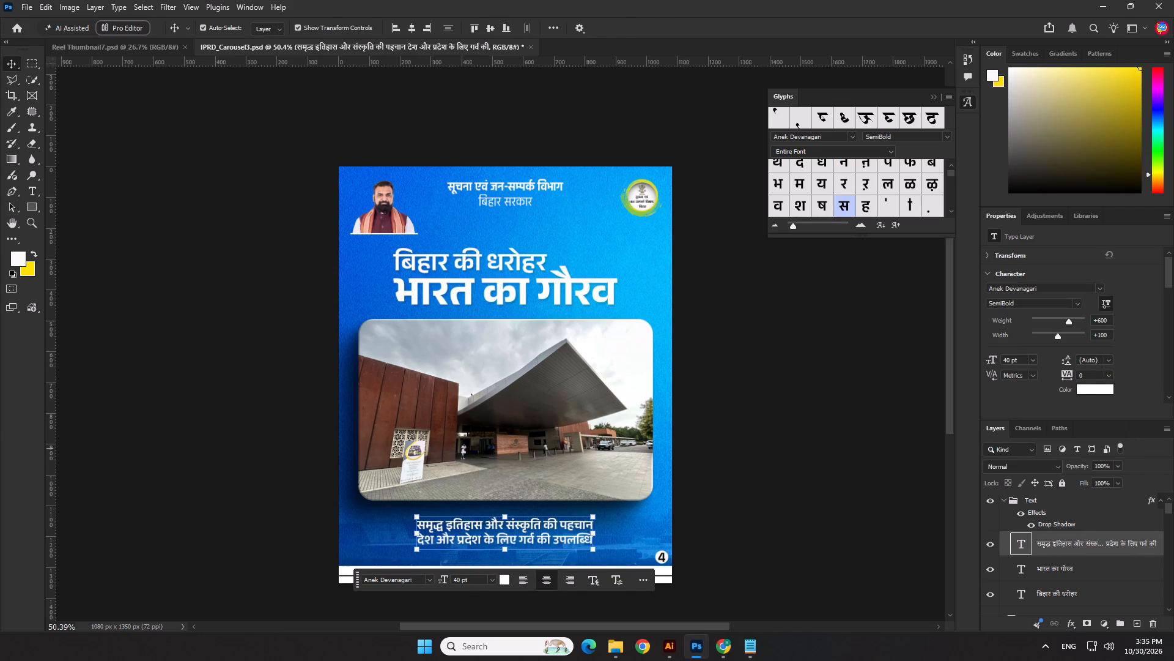
Set the description's font size to 45 pt and centre it horizontally on the canvas.
click(1009, 363)
key(5)
key(Return)
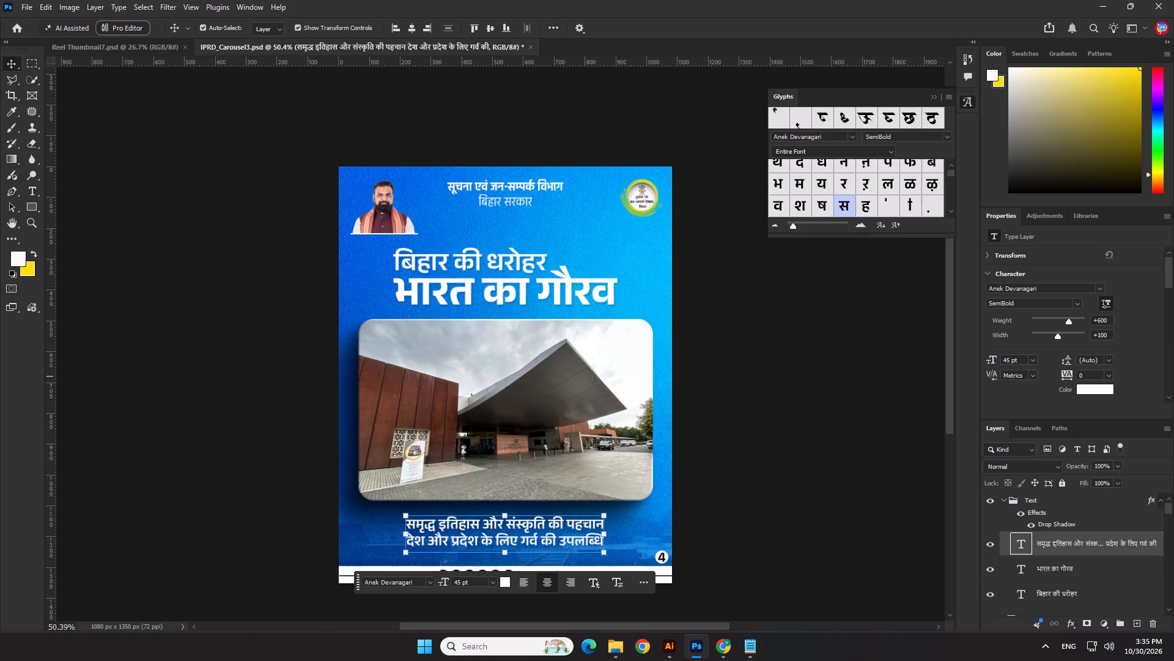
click(406, 29)
click(784, 472)
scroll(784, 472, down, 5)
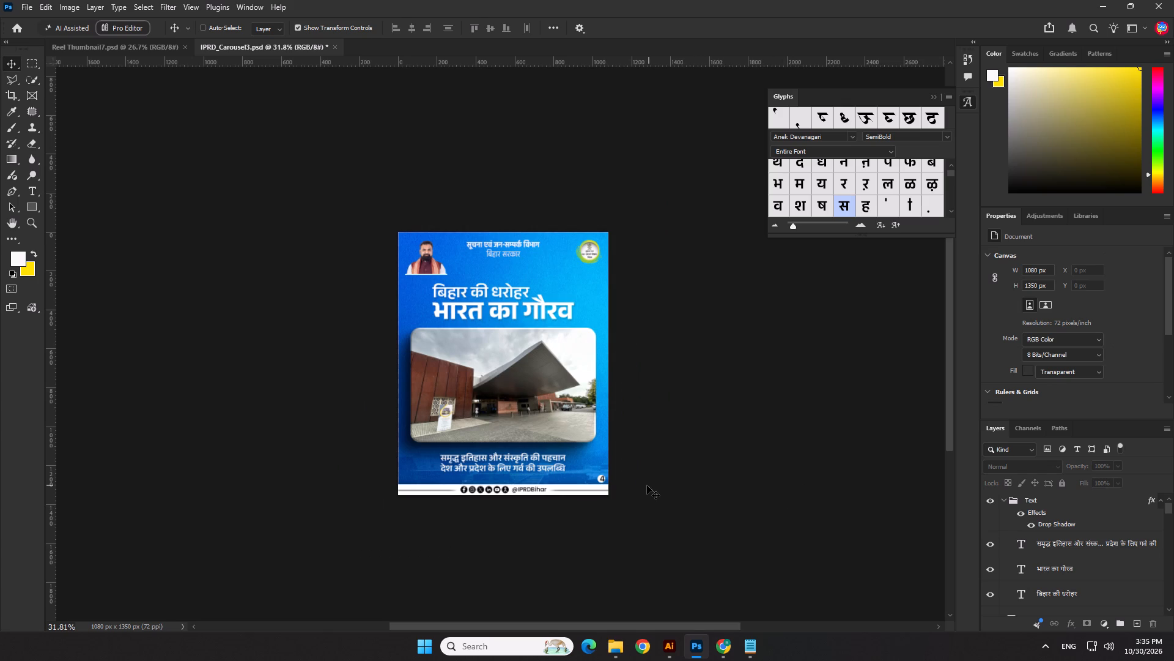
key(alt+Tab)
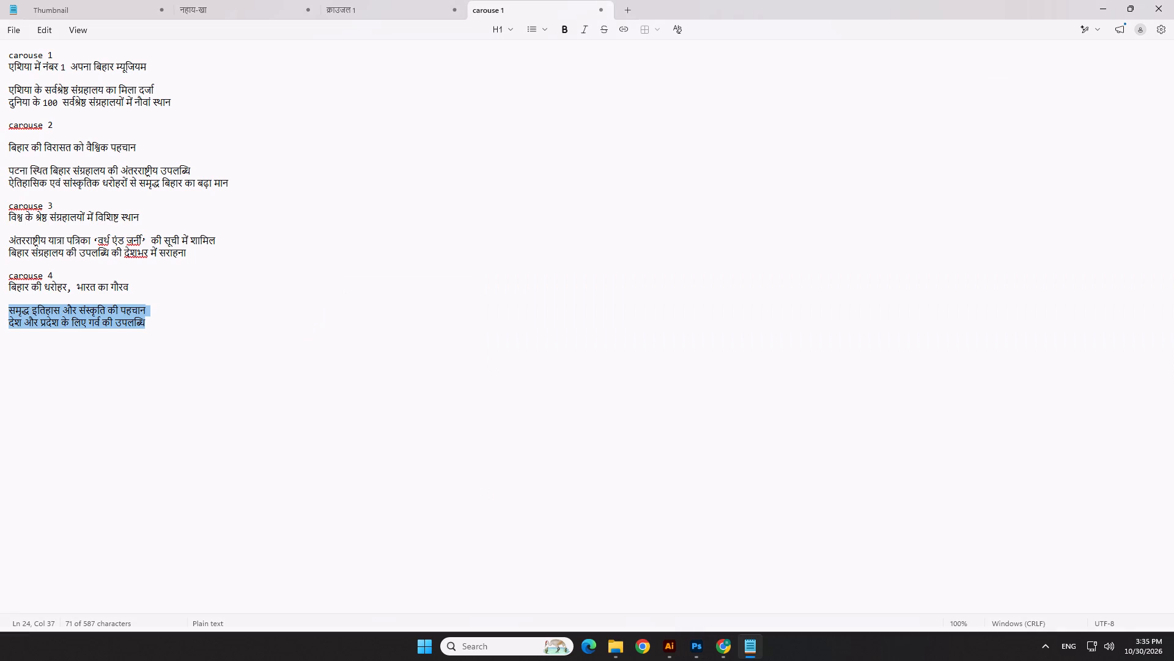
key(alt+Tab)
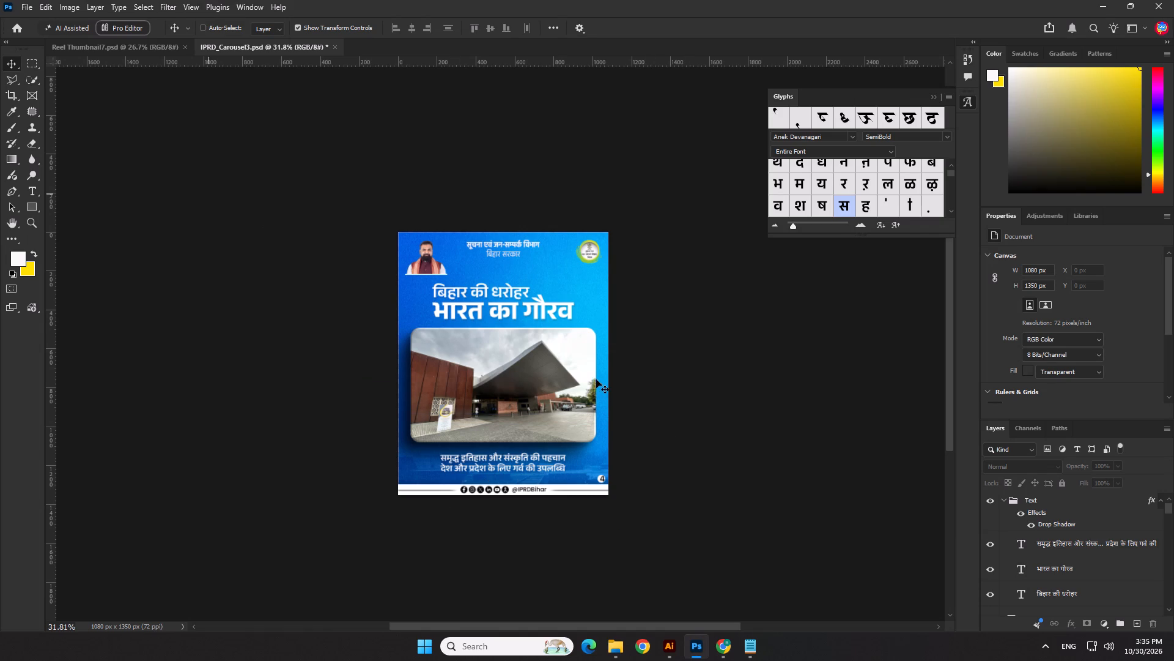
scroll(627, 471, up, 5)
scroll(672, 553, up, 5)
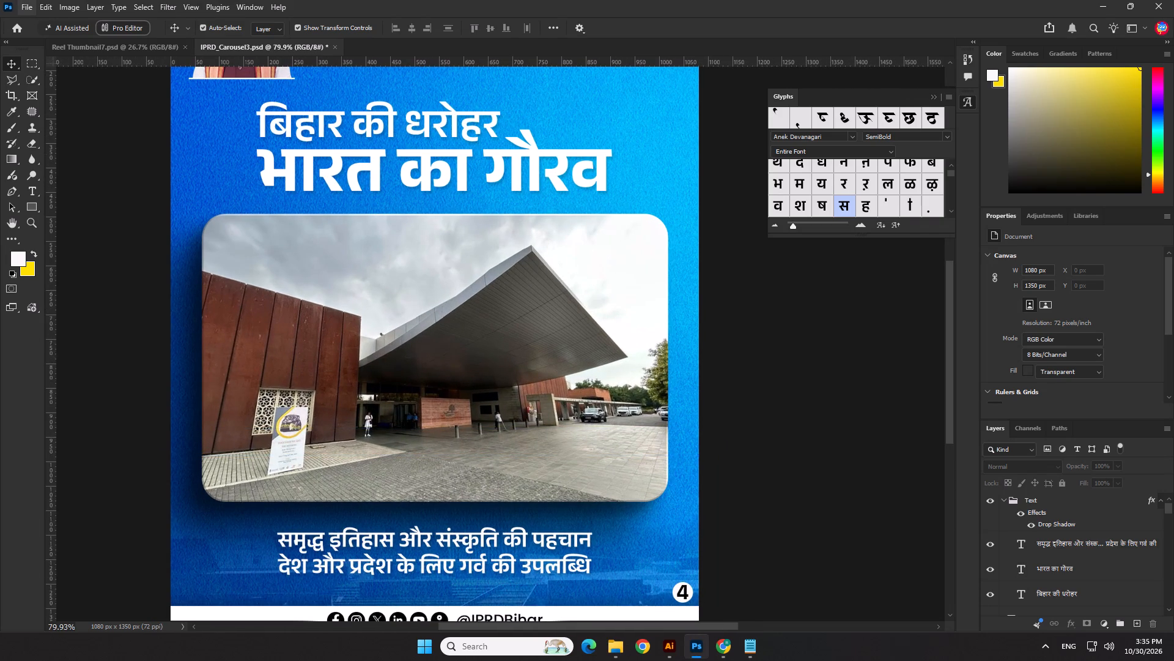
Save the slide as a new Photoshop file named IPRD_Carousel4 in the 30.10.26 folder.
click(26, 6)
click(45, 155)
drag(162, 531, 135, 537)
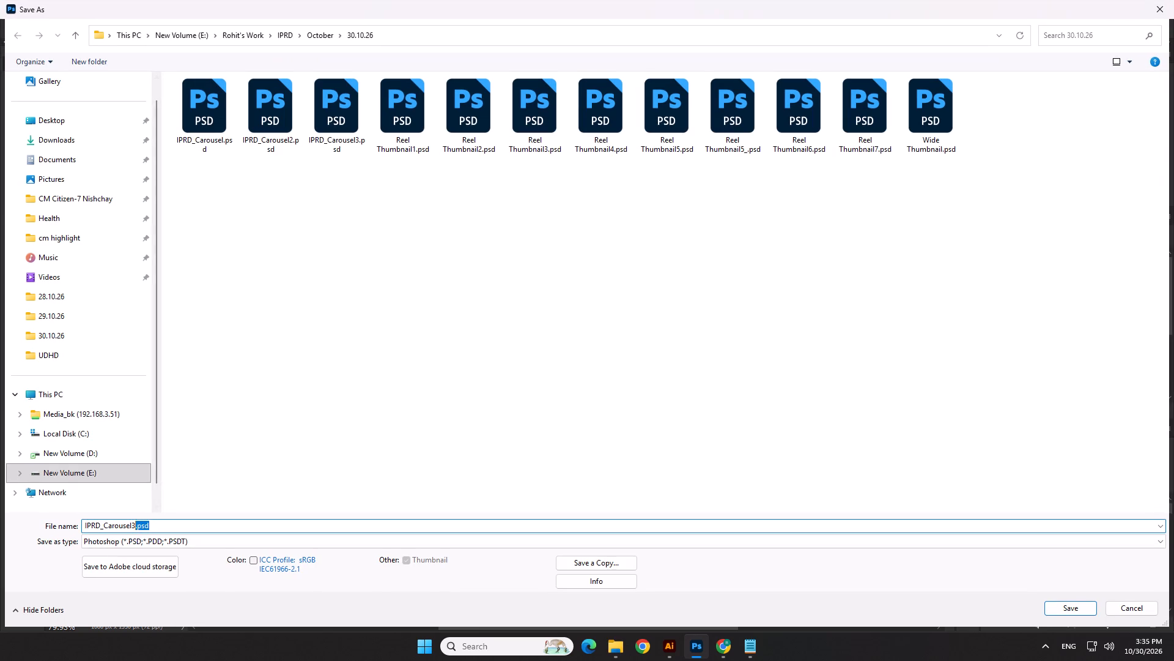
drag(135, 537, 132, 537)
key(4)
key(Return)
key(Return)
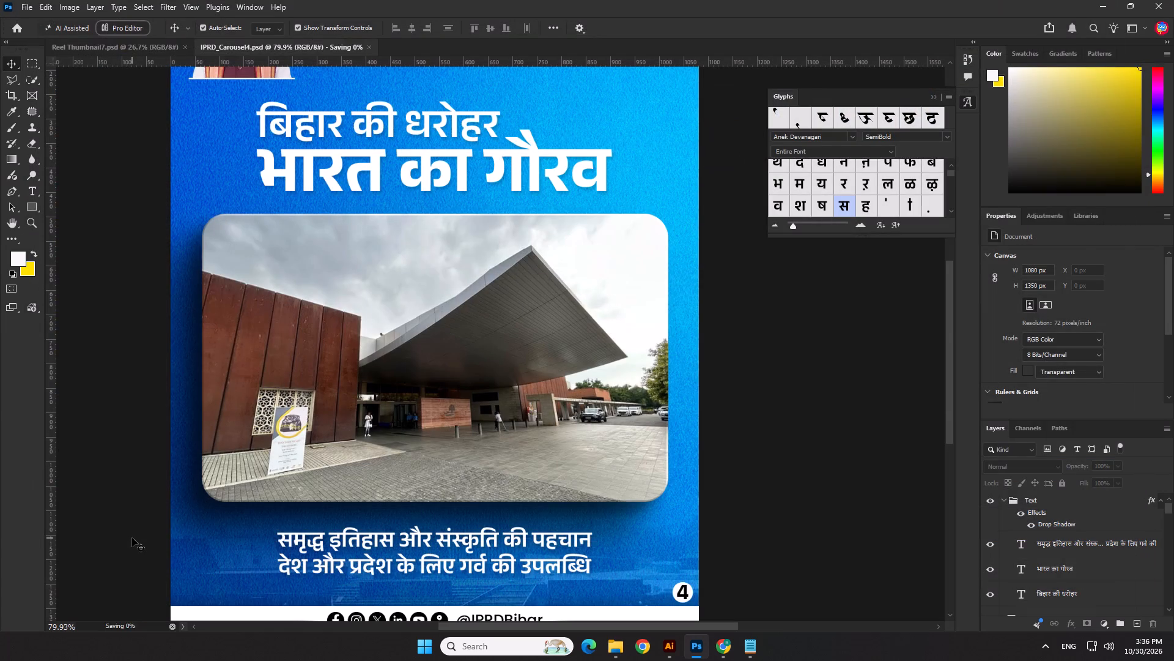
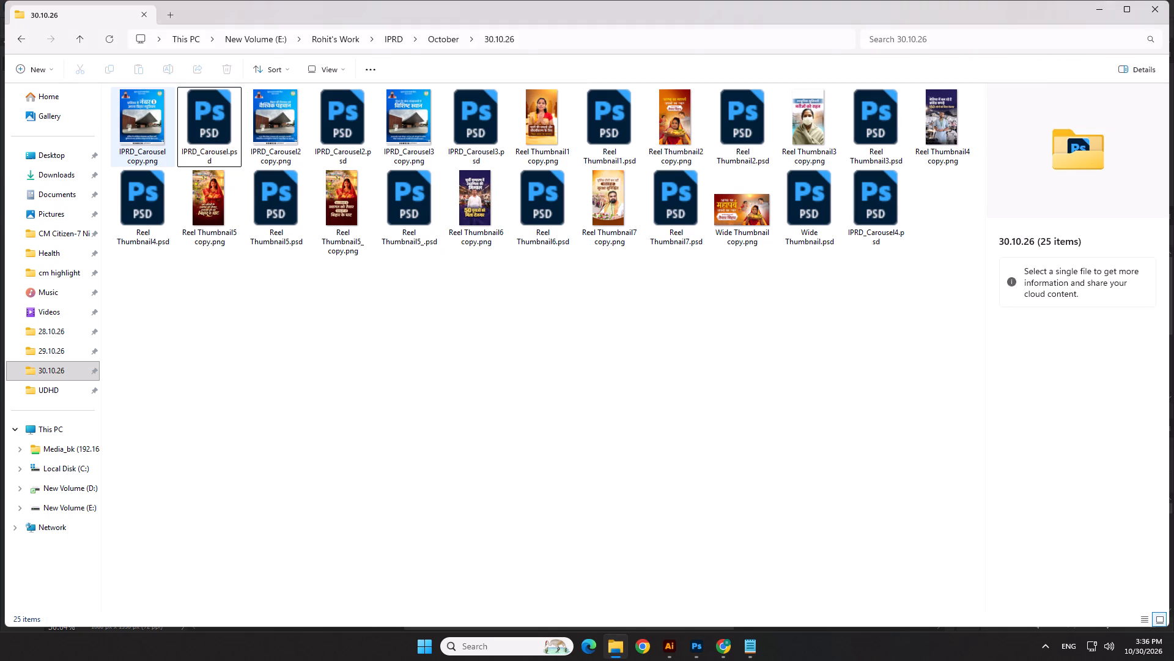
Open the second slide's file, IPRD_Carousel2.psd, from the 30.10.26 folder in Photoshop and clear the layer selection.
double_click(354, 126)
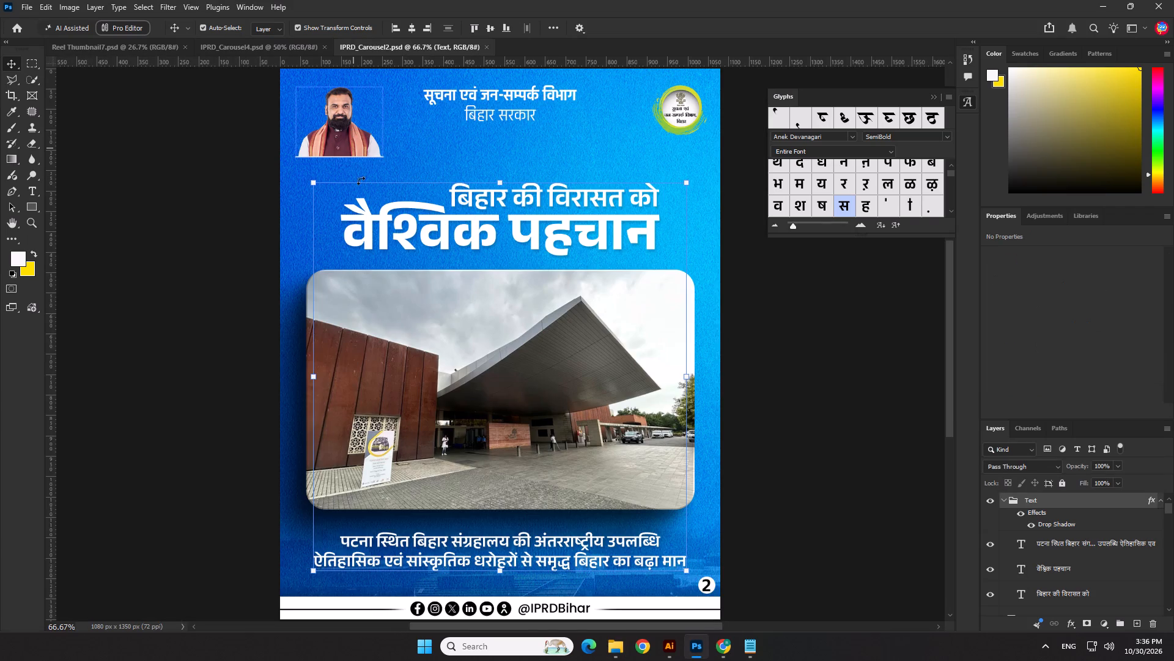
click(814, 387)
scroll(786, 434, down, 6)
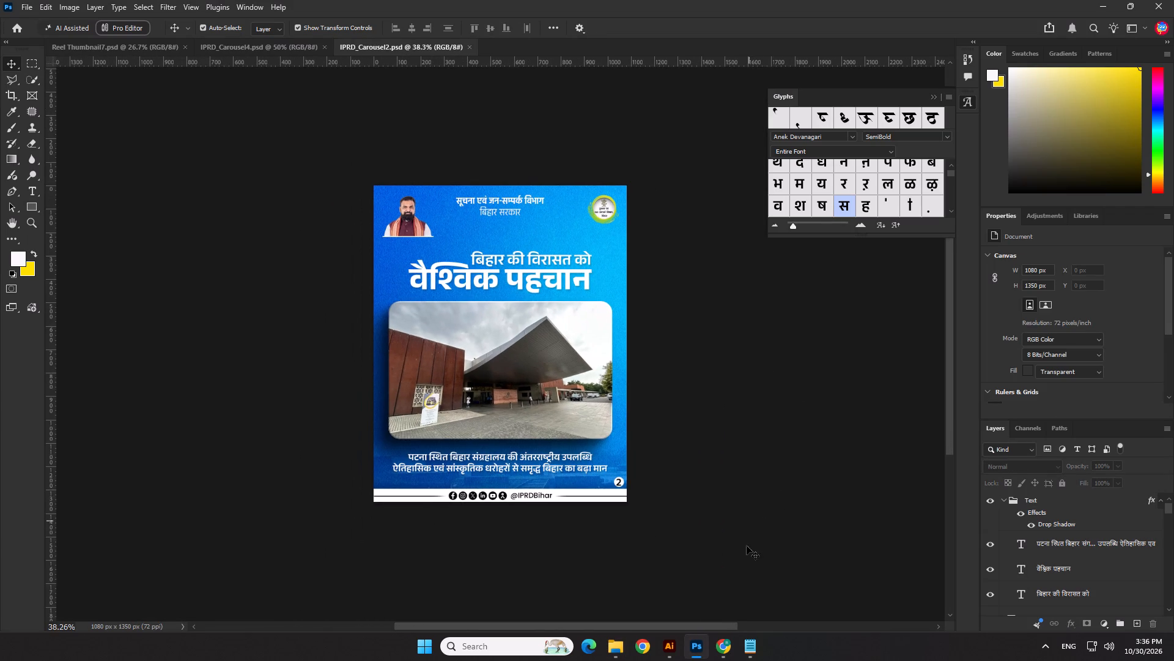